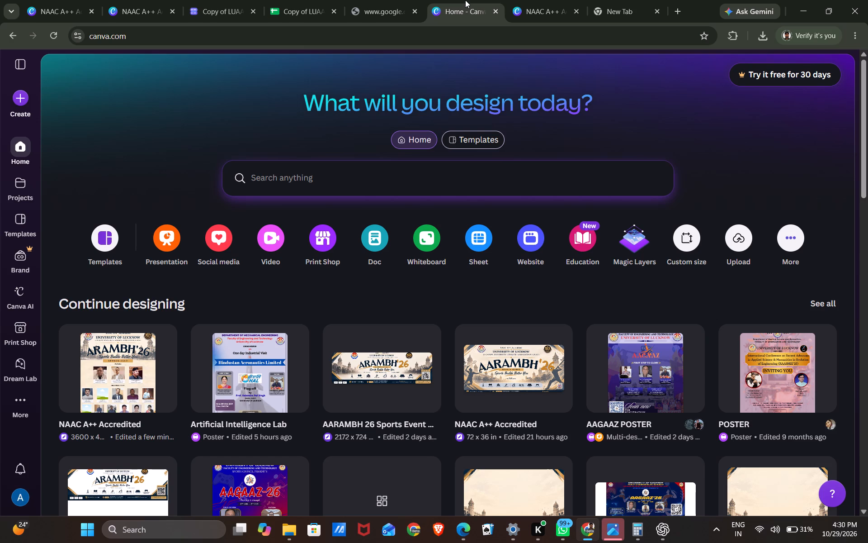
pyautogui.click(609, 0)
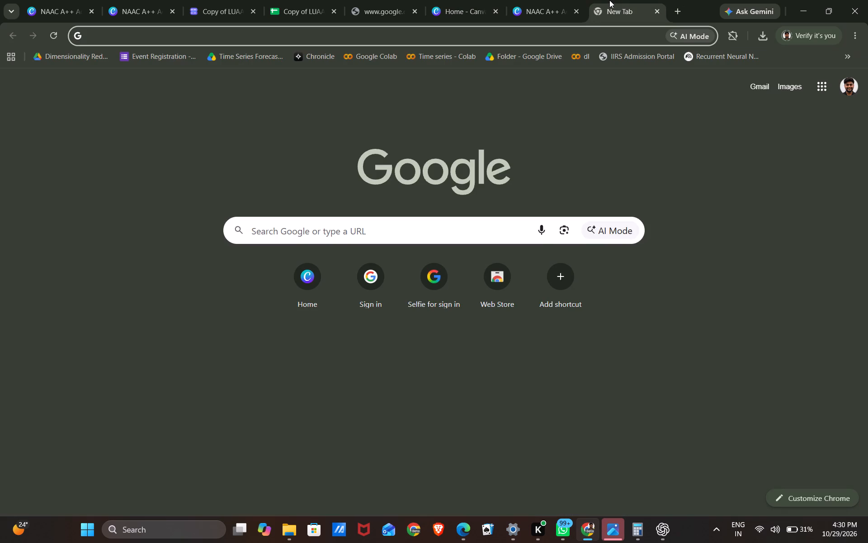
pyautogui.press('6')
pyautogui.hotkey('shift', 'x')
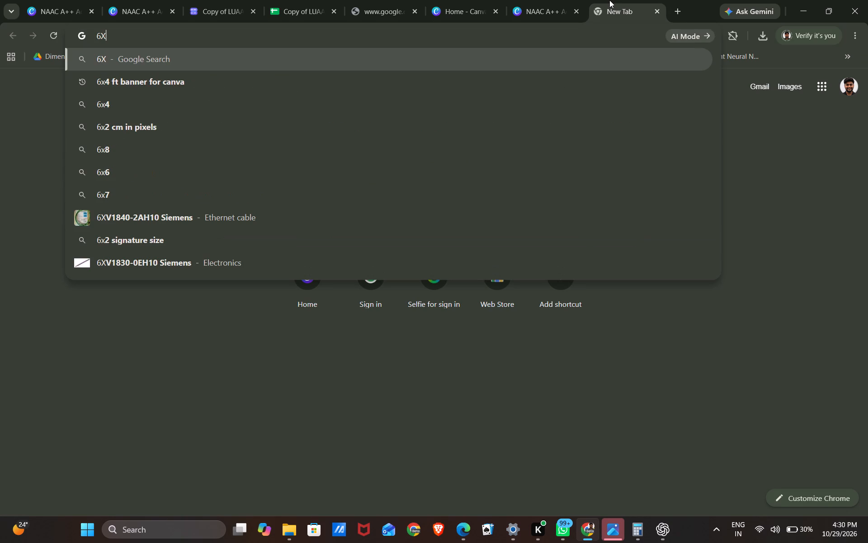
pyautogui.write('3')
pyautogui.press('space')
pyautogui.press('BackSpace')
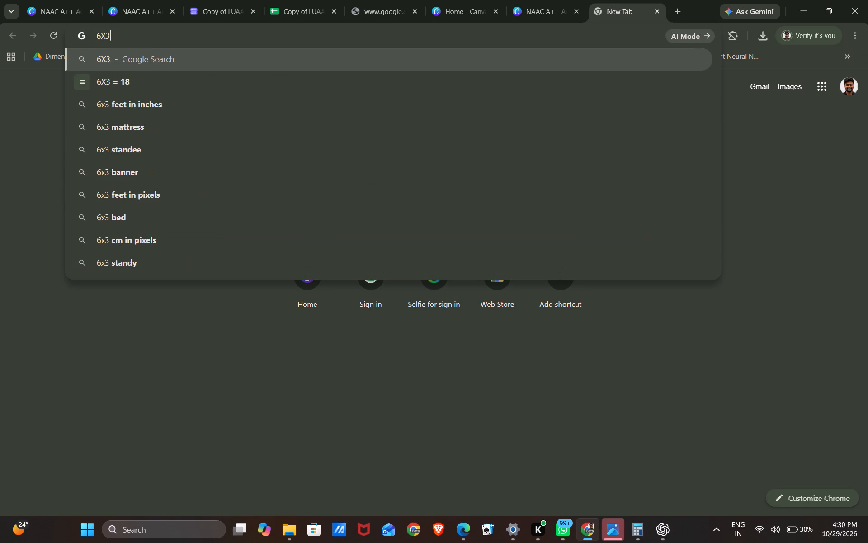
pyautogui.write('ft')
pyautogui.press('space')
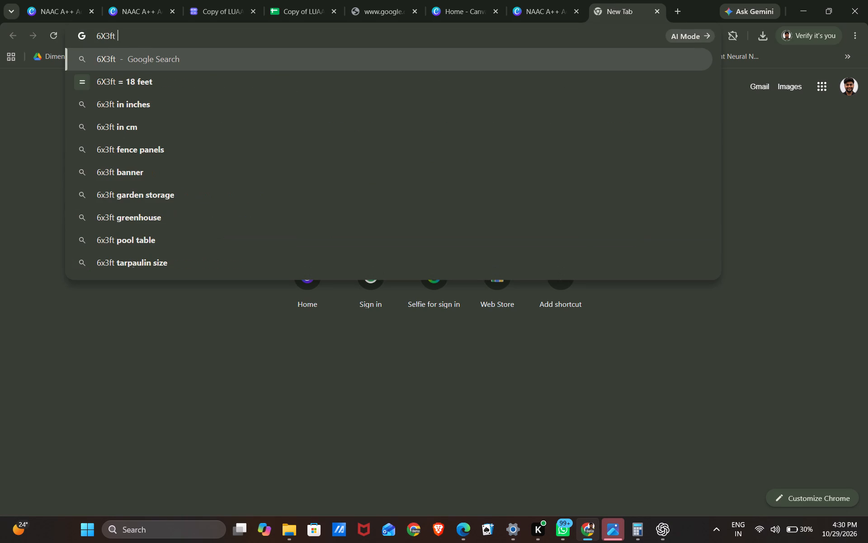
pyautogui.write('in canva')
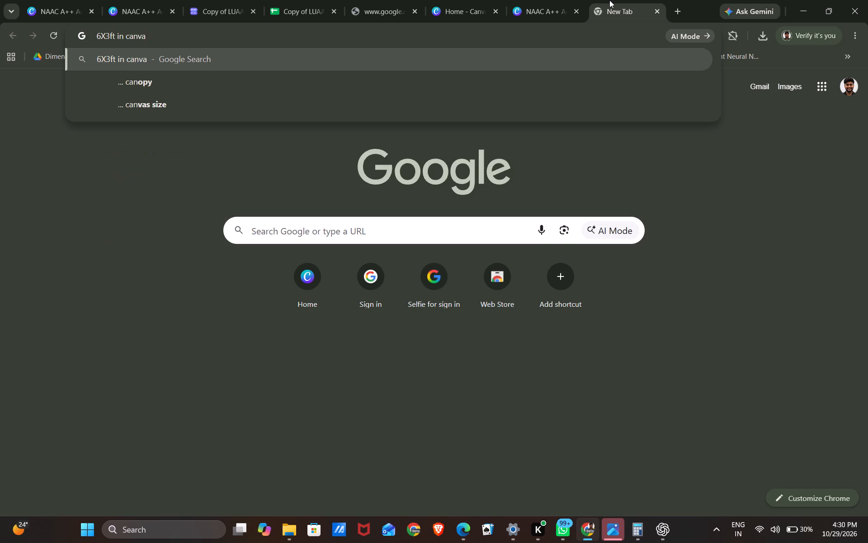
pyautogui.press('Return')
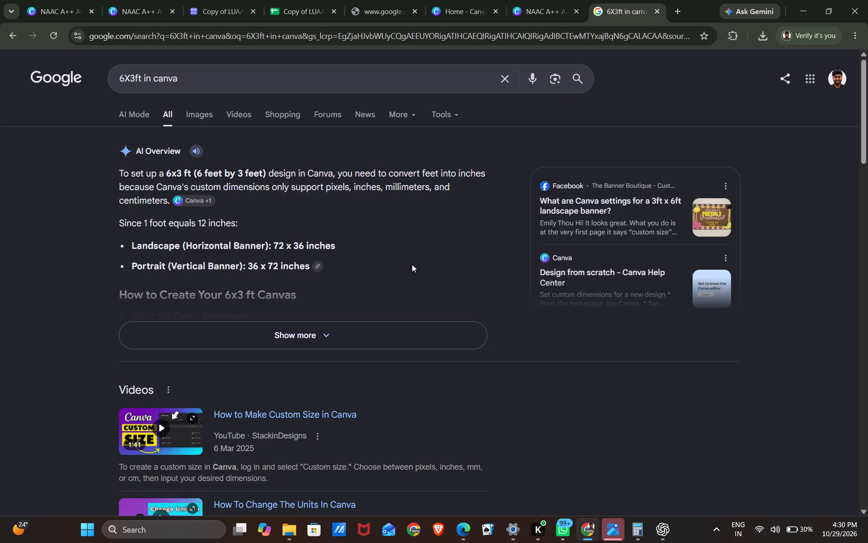
pyautogui.click(291, 330)
pyautogui.scroll(-1, 291, 330)
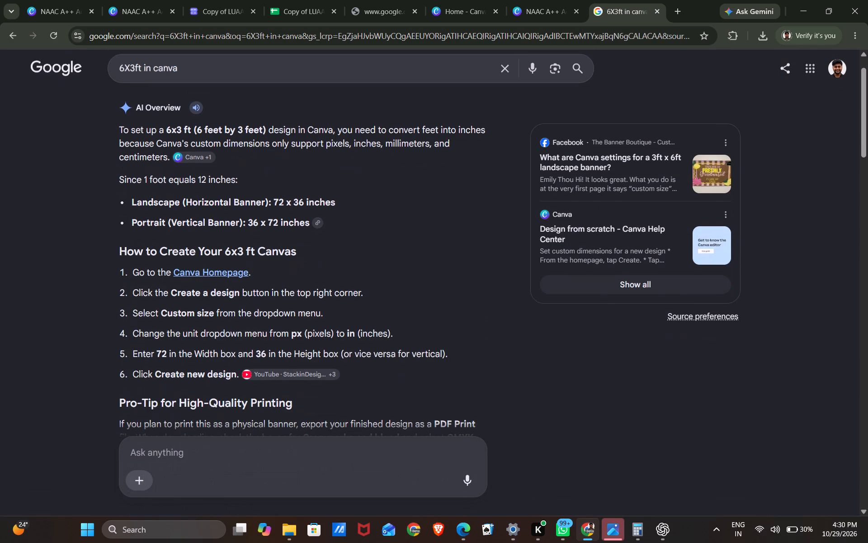
pyautogui.scroll(-1, 291, 330)
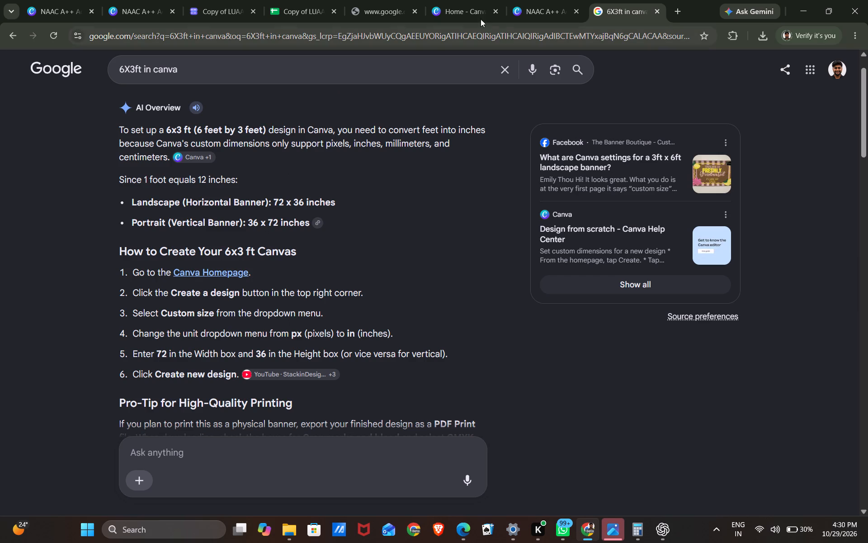
# Create a new custom-size Canva design 36 in wide and 72 in high.
pyautogui.click(451, 0)
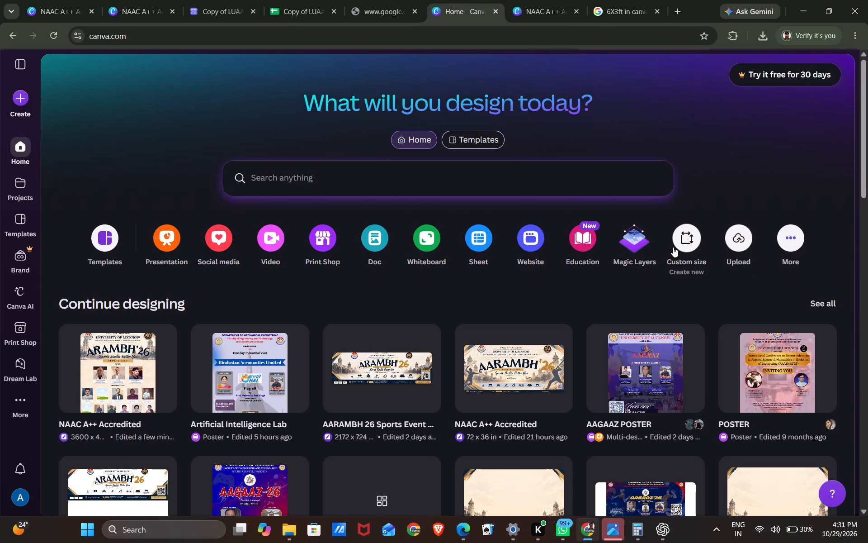
pyautogui.click(675, 243)
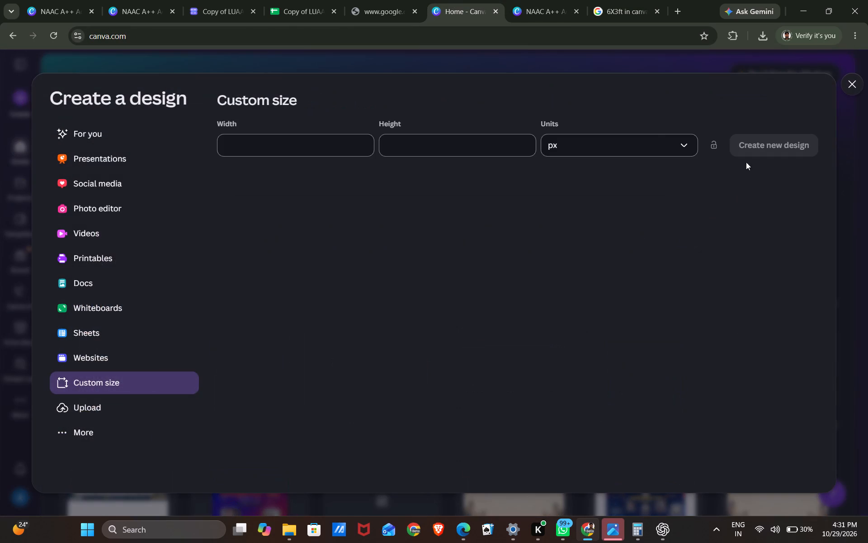
pyautogui.click(641, 143)
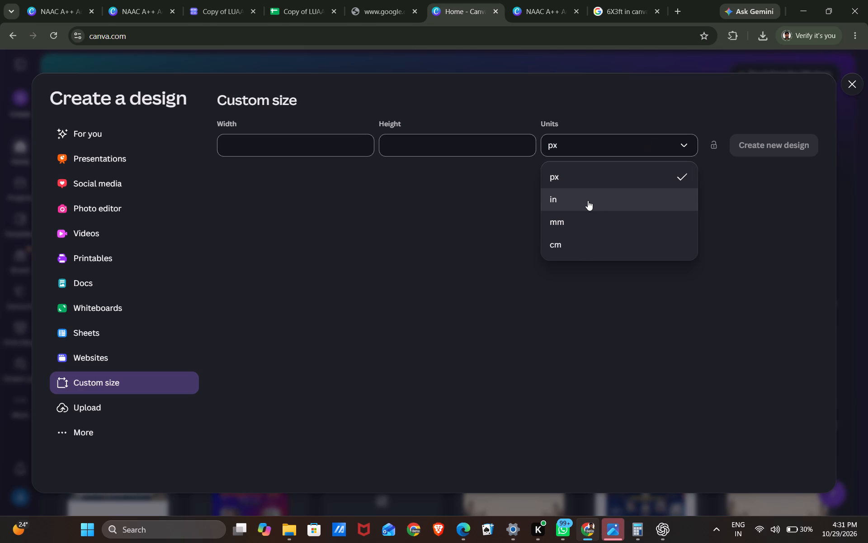
pyautogui.click(584, 200)
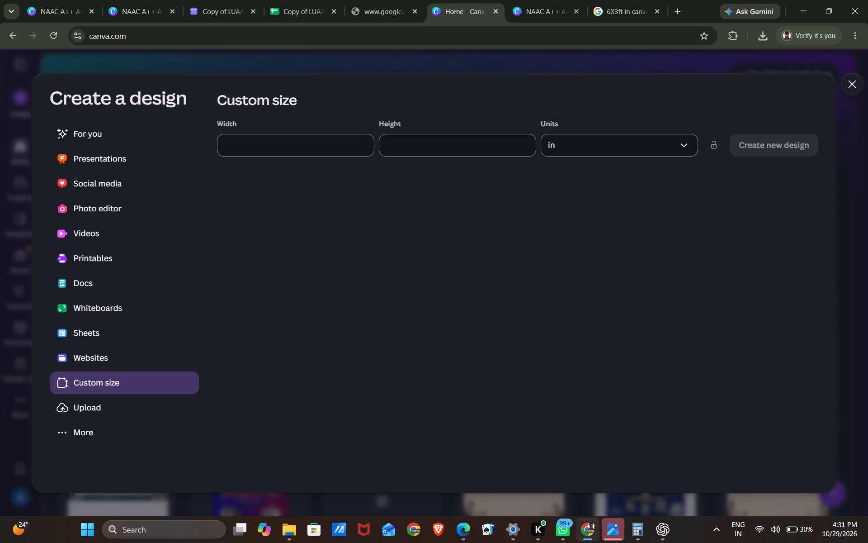
pyautogui.click(285, 147)
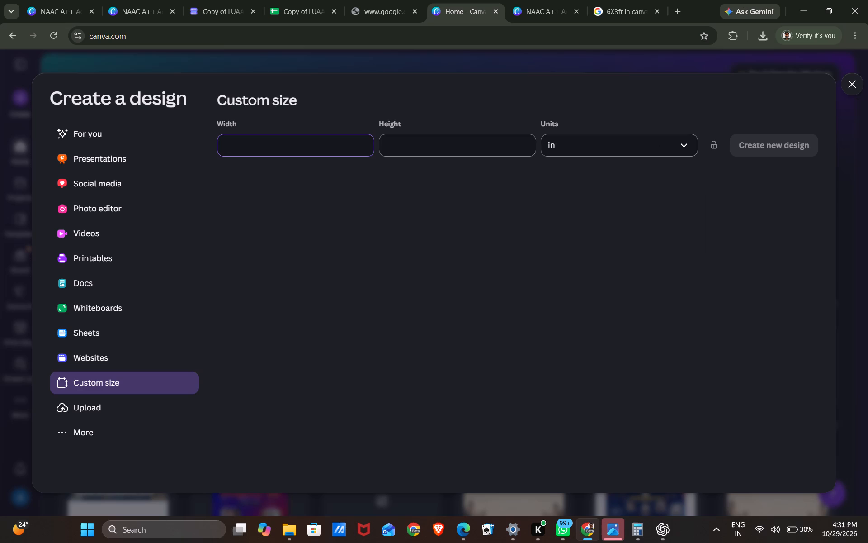
pyautogui.write('36')
pyautogui.click(412, 149)
pyautogui.write('72')
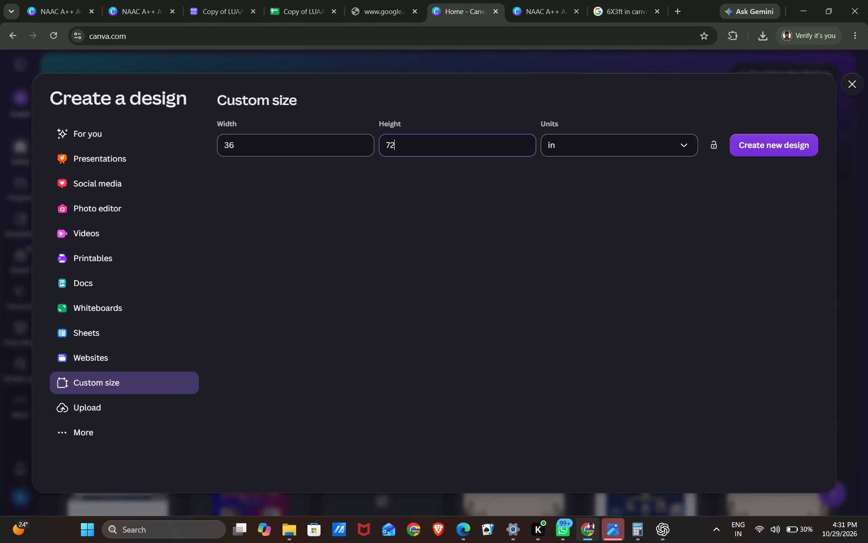
pyautogui.click(782, 144)
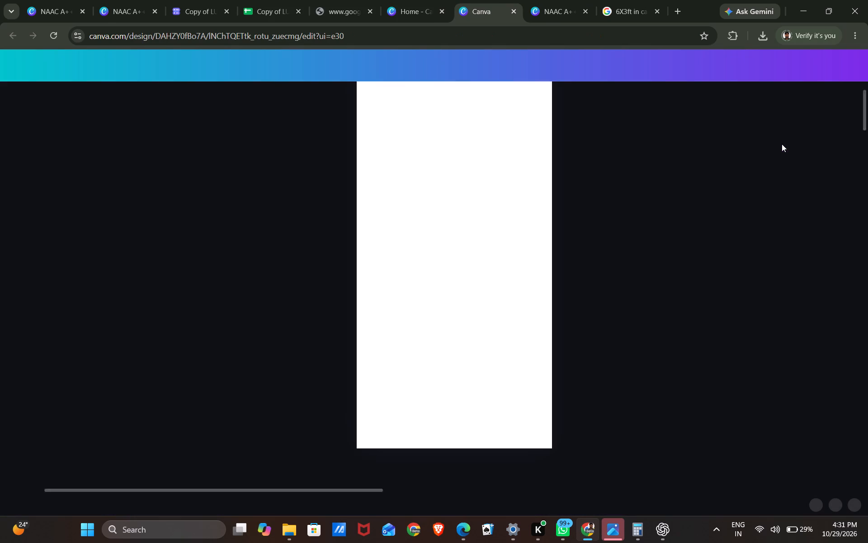
# Add a second blank page to the new 36 × 72 in design.
pyautogui.scroll(1, 782, 144)
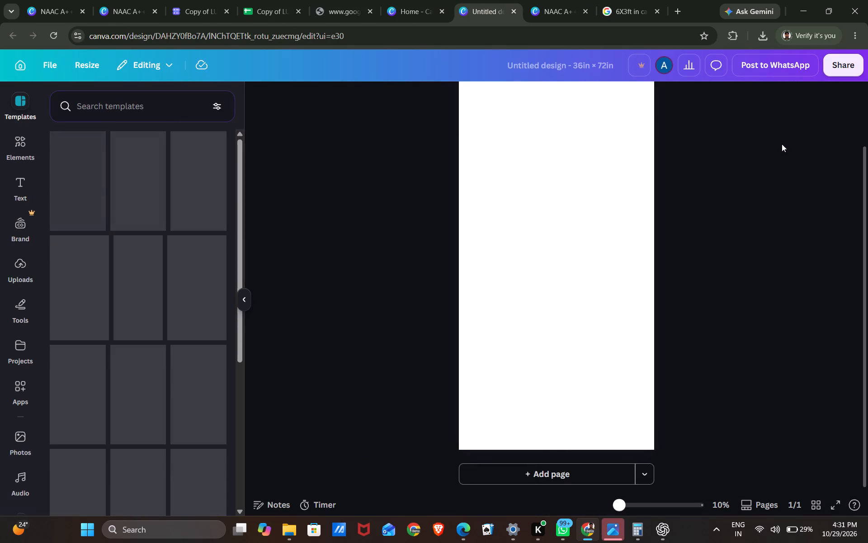
pyautogui.scroll(1, 782, 144)
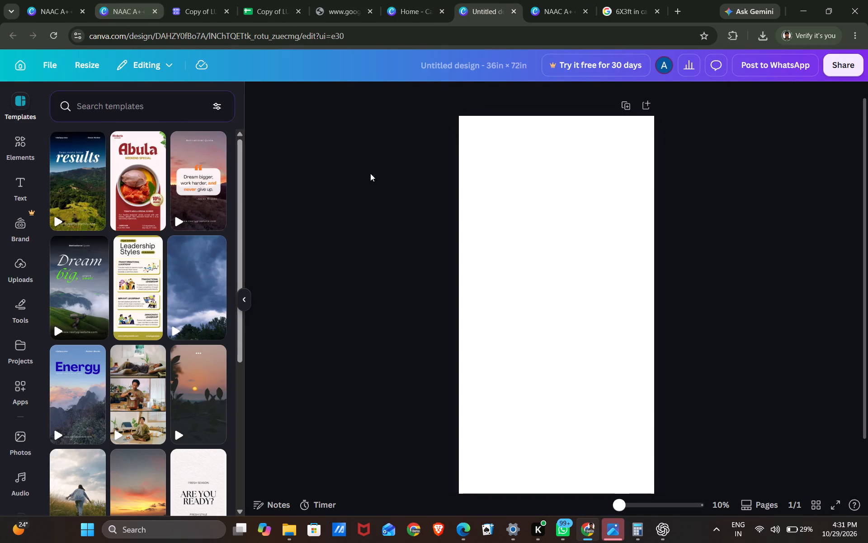
pyautogui.scroll(-2, 373, 222)
pyautogui.click(532, 484)
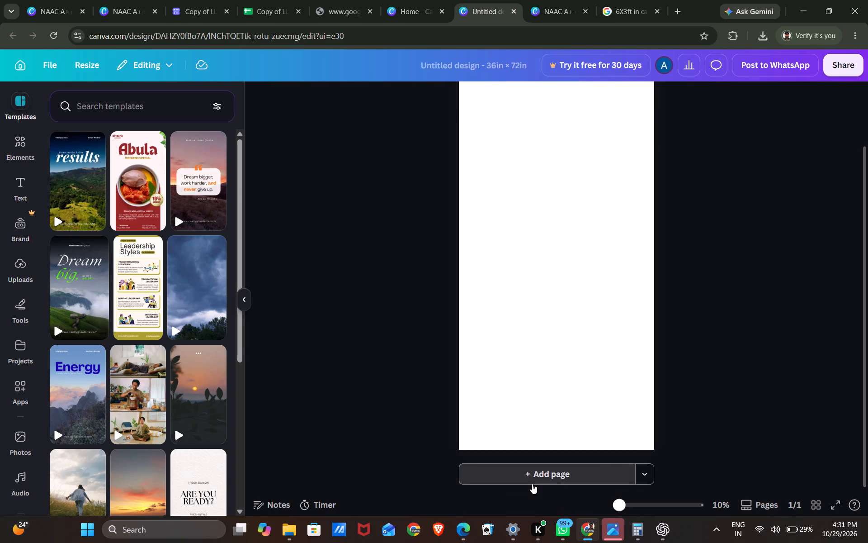
# Copy all elements of the landscape AARAMBH '26 banner and paste them onto page 1 of the 36 × 72 in design.
pyautogui.scroll(12, 402, 355)
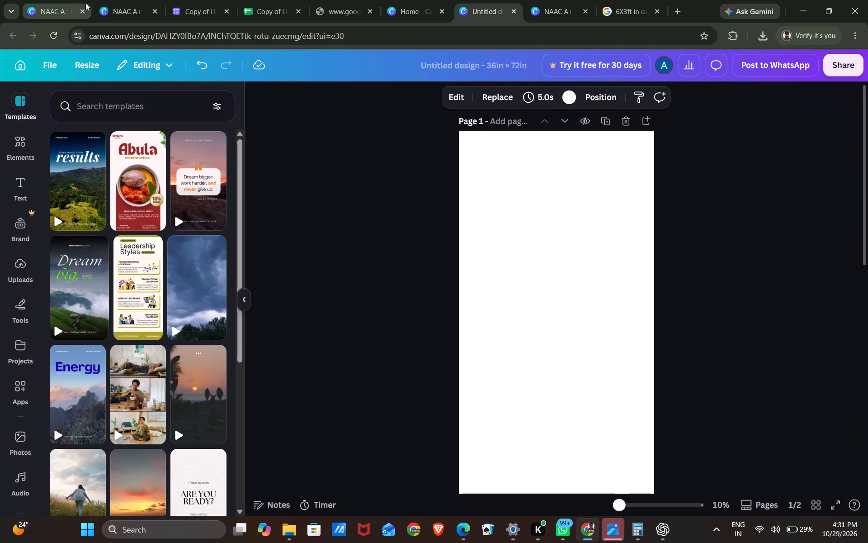
pyautogui.click(126, 0)
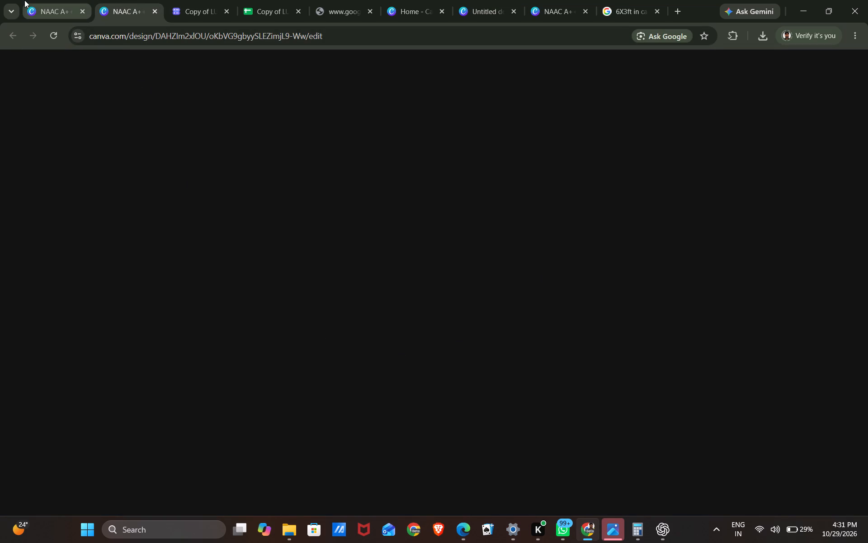
pyautogui.click(487, 0)
pyautogui.click(553, 3)
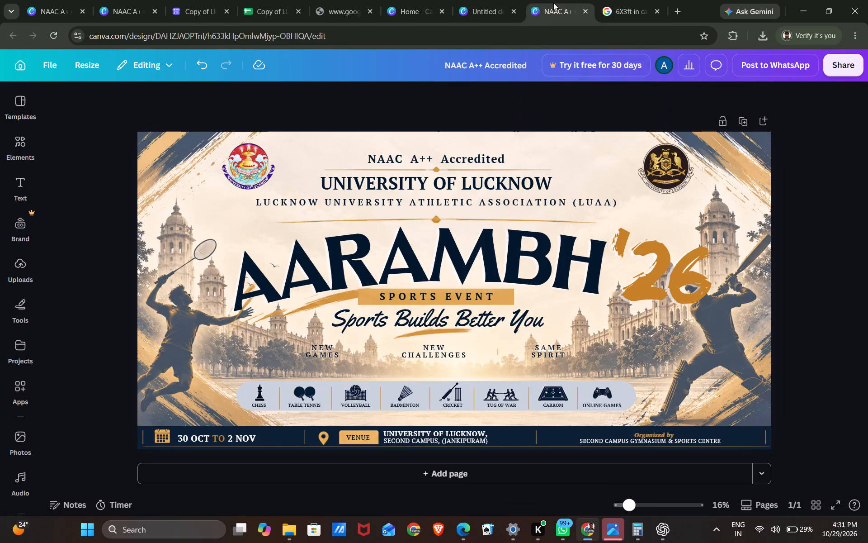
pyautogui.click(124, 131)
pyautogui.moveTo(124, 131); pyautogui.dragTo(816, 441)
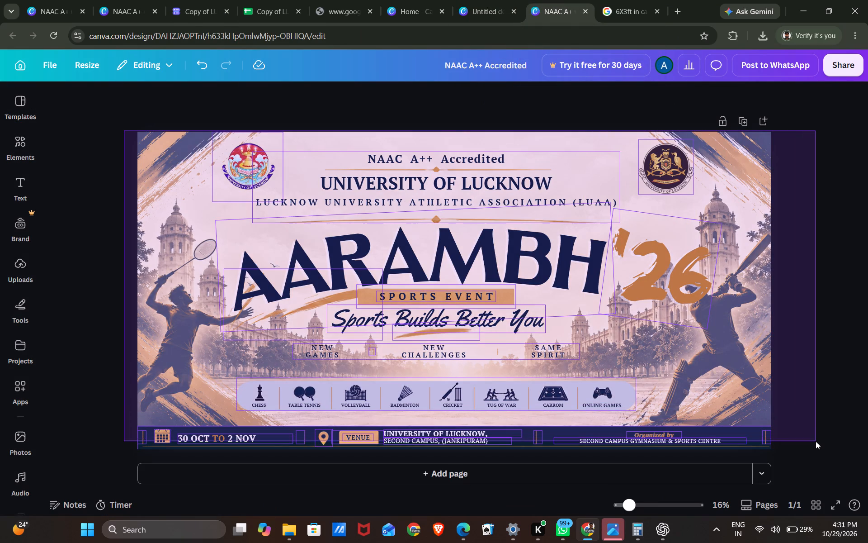
pyautogui.moveTo(816, 441); pyautogui.dragTo(816, 443)
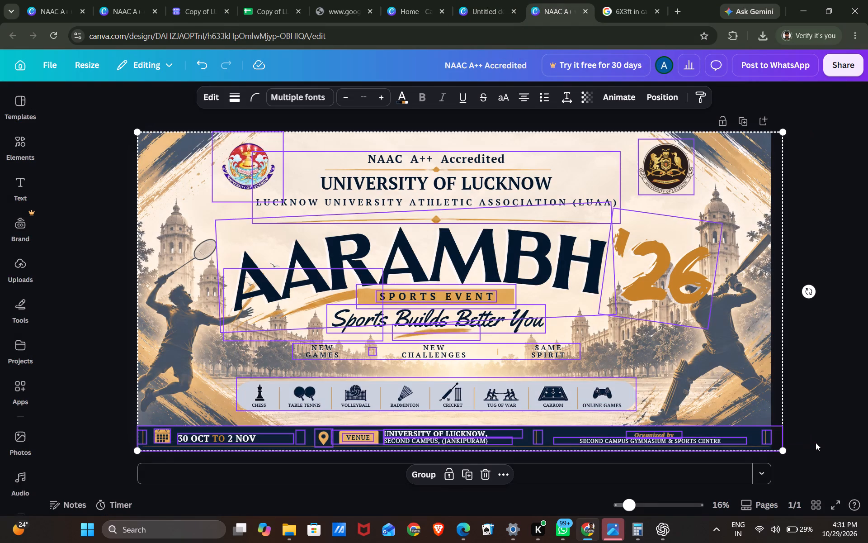
pyautogui.hotkey('ctrl', 'c')
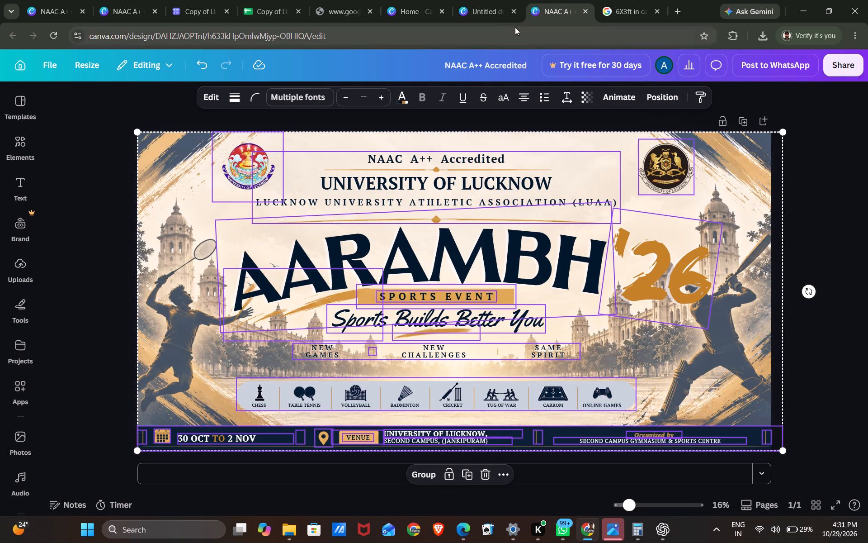
pyautogui.click(461, 7)
pyautogui.click(585, 296)
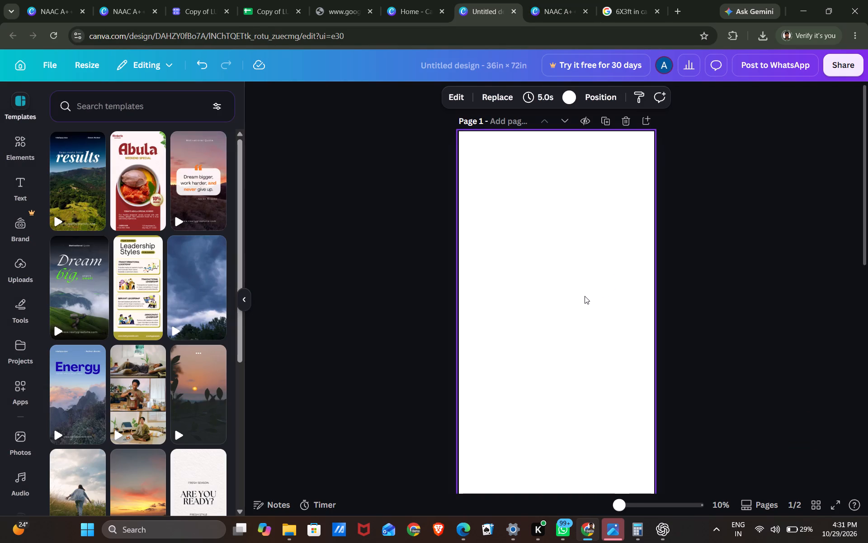
pyautogui.hotkey('ctrl', 'v')
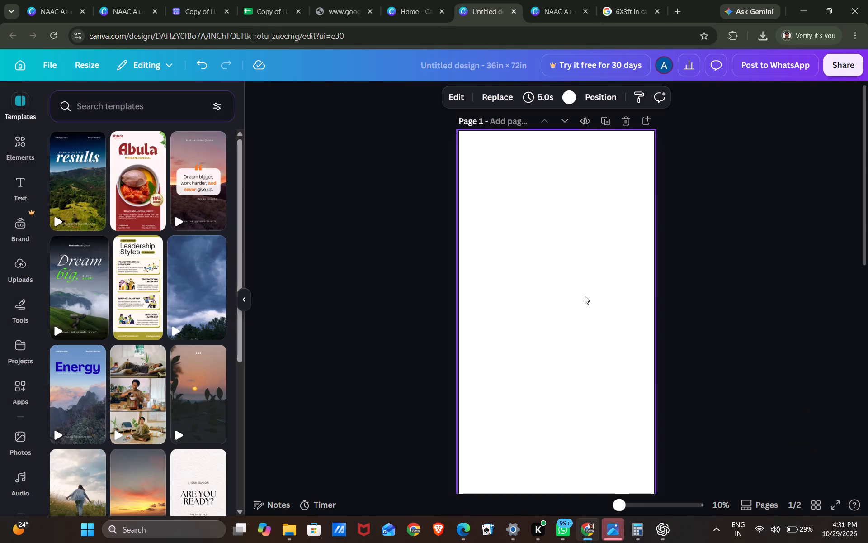
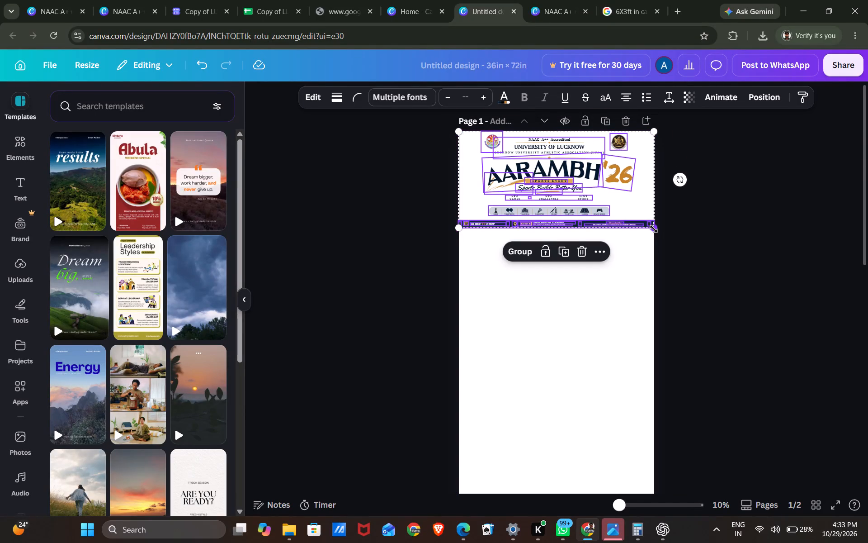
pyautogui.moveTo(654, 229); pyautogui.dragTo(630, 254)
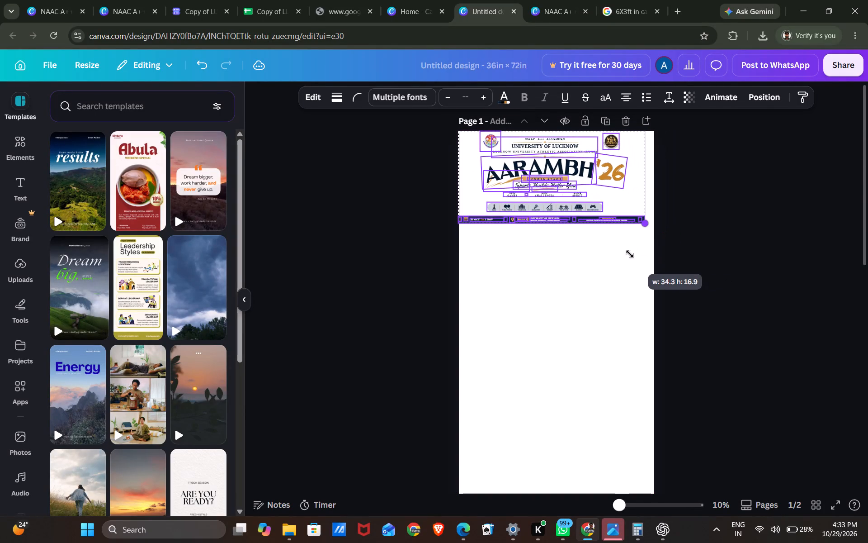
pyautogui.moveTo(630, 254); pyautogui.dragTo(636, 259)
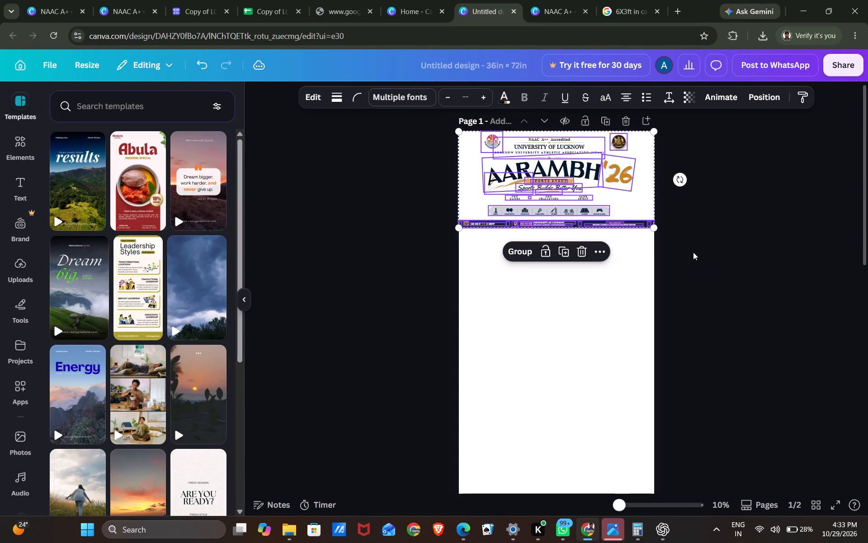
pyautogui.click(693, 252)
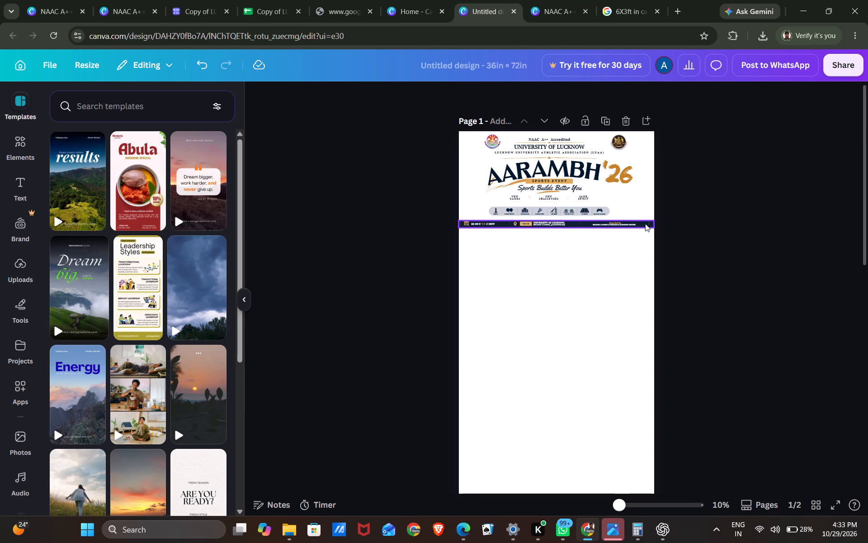
# Copy all elements of the navy date, venue and organiser strip on page 1 and paste them onto page 2.
pyautogui.moveTo(663, 224); pyautogui.dragTo(642, 224)
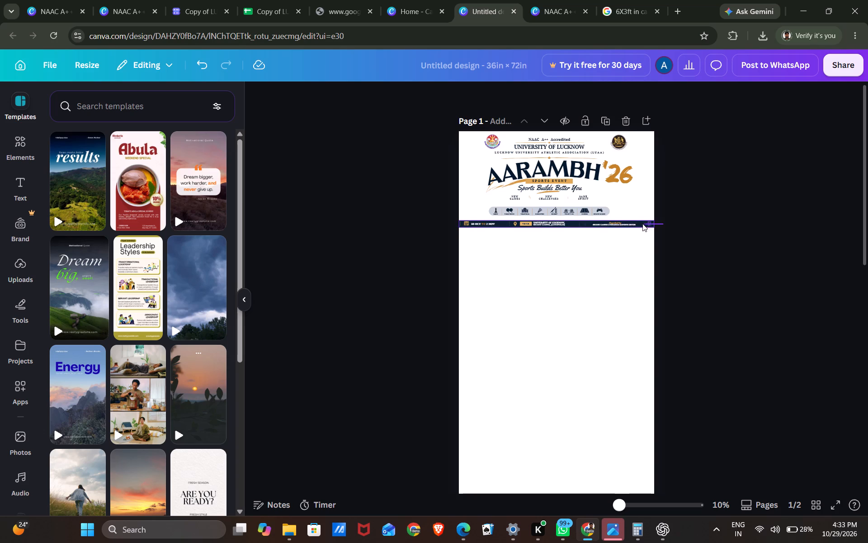
pyautogui.moveTo(642, 224); pyautogui.dragTo(464, 224)
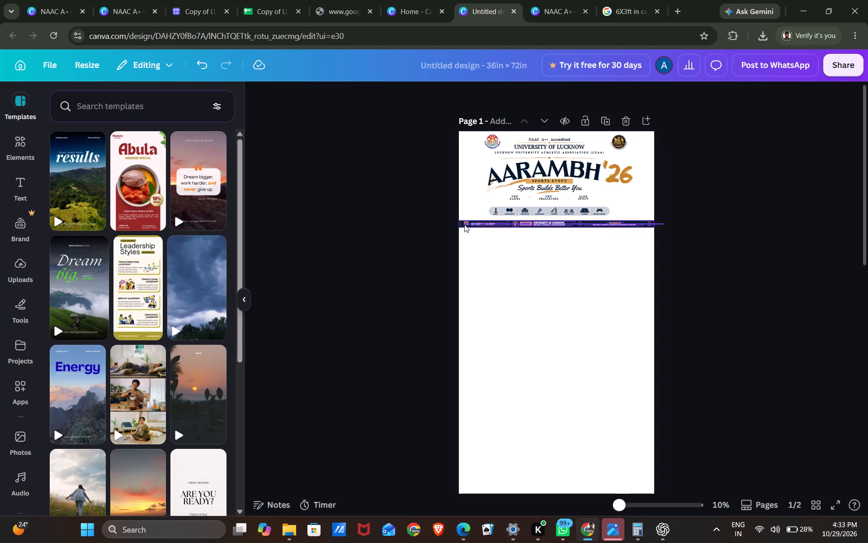
pyautogui.moveTo(464, 224); pyautogui.dragTo(459, 224)
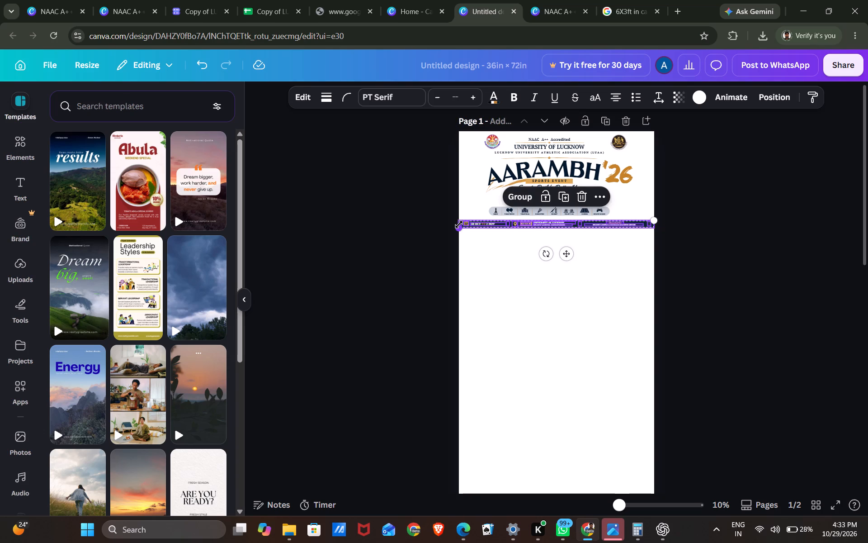
pyautogui.hotkey('ctrl', 'c')
pyautogui.scroll(-4, 383, 307)
pyautogui.click(550, 345)
pyautogui.scroll(-1, 550, 345)
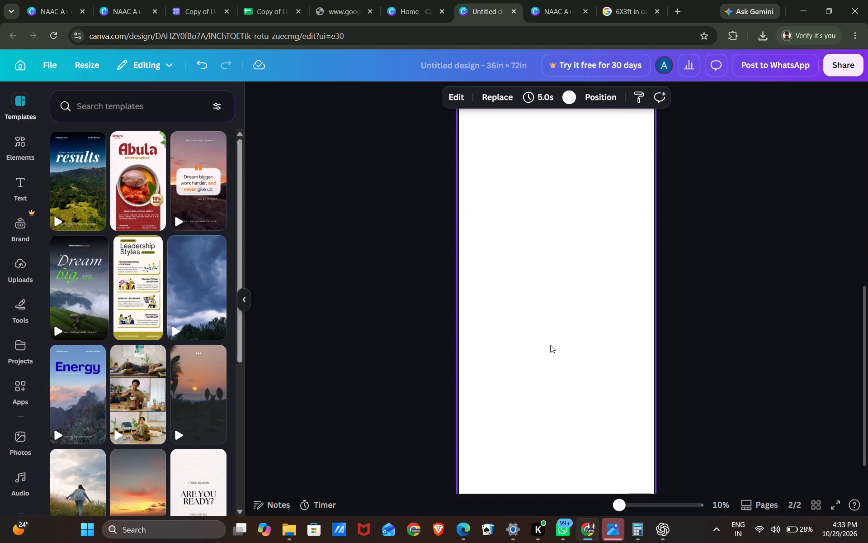
pyautogui.scroll(-2, 550, 345)
pyautogui.hotkey('ctrl', 'v')
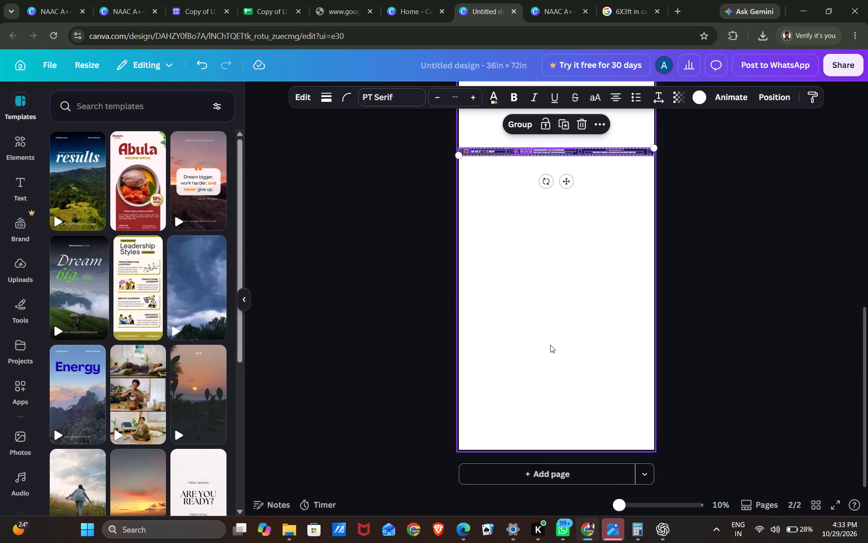
# Move the pasted information strip down to sit flush with the bottom edge of page 2.
pyautogui.moveTo(565, 182); pyautogui.dragTo(571, 293)
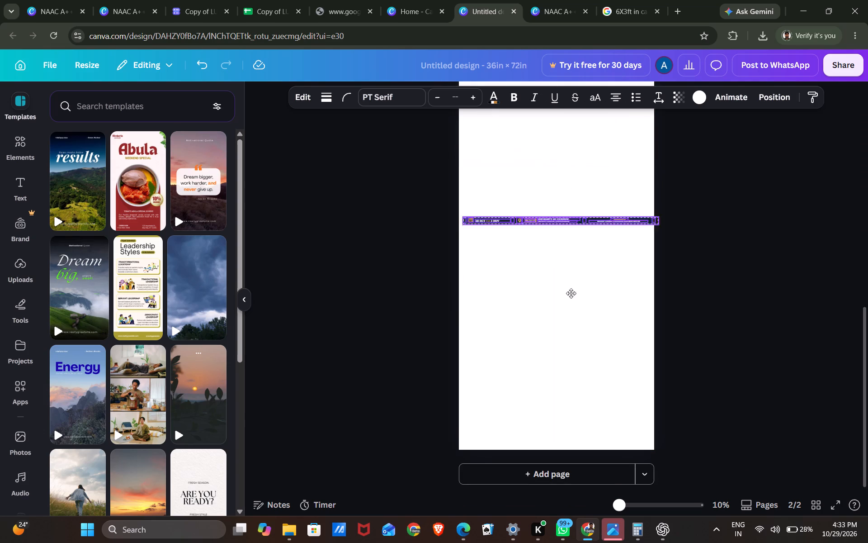
pyautogui.moveTo(571, 293); pyautogui.dragTo(567, 474)
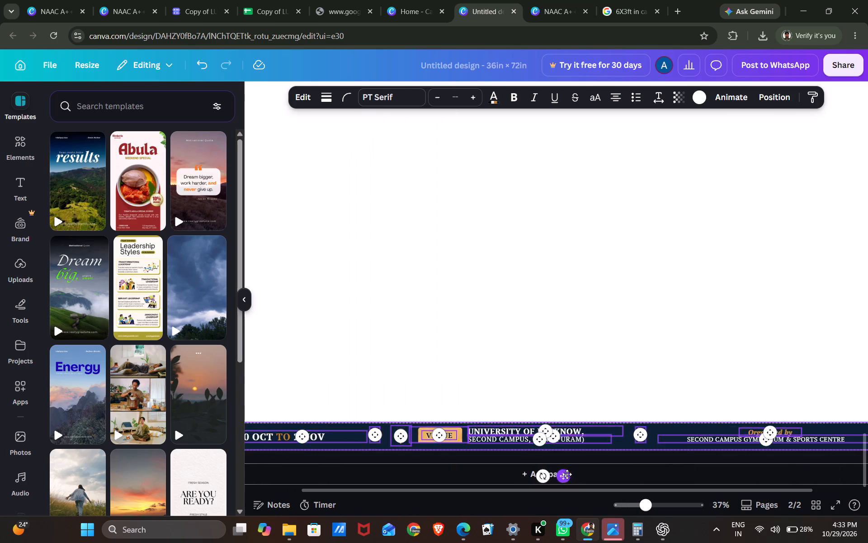
pyautogui.click(860, 360)
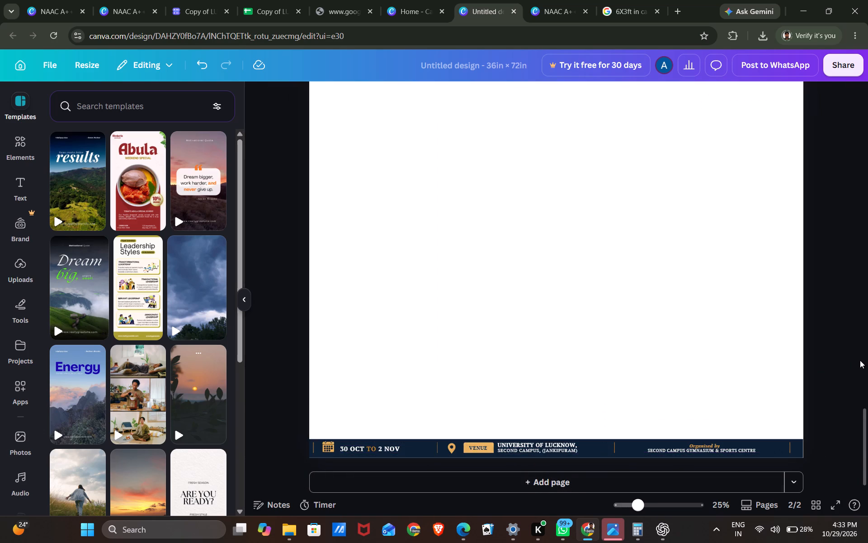
# Make the navy footer rectangle on page 2 taller, keeping its base on the page's bottom edge, and lock it.
pyautogui.moveTo(635, 441); pyautogui.dragTo(635, 436)
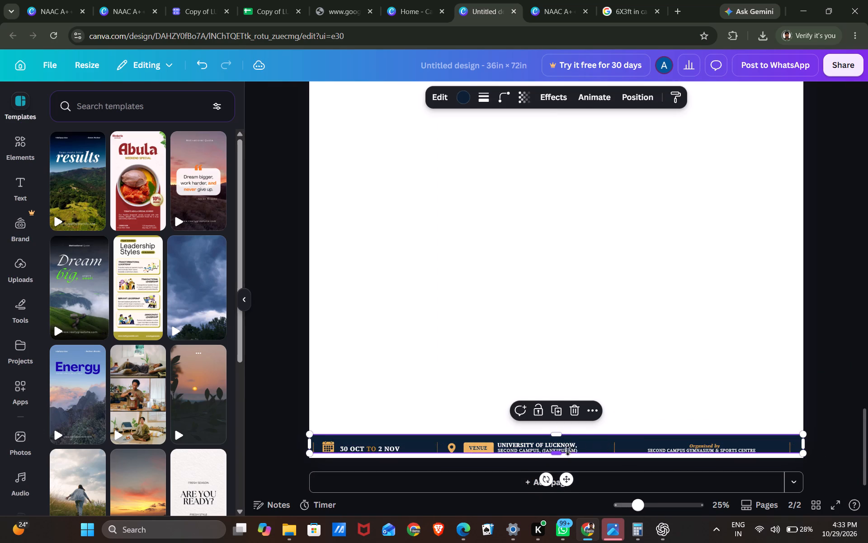
pyautogui.moveTo(559, 452); pyautogui.dragTo(558, 459)
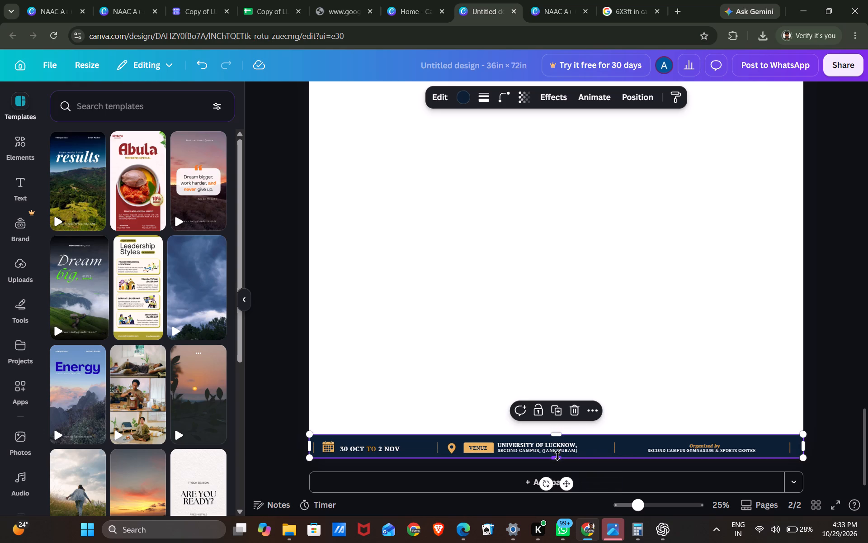
pyautogui.moveTo(556, 433); pyautogui.dragTo(552, 412)
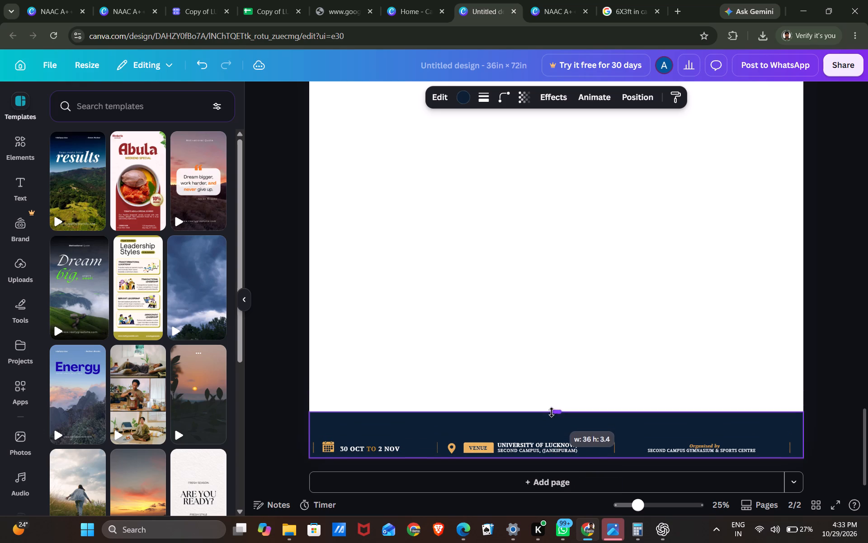
pyautogui.moveTo(552, 412); pyautogui.dragTo(551, 423)
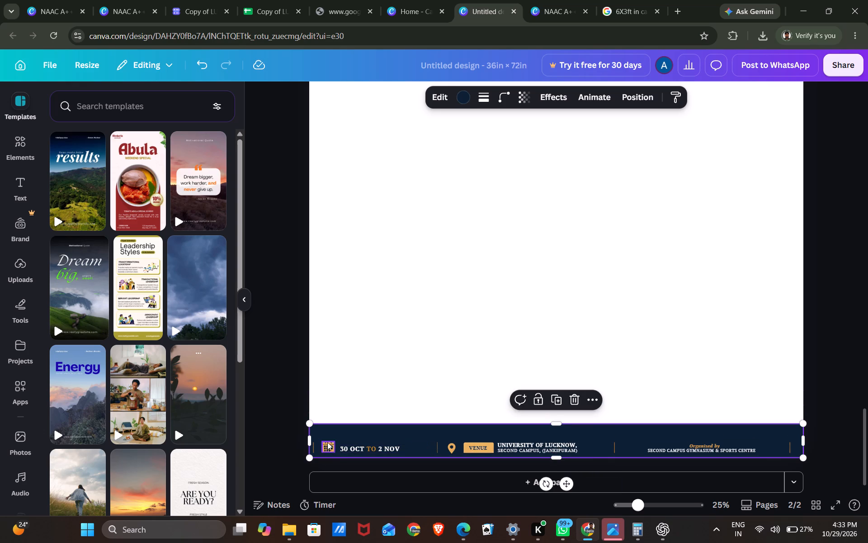
pyautogui.click(543, 400)
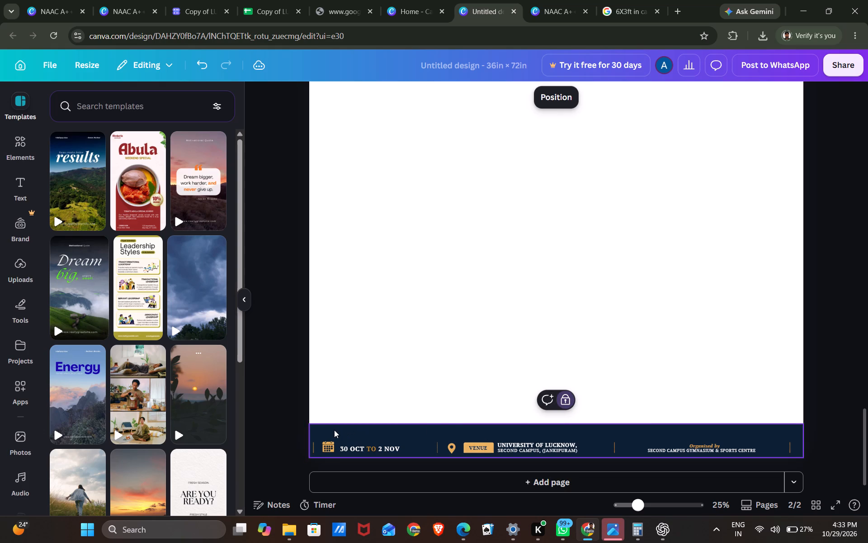
# Enlarge the gold divider before the calendar icon to about 1.1 × 1.6 in.
pyautogui.click(314, 448)
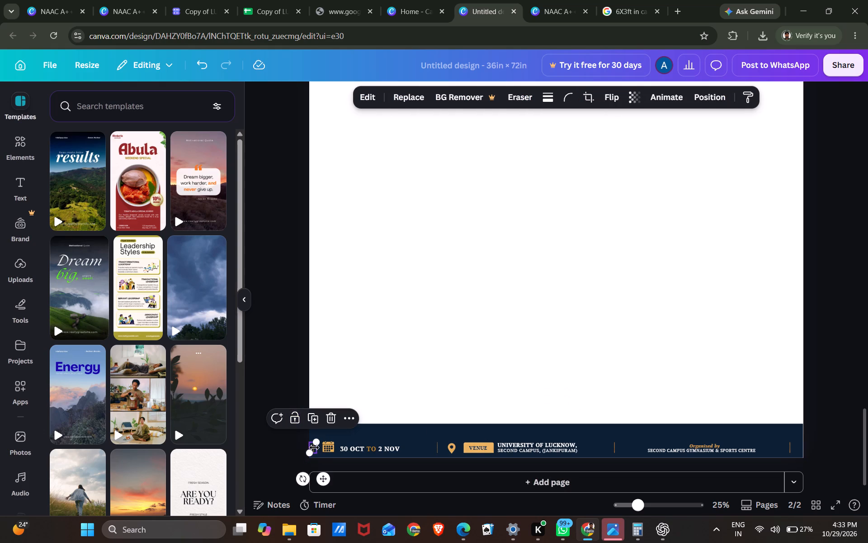
pyautogui.moveTo(314, 443); pyautogui.dragTo(319, 433)
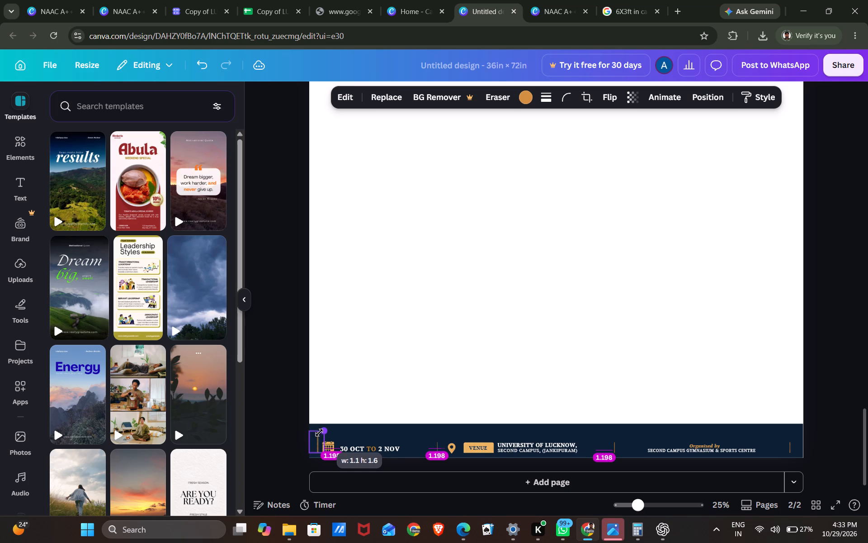
pyautogui.moveTo(319, 433); pyautogui.dragTo(320, 432)
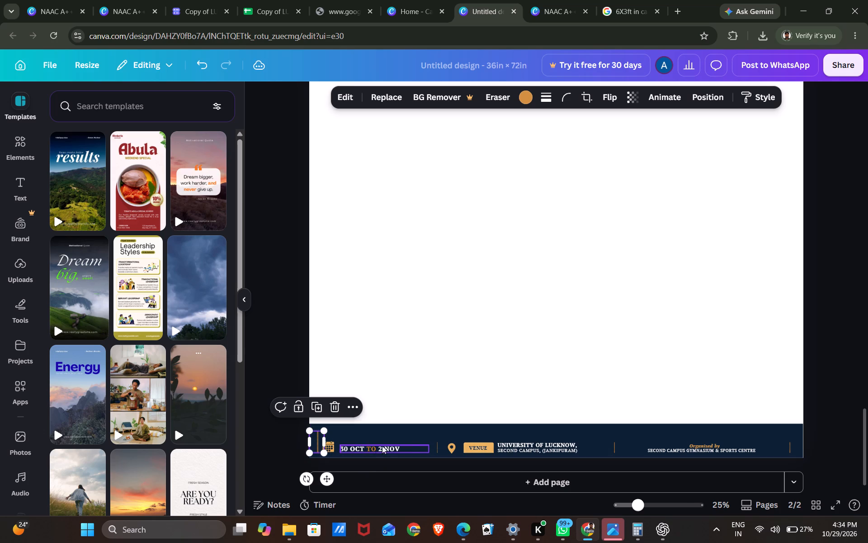
pyautogui.click(336, 434)
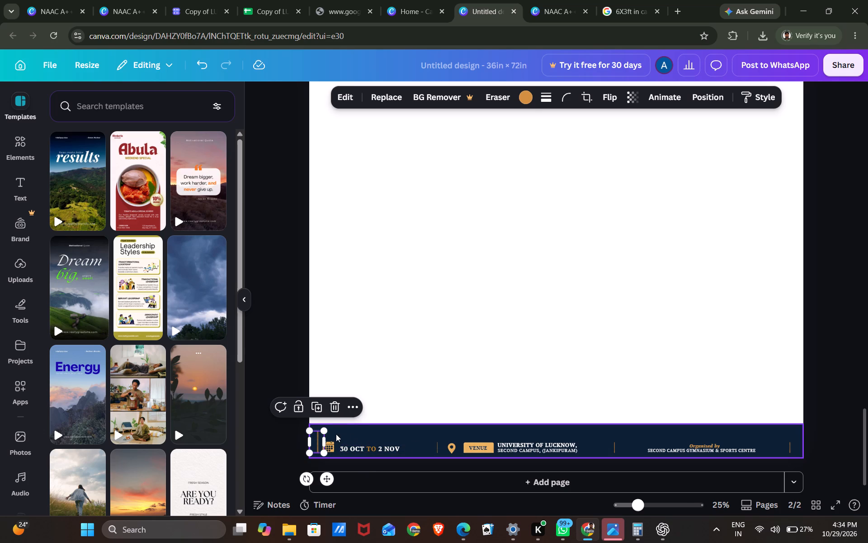
# Scale up the calendar icon and the "30 OCT TO 2 NOV" text together until the text reaches size 49.5.
pyautogui.moveTo(327, 433); pyautogui.dragTo(355, 450)
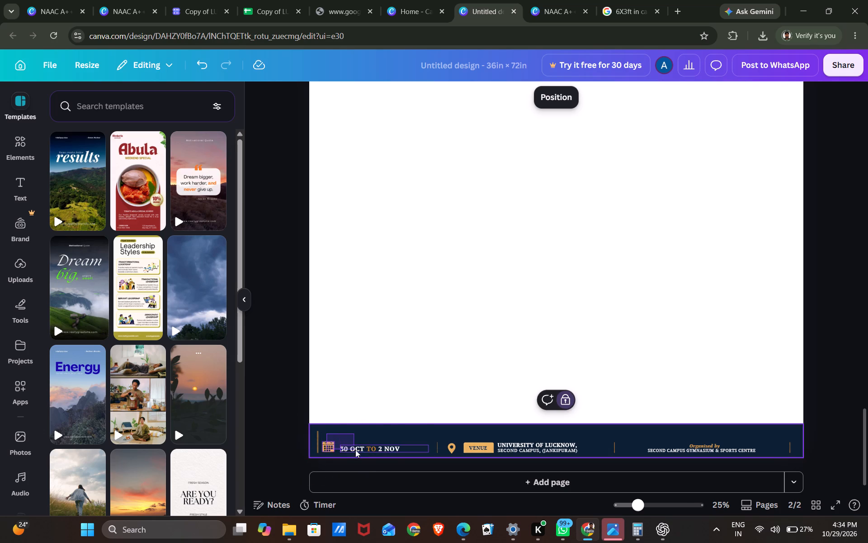
pyautogui.moveTo(355, 450); pyautogui.dragTo(363, 451)
pyautogui.moveTo(427, 440); pyautogui.dragTo(455, 419)
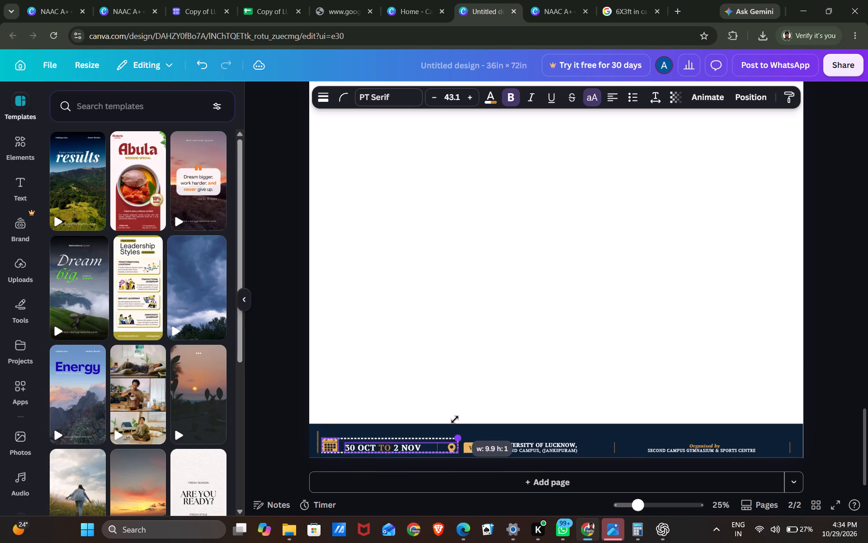
pyautogui.moveTo(455, 419); pyautogui.dragTo(485, 409)
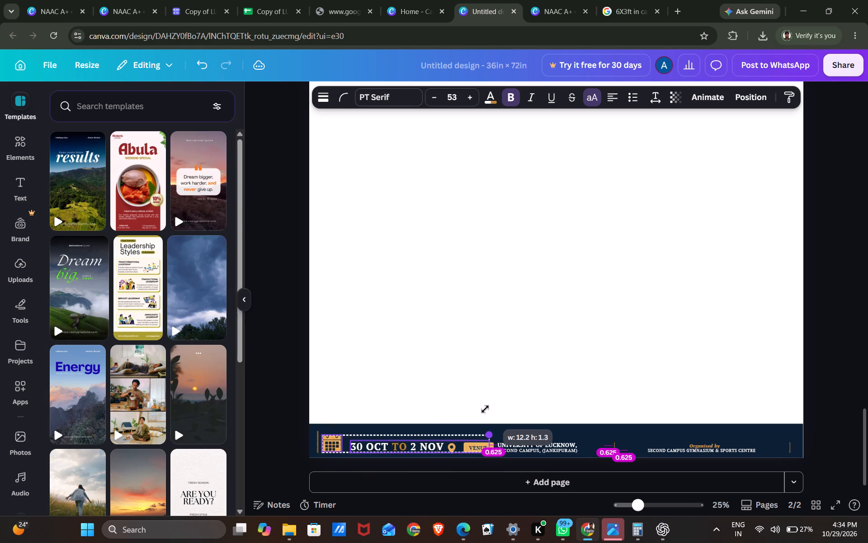
pyautogui.moveTo(485, 409); pyautogui.dragTo(472, 410)
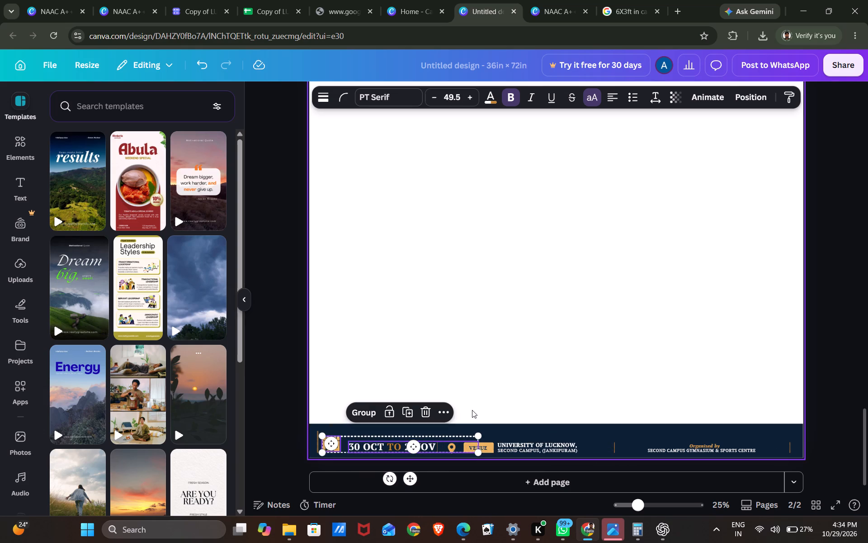
pyautogui.click(337, 378)
# Reposition the calendar icon and date text closely side by side in the footer, and narrow the date's text box to fit its wording.
pyautogui.moveTo(362, 450); pyautogui.dragTo(357, 446)
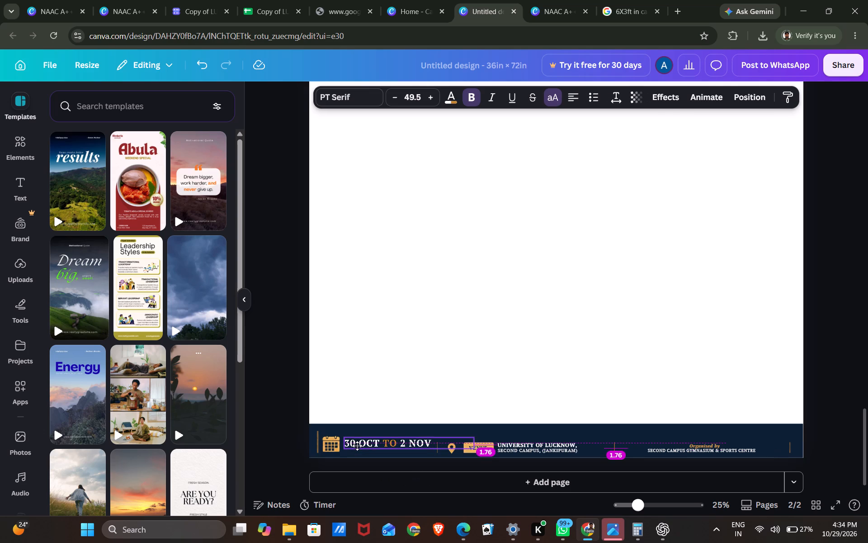
pyautogui.moveTo(357, 446); pyautogui.dragTo(357, 448)
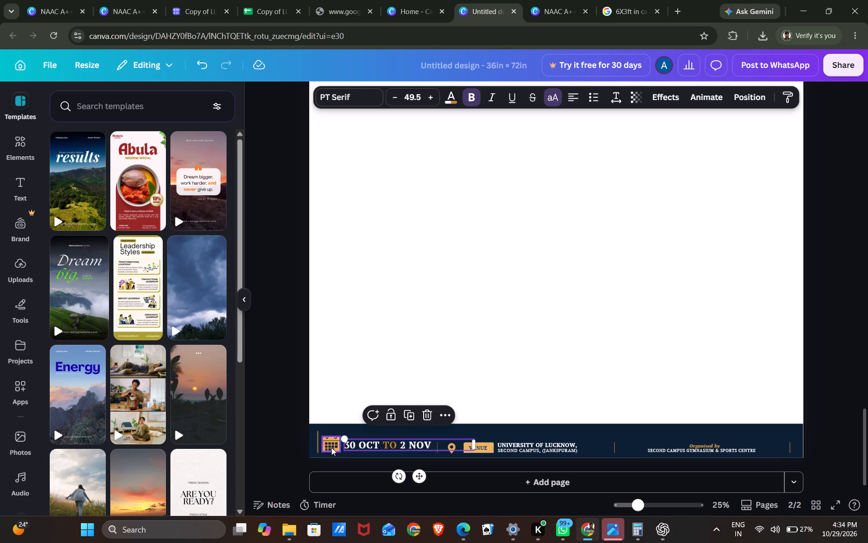
pyautogui.click(331, 448)
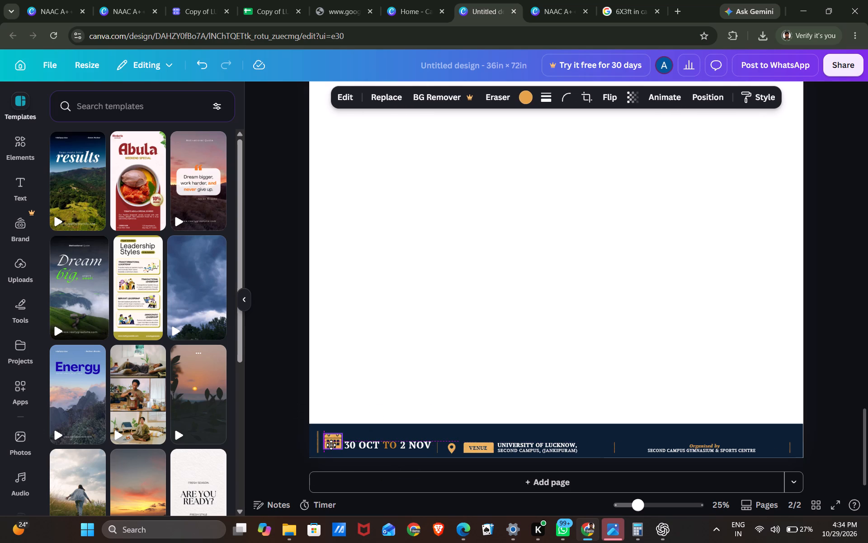
pyautogui.click(380, 445)
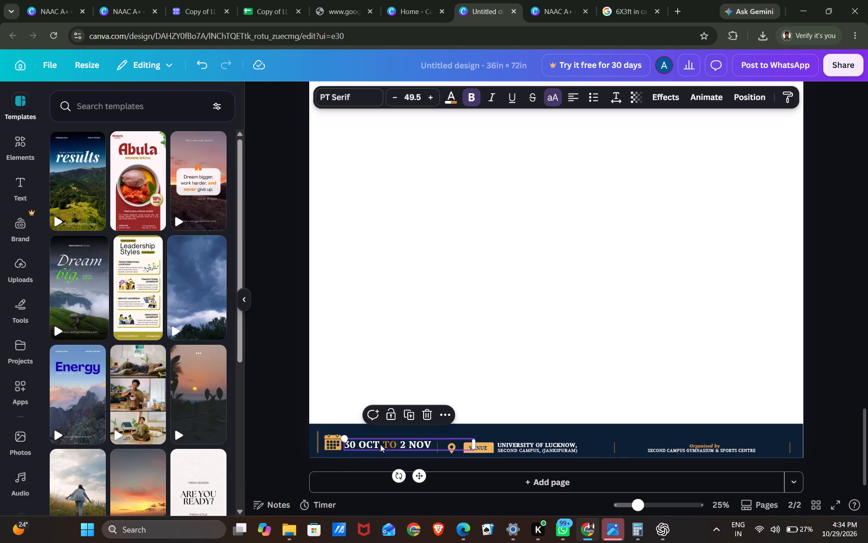
pyautogui.click(383, 444)
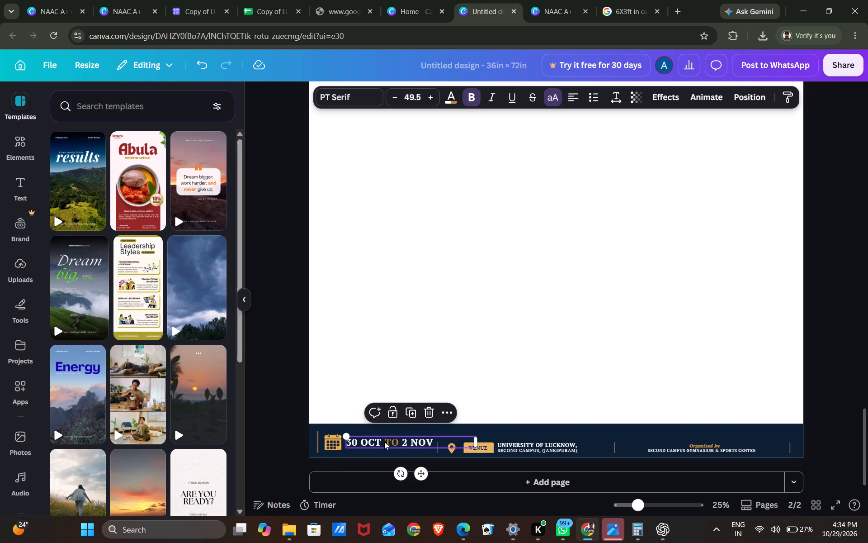
pyautogui.moveTo(481, 442); pyautogui.dragTo(459, 442)
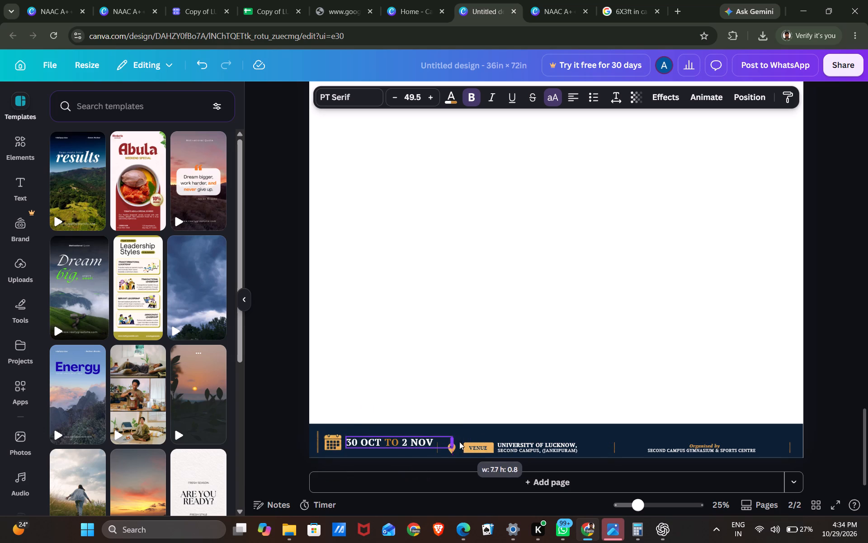
pyautogui.moveTo(459, 442); pyautogui.dragTo(441, 442)
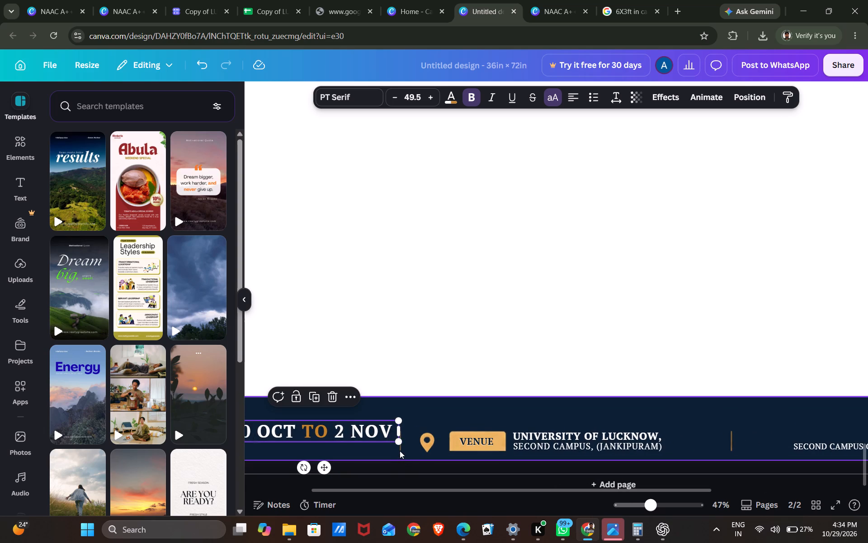
# Enlarge the gold divider between the date text and the location pin, and place it just after "2 NOV" at the calendar icon's height.
pyautogui.moveTo(399, 451); pyautogui.dragTo(408, 451)
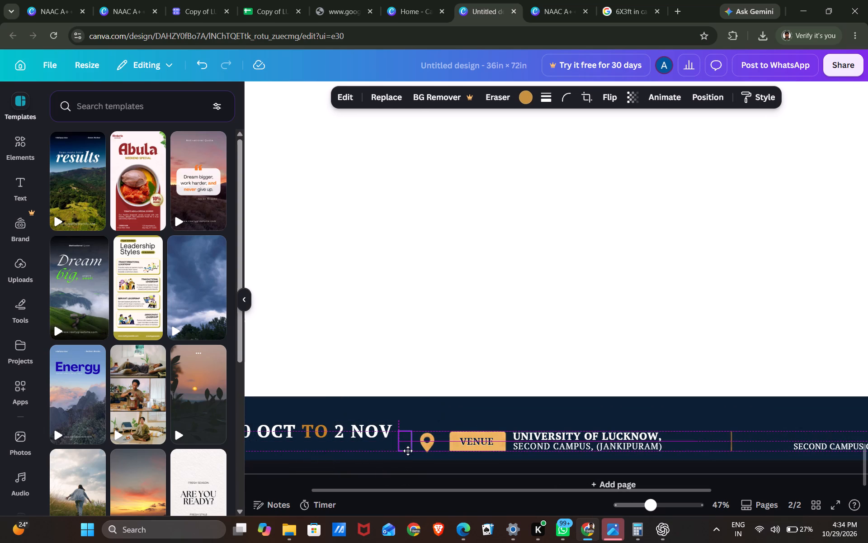
pyautogui.moveTo(408, 451); pyautogui.dragTo(408, 450)
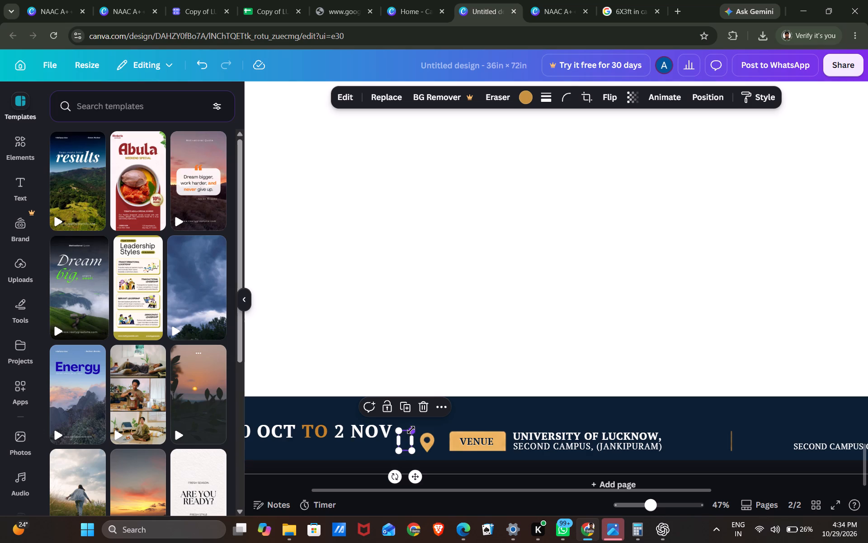
pyautogui.moveTo(411, 430); pyautogui.dragTo(404, 423)
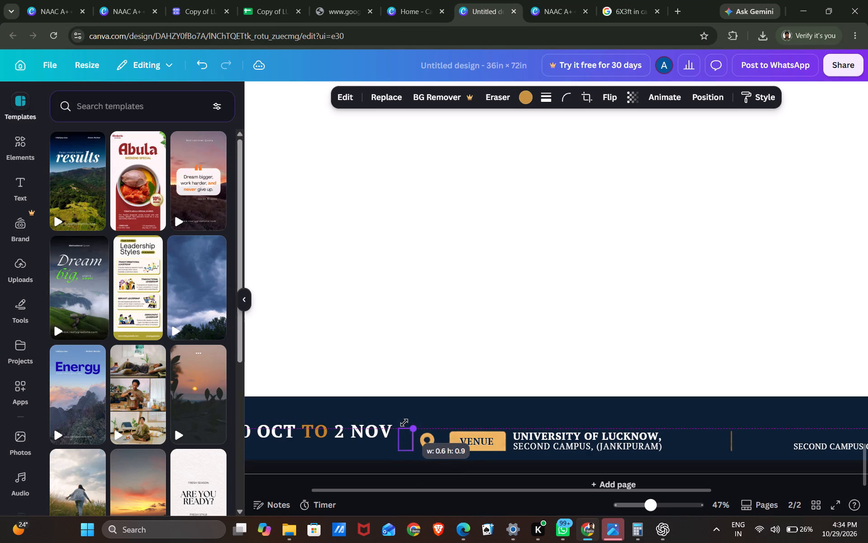
pyautogui.moveTo(404, 423); pyautogui.dragTo(413, 419)
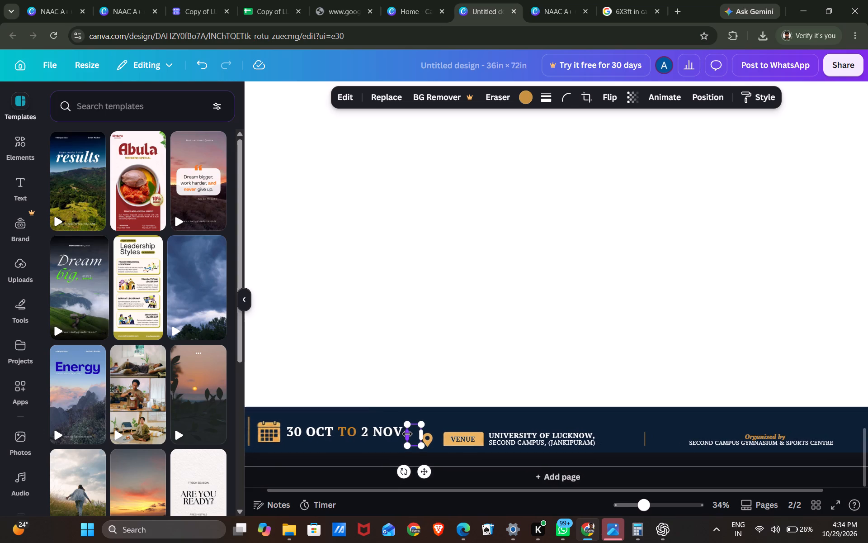
pyautogui.moveTo(418, 422); pyautogui.dragTo(420, 418)
pyautogui.moveTo(415, 429); pyautogui.dragTo(411, 429)
pyautogui.click(411, 429)
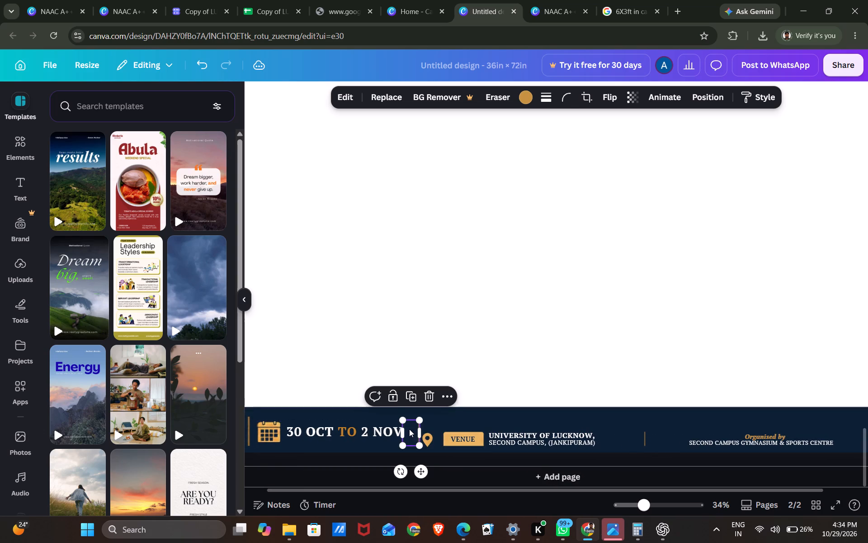
pyautogui.click(524, 375)
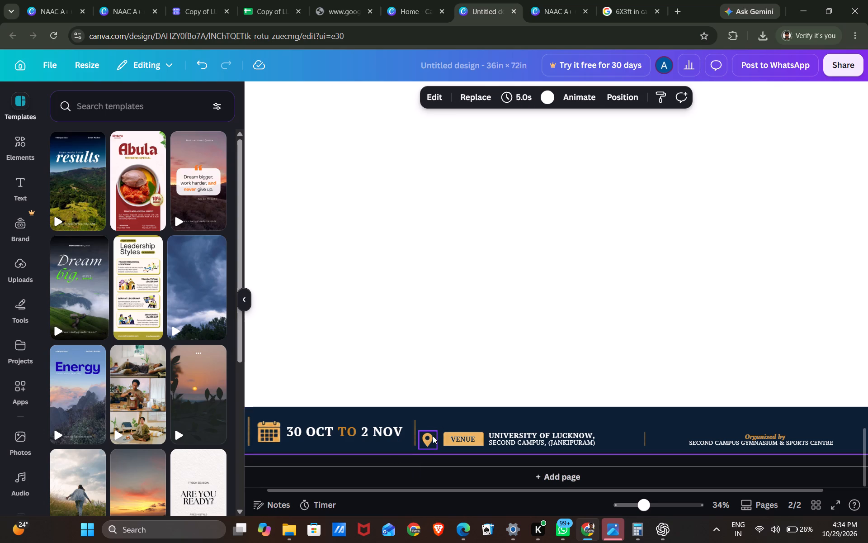
# Scale up the location pin, VENUE label and University of Lucknow address text together to about 13.8 × 1.2 in.
pyautogui.moveTo(430, 425); pyautogui.dragTo(542, 444)
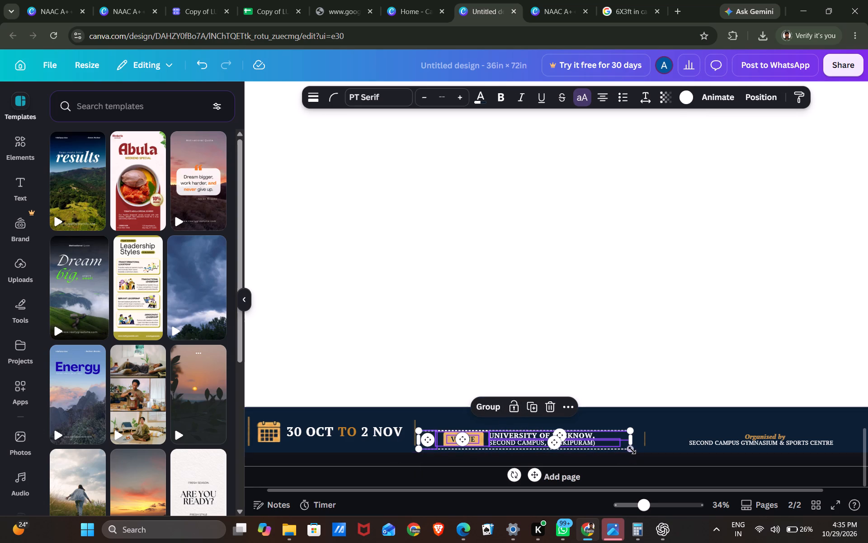
pyautogui.moveTo(629, 430); pyautogui.dragTo(646, 413)
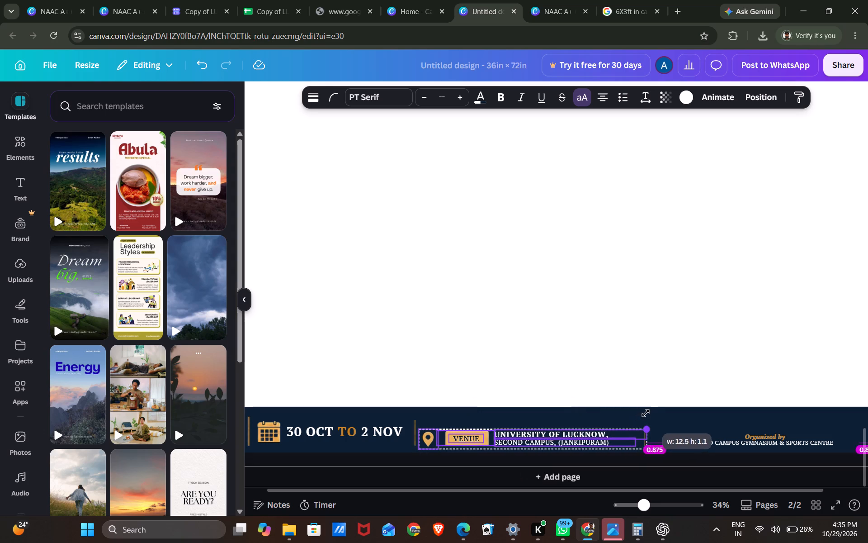
pyautogui.moveTo(646, 413); pyautogui.dragTo(666, 401)
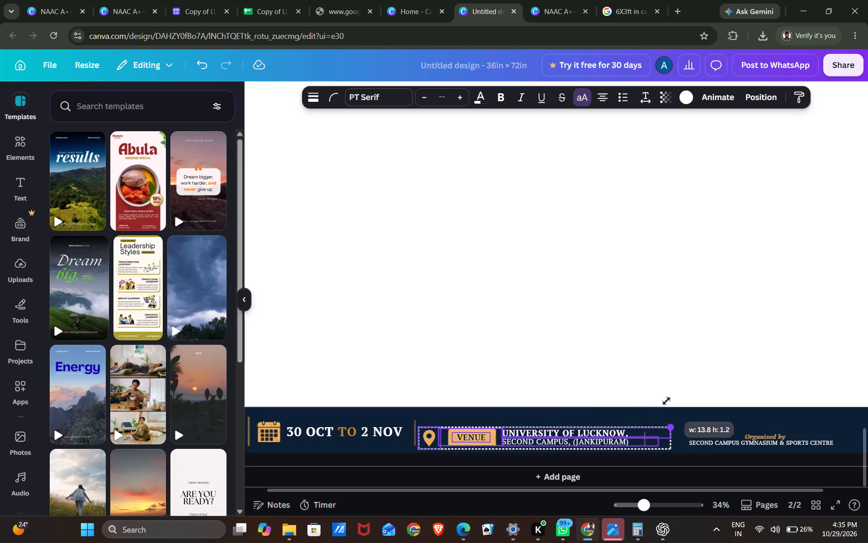
pyautogui.moveTo(666, 401); pyautogui.dragTo(666, 400)
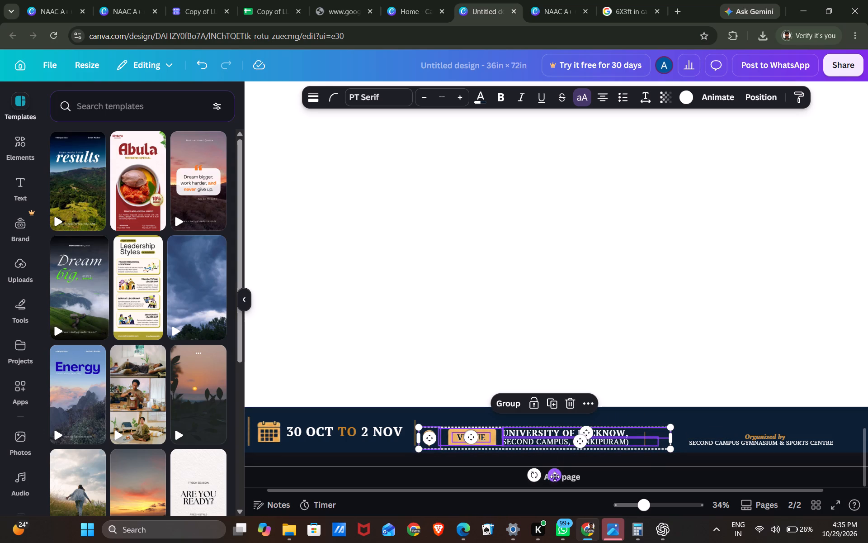
# Position the venue block just after the second gold divider, vertically in line with the date text.
pyautogui.moveTo(555, 476); pyautogui.dragTo(555, 472)
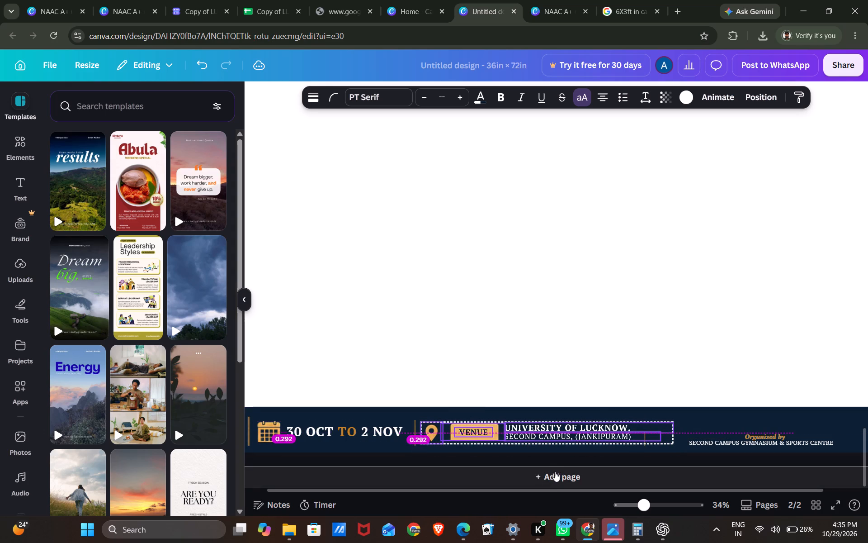
pyautogui.moveTo(555, 472); pyautogui.dragTo(558, 471)
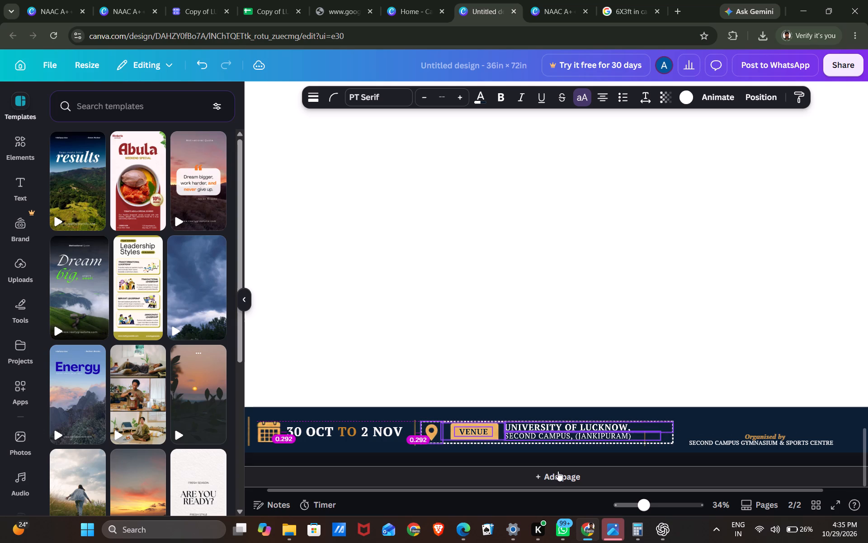
pyautogui.moveTo(558, 471); pyautogui.dragTo(562, 472)
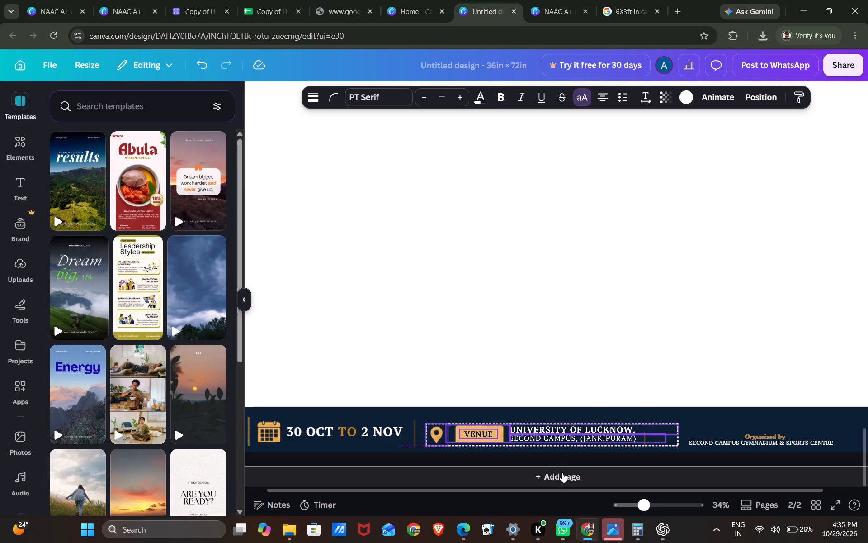
pyautogui.moveTo(562, 472); pyautogui.dragTo(561, 472)
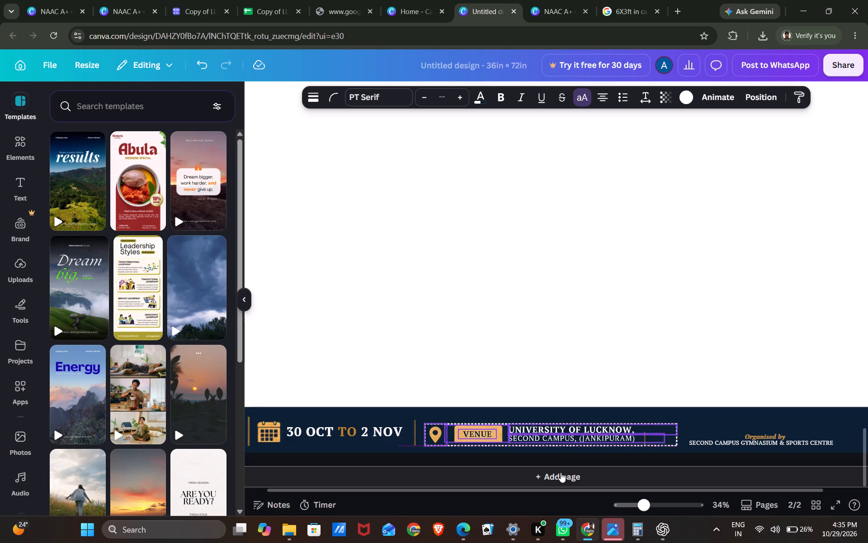
pyautogui.moveTo(561, 472); pyautogui.dragTo(560, 469)
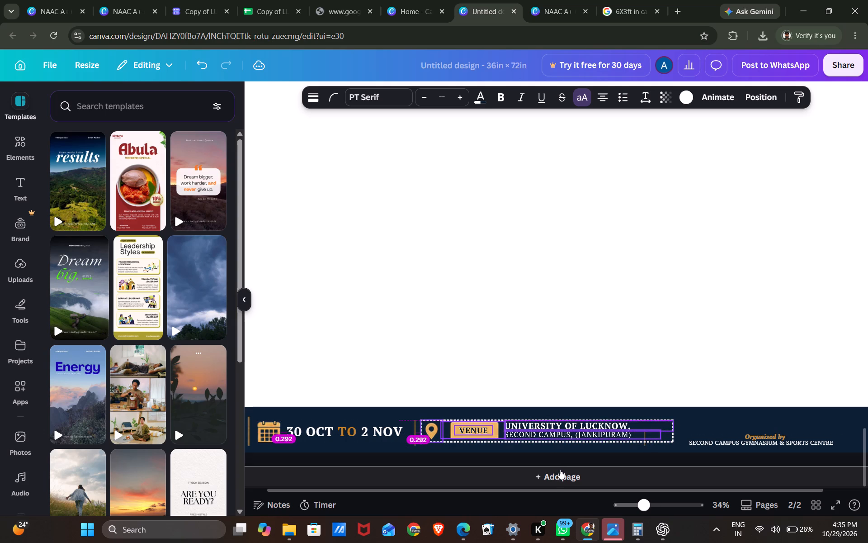
pyautogui.moveTo(560, 469); pyautogui.dragTo(560, 470)
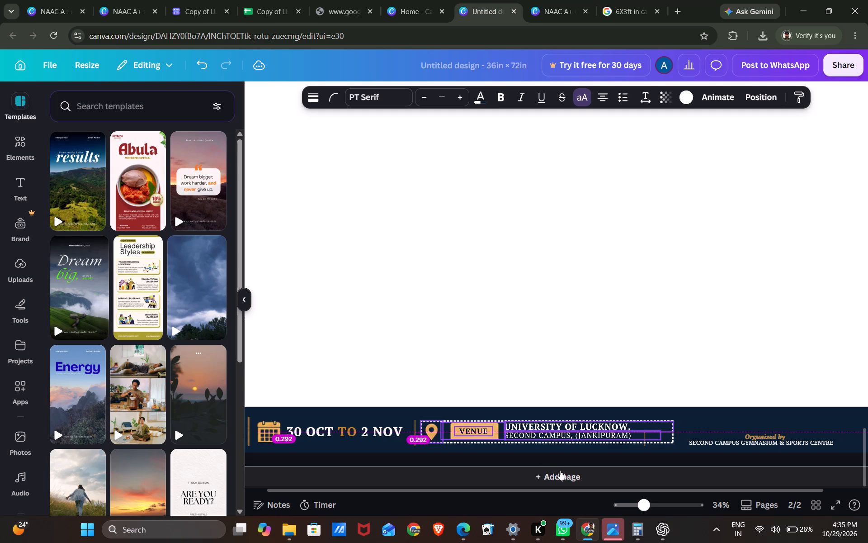
pyautogui.moveTo(560, 470); pyautogui.dragTo(560, 472)
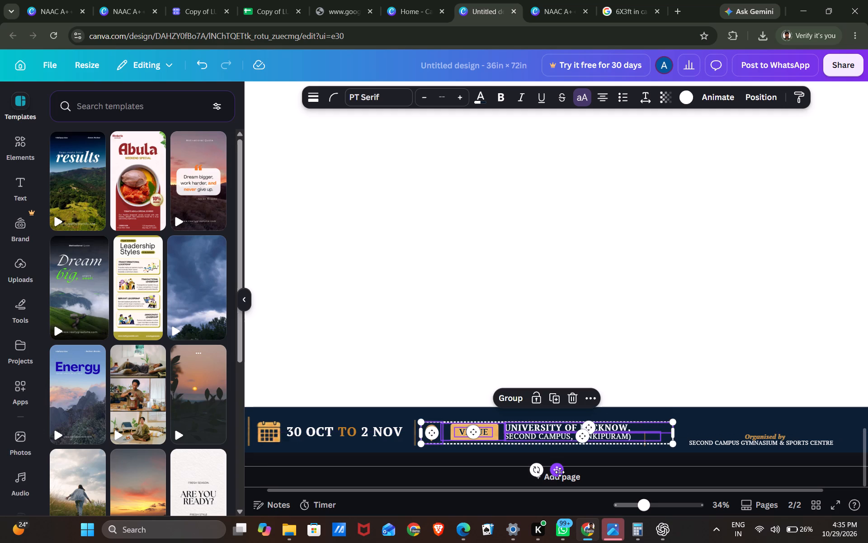
pyautogui.press('Up')
pyautogui.click(672, 386)
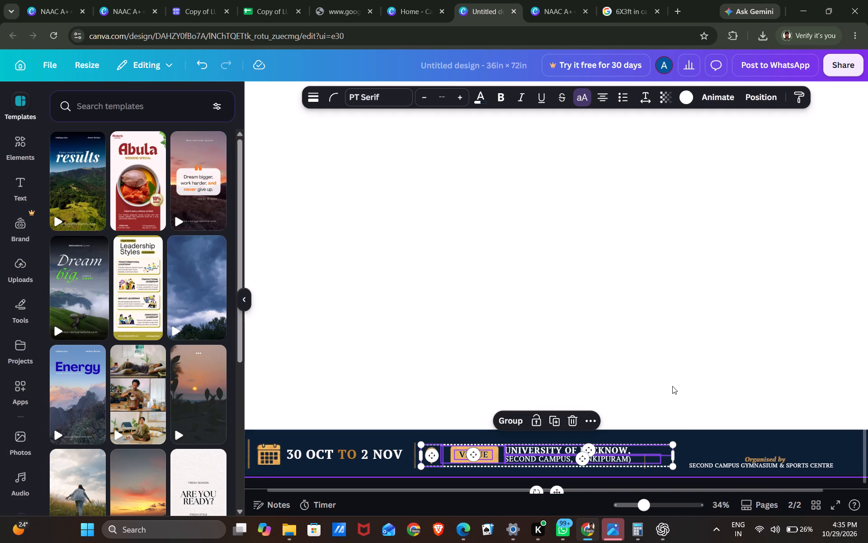
# Enlarge the gold divider between the venue address and the organiser text to nearly match the other footer dividers.
pyautogui.click(644, 465)
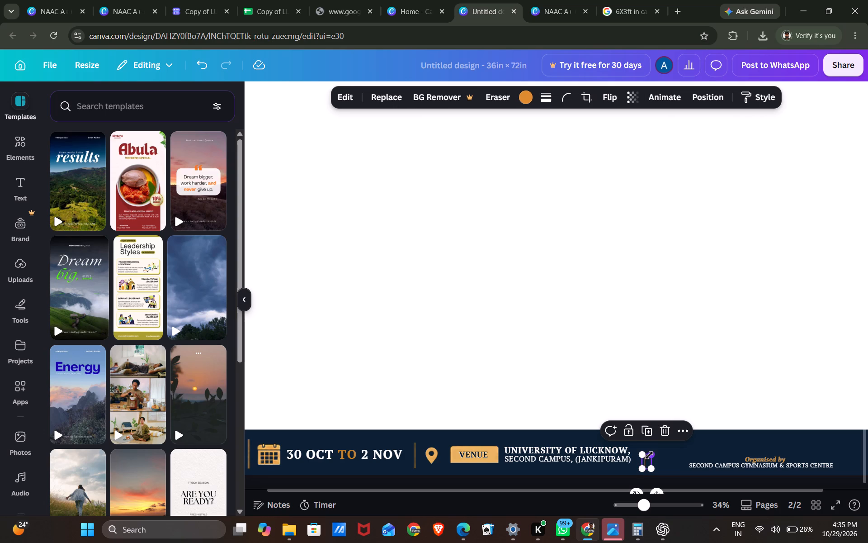
pyautogui.moveTo(649, 455); pyautogui.dragTo(656, 446)
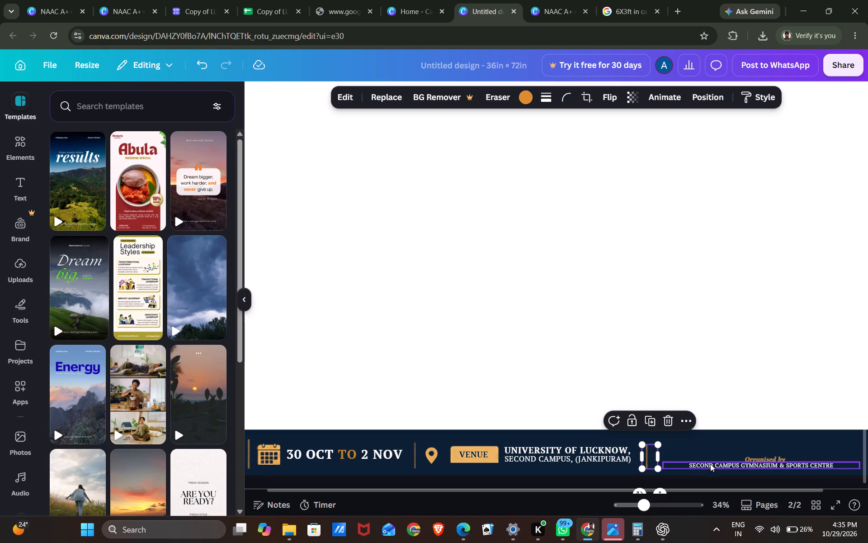
# Scale up the "Organised by" and "Second Campus Gymnasium & Sports Centre" texts together and place them after the third divider, level with the venue text.
pyautogui.moveTo(755, 446); pyautogui.dragTo(760, 472)
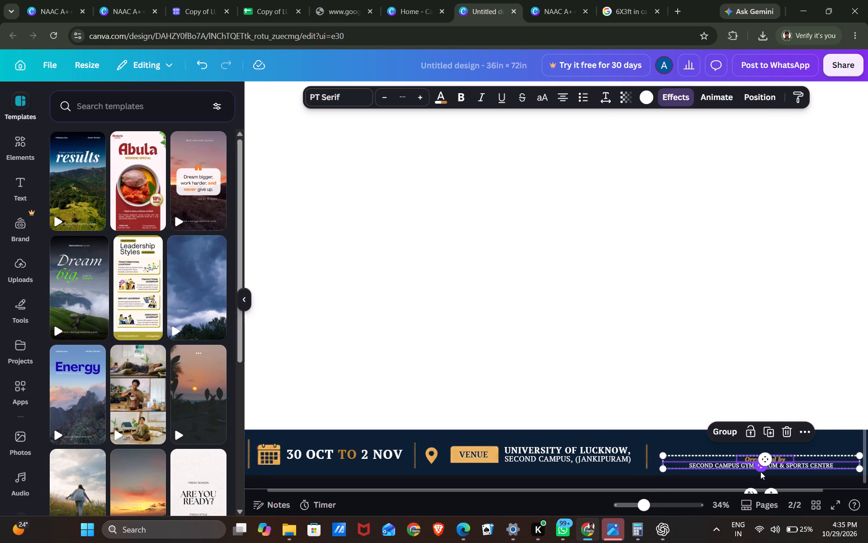
pyautogui.moveTo(663, 457); pyautogui.dragTo(646, 444)
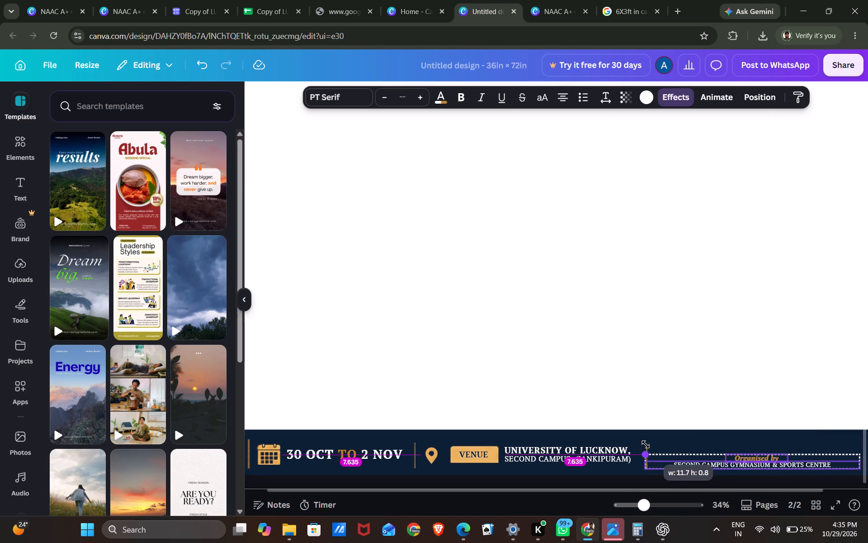
pyautogui.moveTo(646, 444); pyautogui.dragTo(635, 441)
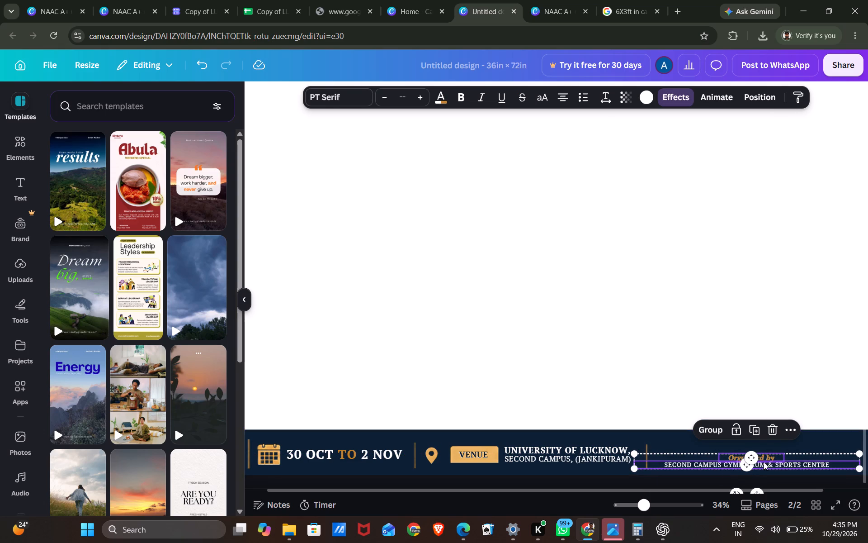
pyautogui.moveTo(781, 459); pyautogui.dragTo(784, 448)
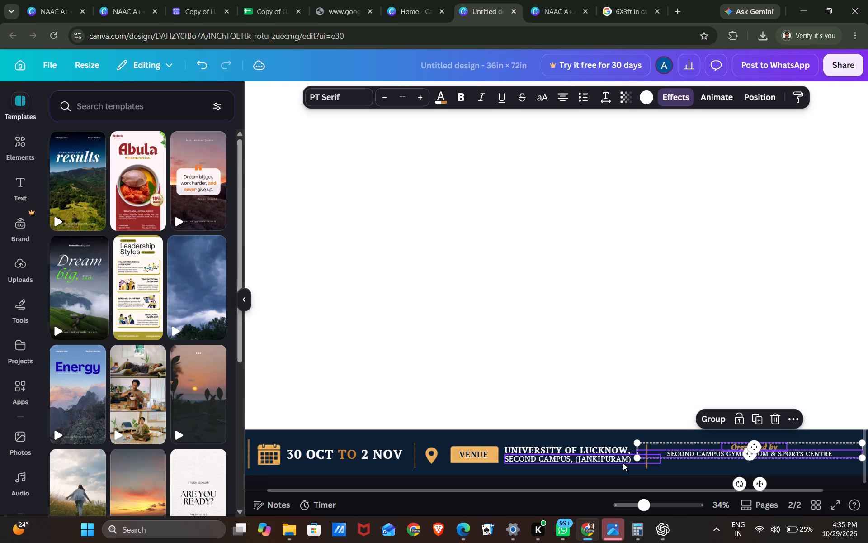
pyautogui.moveTo(638, 457); pyautogui.dragTo(617, 473)
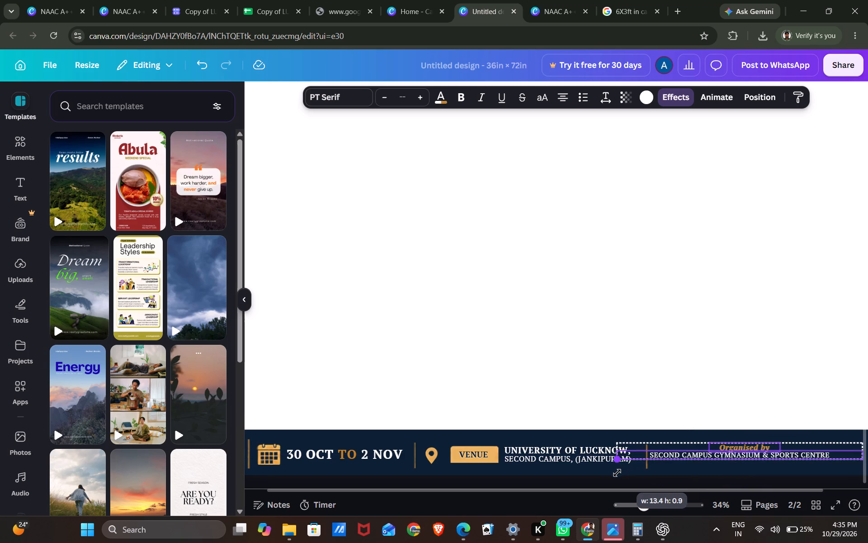
pyautogui.moveTo(617, 473); pyautogui.dragTo(616, 473)
pyautogui.moveTo(779, 449); pyautogui.dragTo(793, 456)
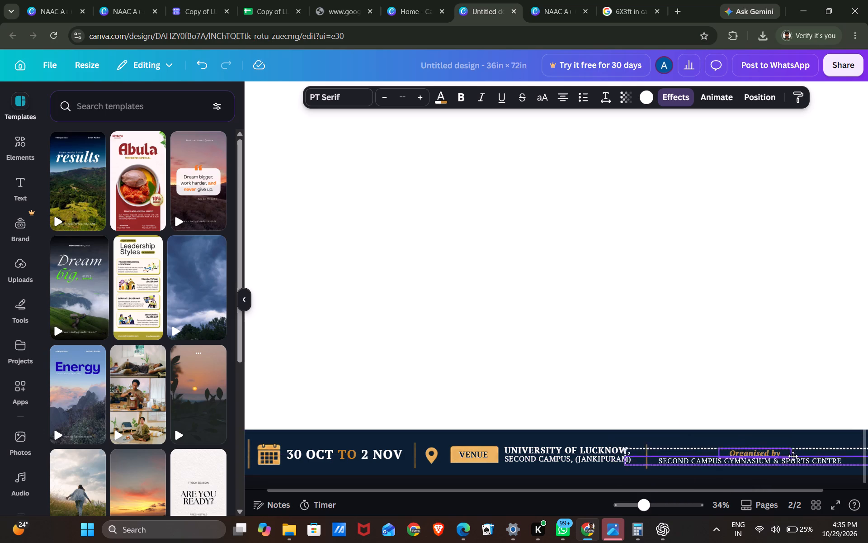
pyautogui.moveTo(793, 456); pyautogui.dragTo(797, 453)
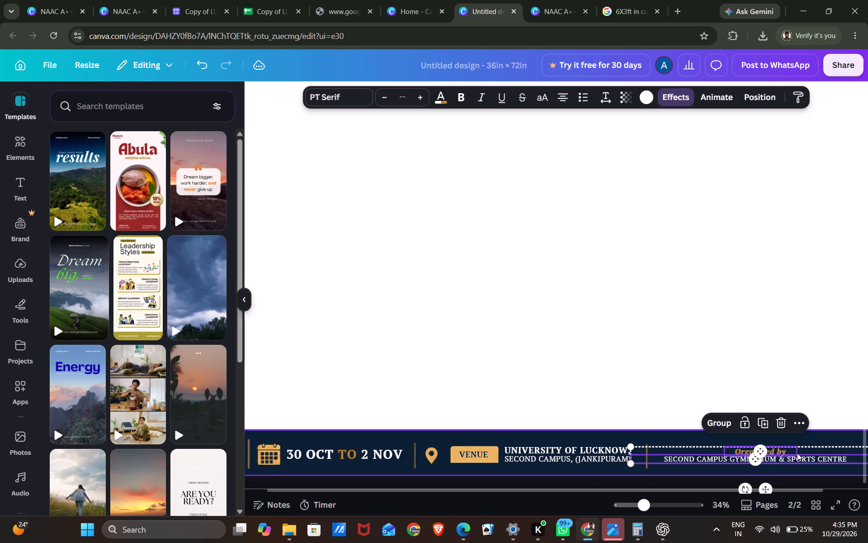
pyautogui.moveTo(630, 445); pyautogui.dragTo(620, 439)
pyautogui.moveTo(776, 455); pyautogui.dragTo(781, 455)
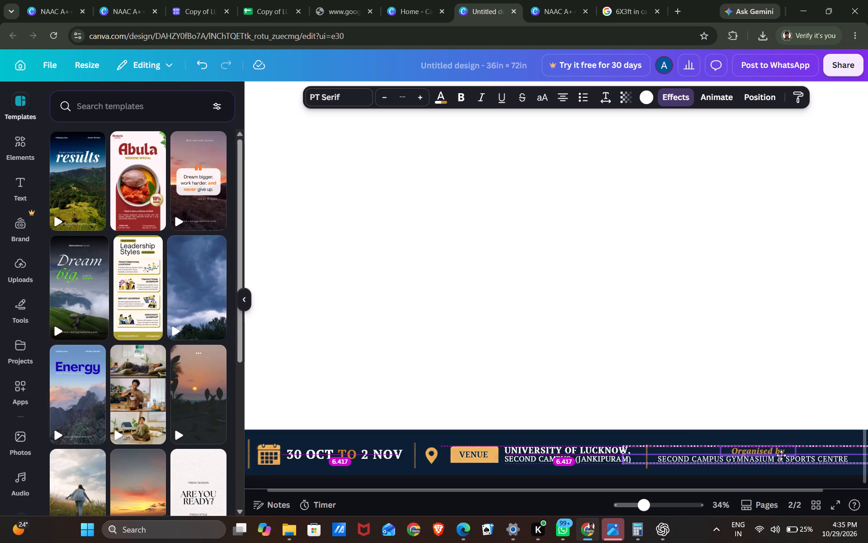
pyautogui.moveTo(781, 455); pyautogui.dragTo(781, 456)
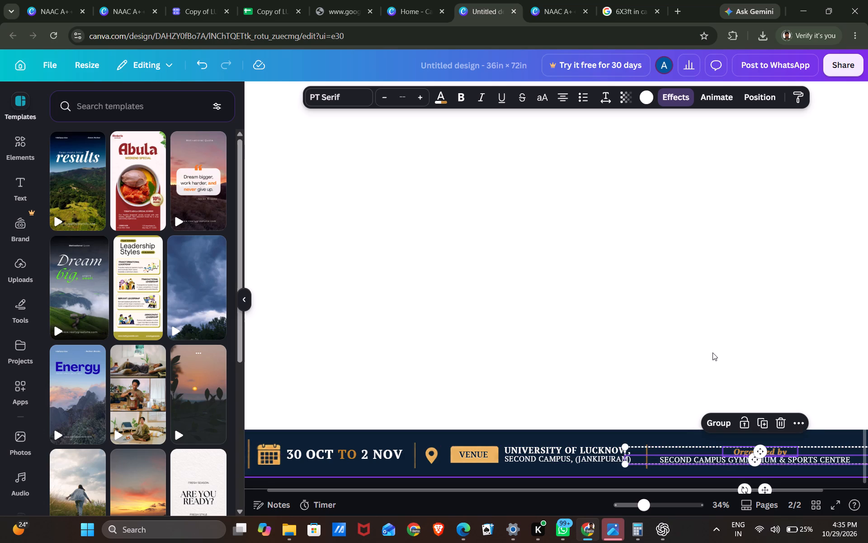
pyautogui.click(709, 348)
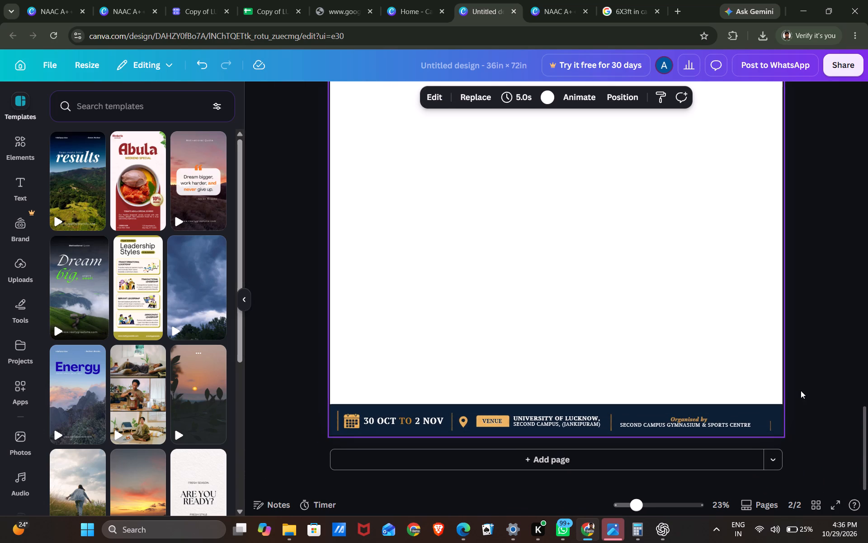
# Enlarge the gold divider at the far end of the footer, after the organiser text, to match the other dividers.
pyautogui.click(772, 430)
pyautogui.moveTo(774, 432); pyautogui.dragTo(779, 425)
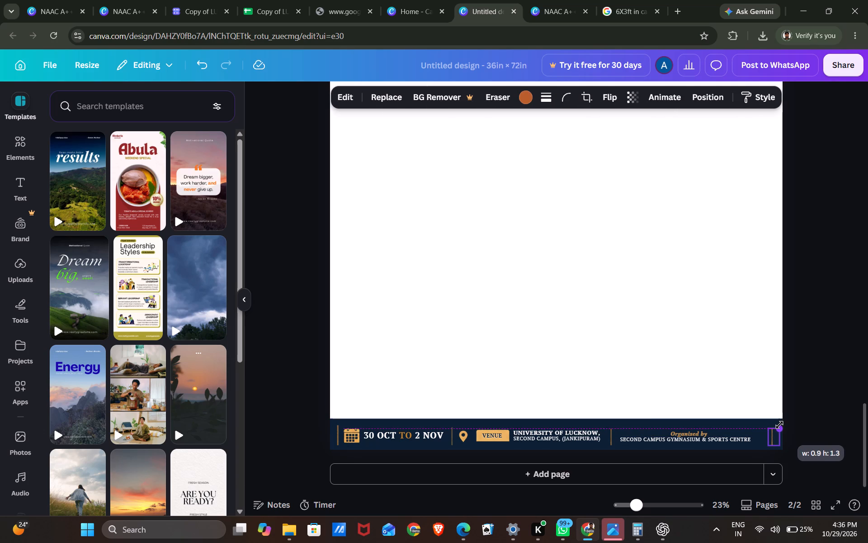
pyautogui.moveTo(779, 425); pyautogui.dragTo(782, 423)
pyautogui.click(830, 424)
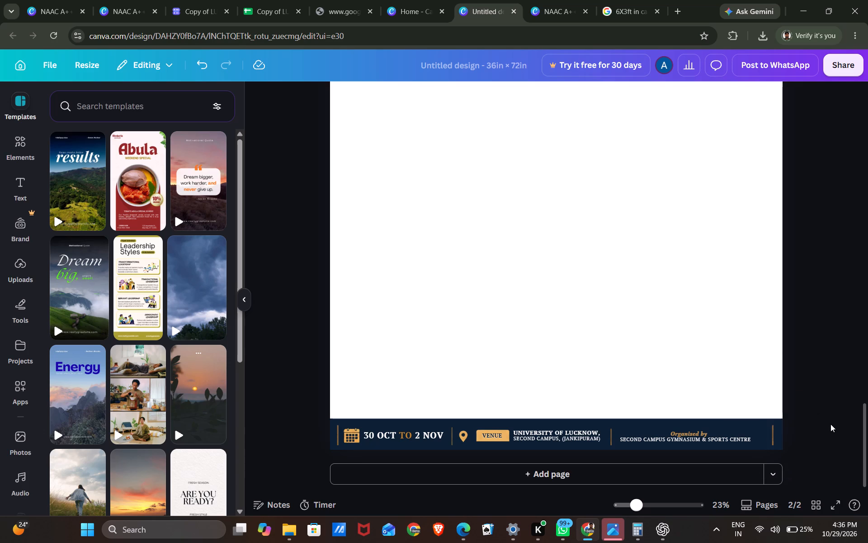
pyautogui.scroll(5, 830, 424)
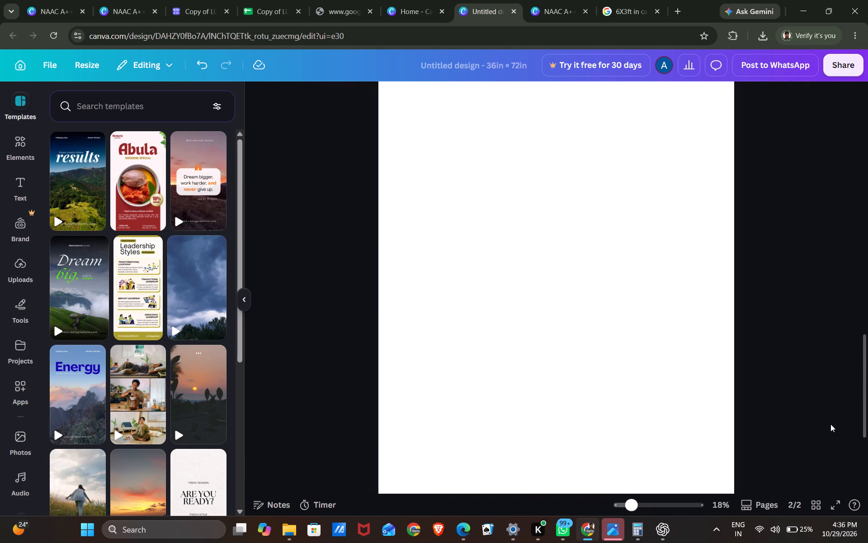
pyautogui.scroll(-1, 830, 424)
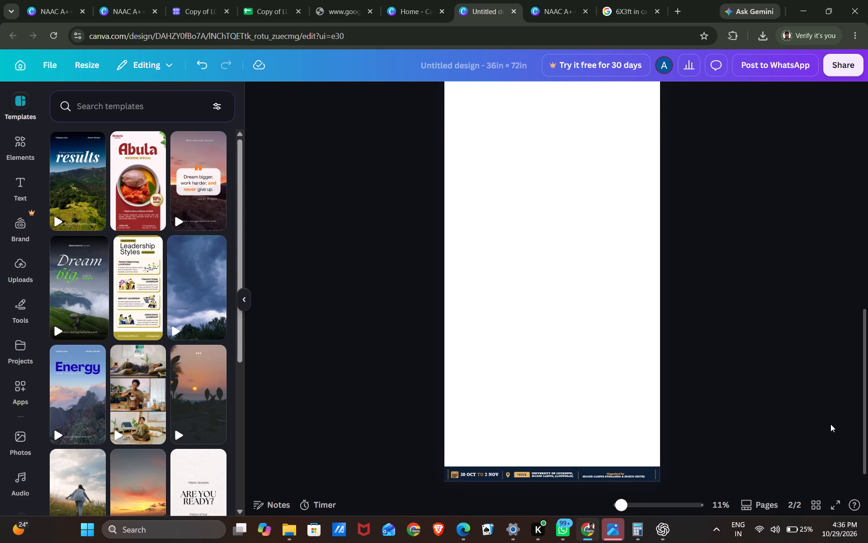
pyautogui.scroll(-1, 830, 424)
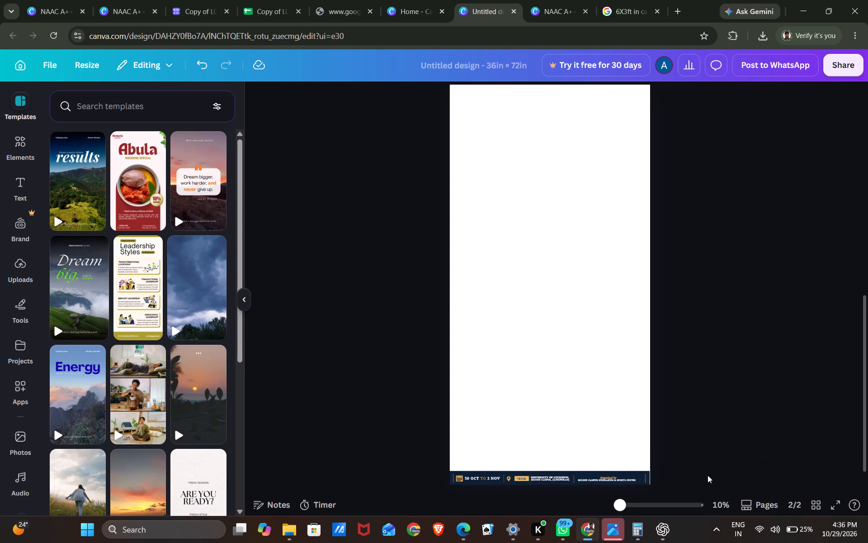
# Unlock the navy footer band, enlarge it to about 38.8 × 5.5 in above the page's lower edge, and lock it again.
pyautogui.click(639, 473)
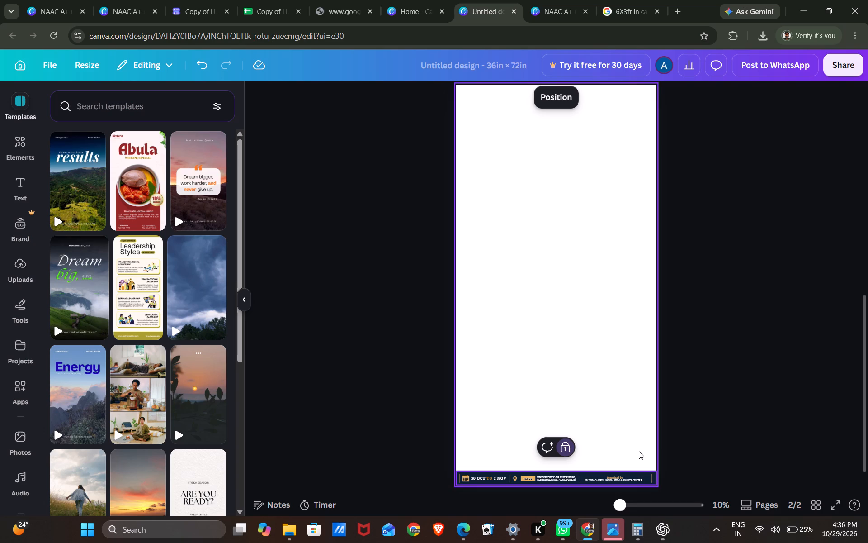
pyautogui.click(565, 447)
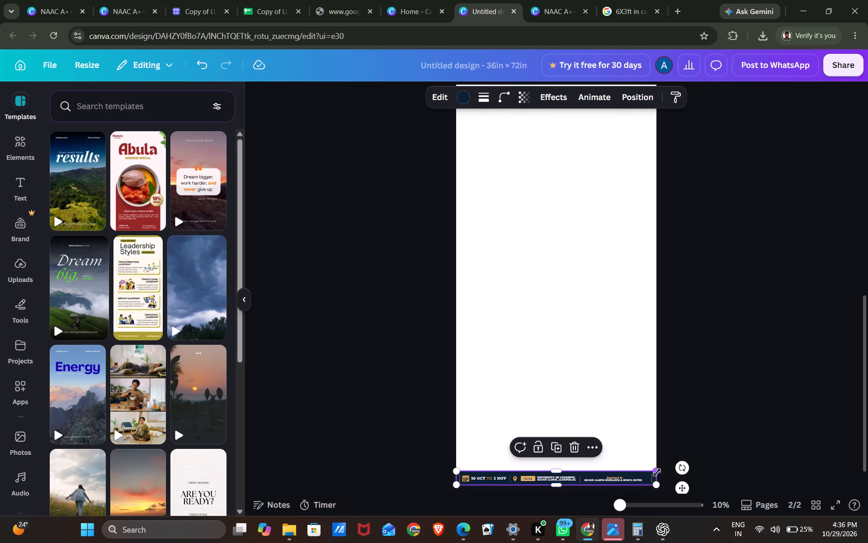
pyautogui.moveTo(656, 472); pyautogui.dragTo(674, 454)
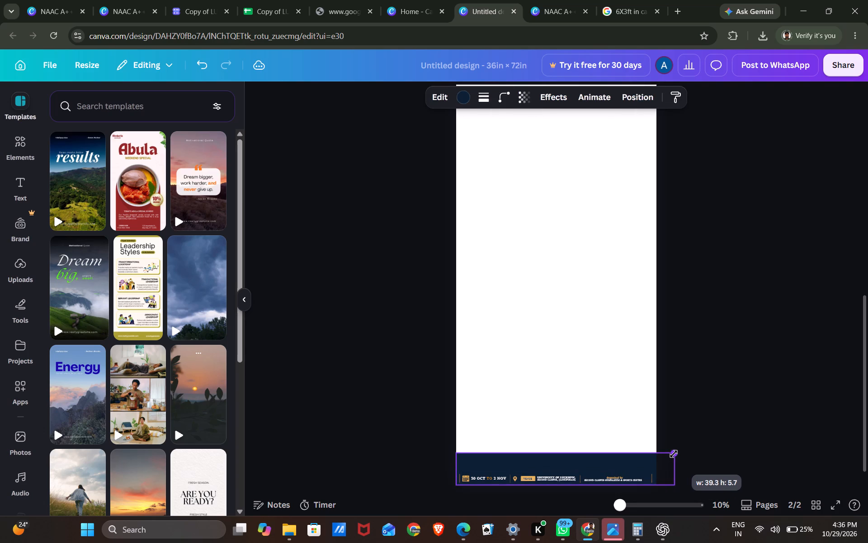
pyautogui.moveTo(674, 454); pyautogui.dragTo(672, 452)
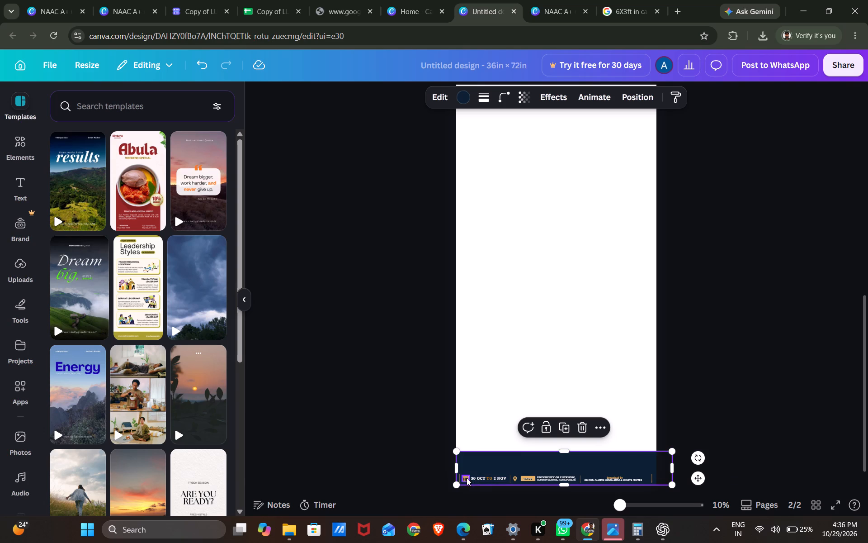
pyautogui.click(448, 479)
pyautogui.moveTo(448, 479); pyautogui.dragTo(463, 476)
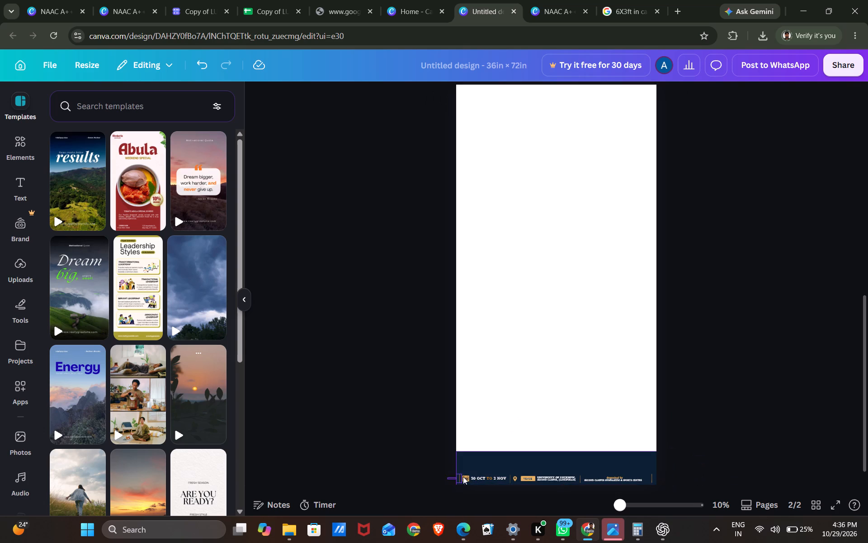
pyautogui.moveTo(463, 476); pyautogui.dragTo(442, 477)
pyautogui.click(522, 459)
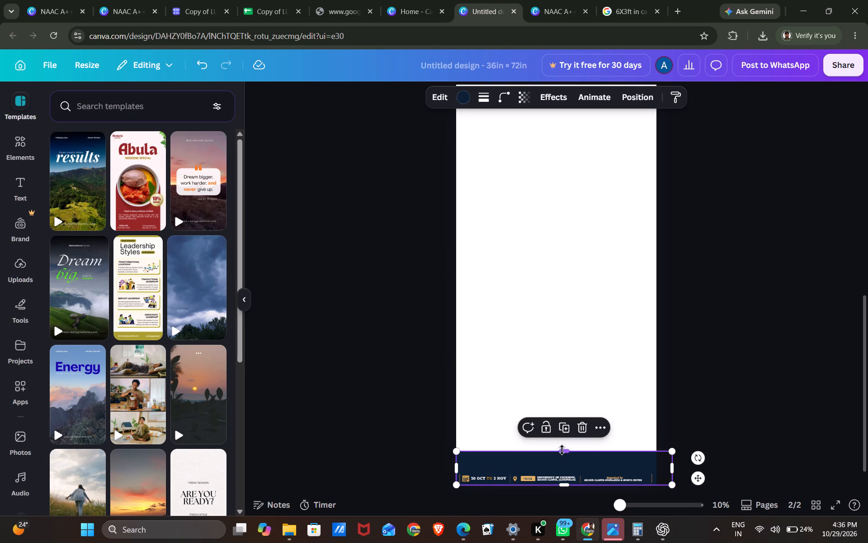
pyautogui.click(562, 450)
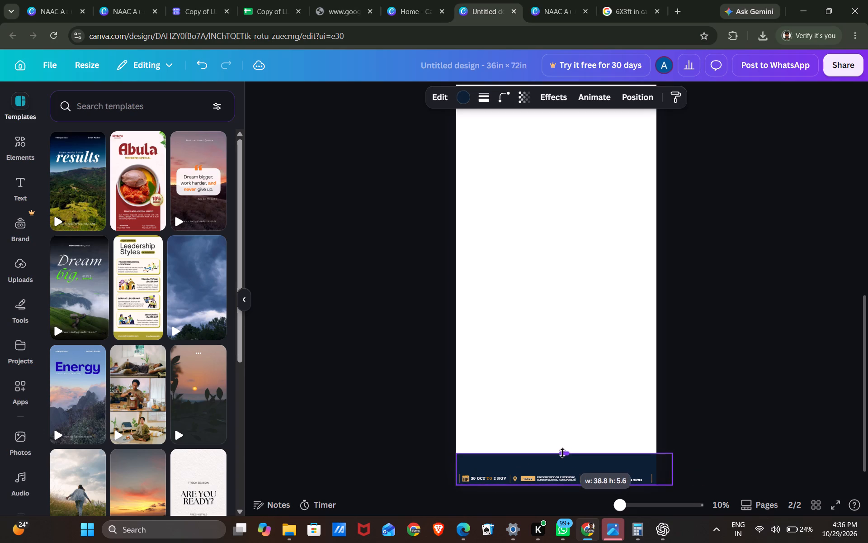
pyautogui.click(545, 434)
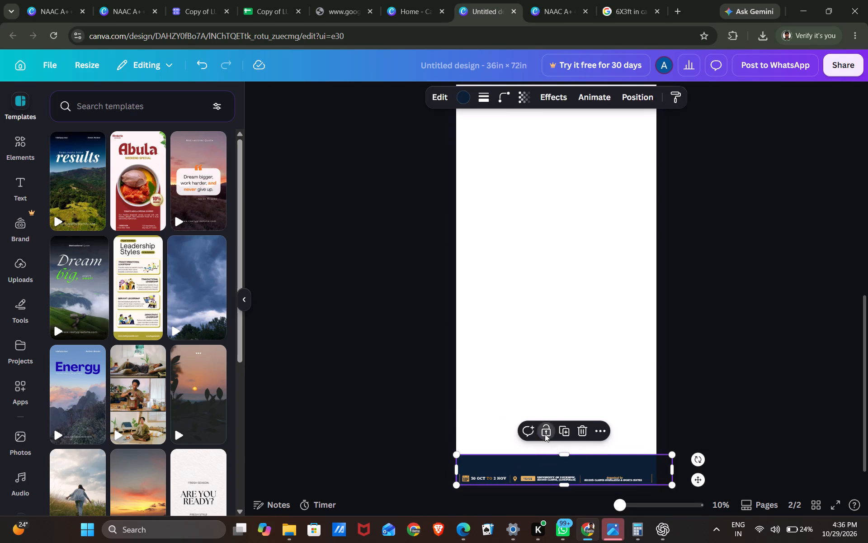
# Group the first gold divider, calendar icon and date text, scale them up to a 90.3 font size, and centre them in the band's height.
pyautogui.click(421, 468)
pyautogui.moveTo(421, 468); pyautogui.dragTo(499, 485)
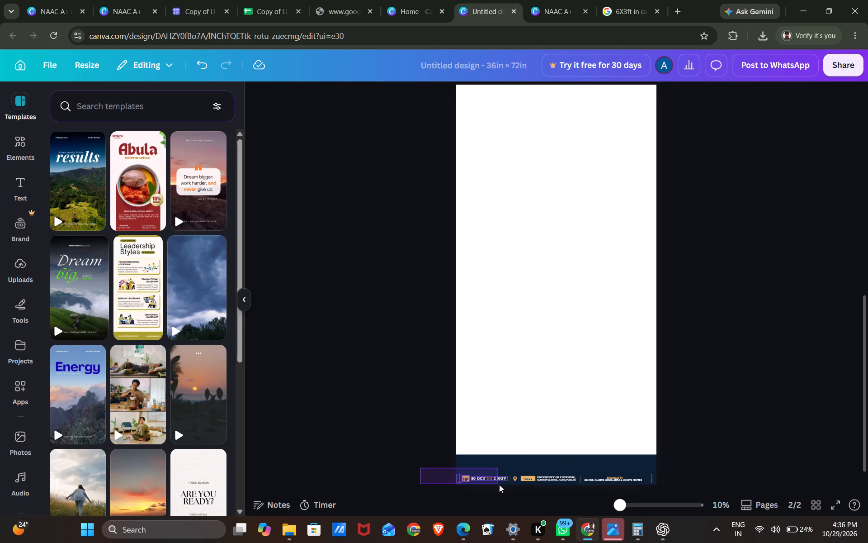
pyautogui.moveTo(499, 485); pyautogui.dragTo(493, 481)
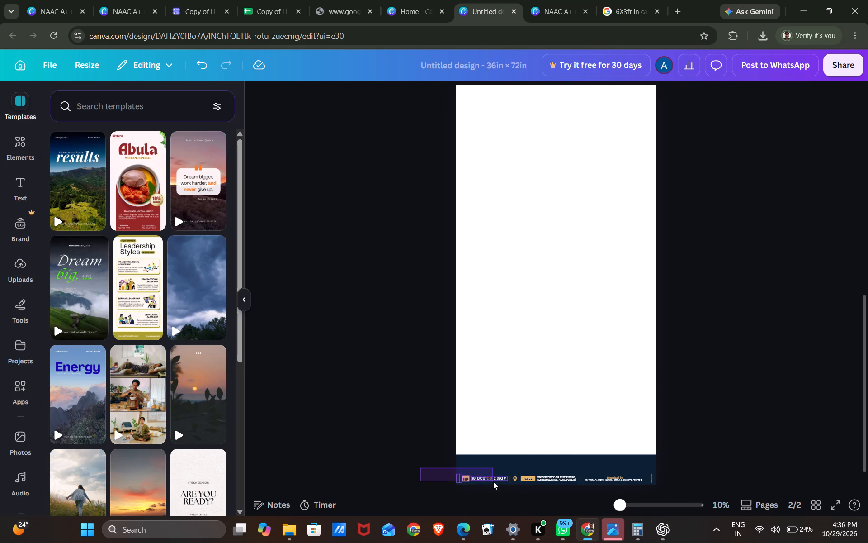
pyautogui.moveTo(493, 481); pyautogui.dragTo(498, 484)
pyautogui.moveTo(498, 484); pyautogui.dragTo(502, 484)
pyautogui.click(448, 448)
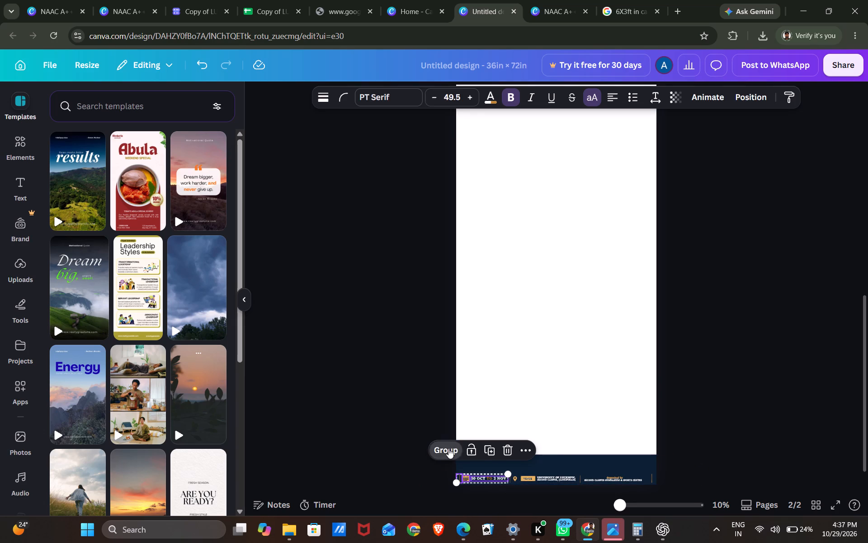
pyautogui.moveTo(509, 476); pyautogui.dragTo(529, 454)
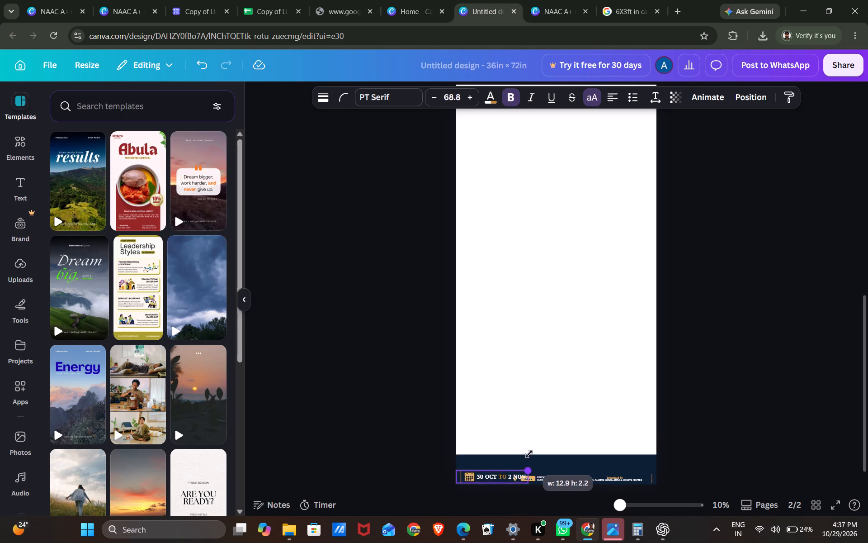
pyautogui.moveTo(529, 454); pyautogui.dragTo(547, 446)
pyautogui.click(501, 472)
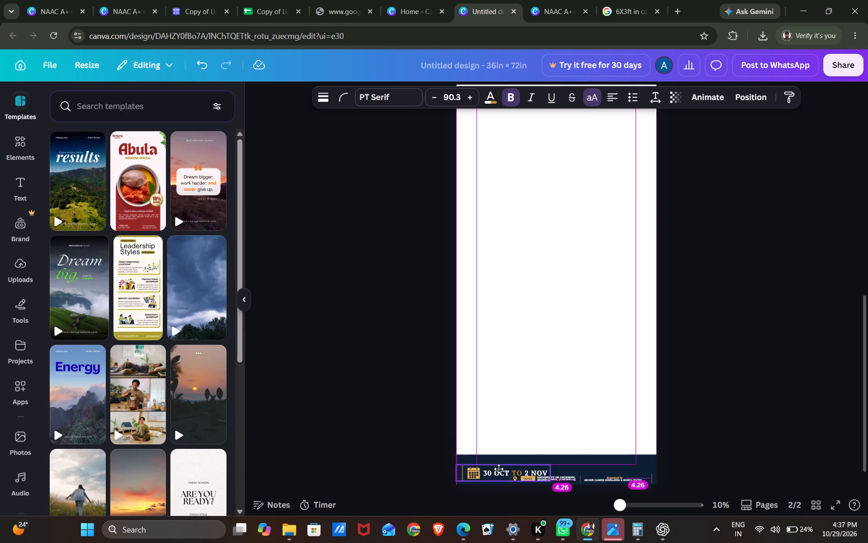
pyautogui.click(419, 470)
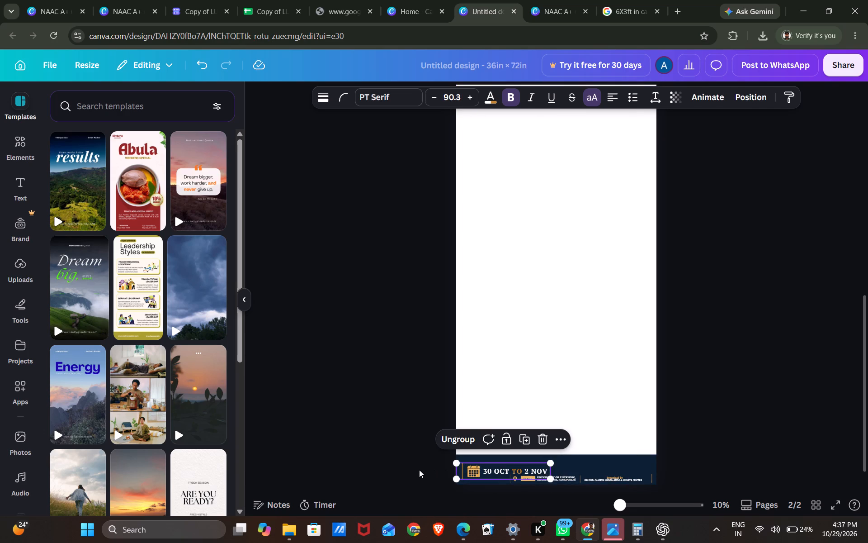
# Ungroup the date block, narrow the date text box so it wraps onto three lines, and scale the text down to size 64.1.
pyautogui.click(494, 471)
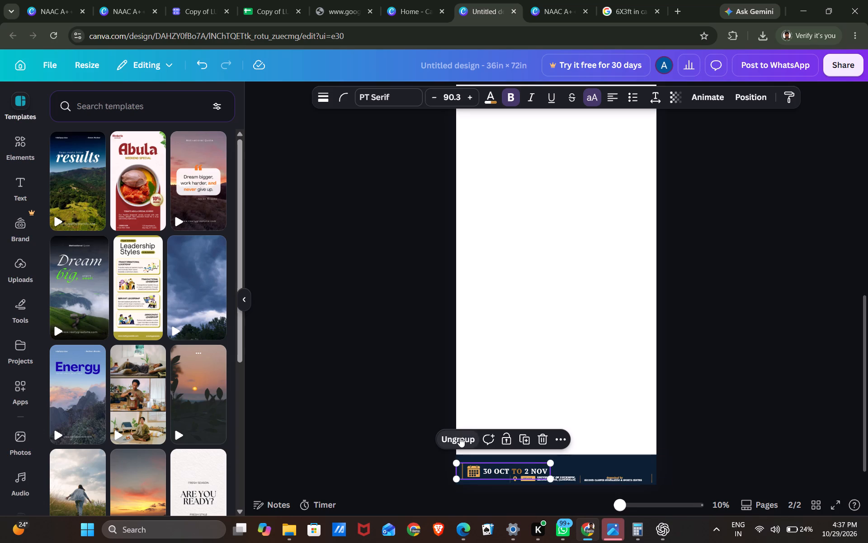
pyautogui.click(460, 437)
pyautogui.click(415, 463)
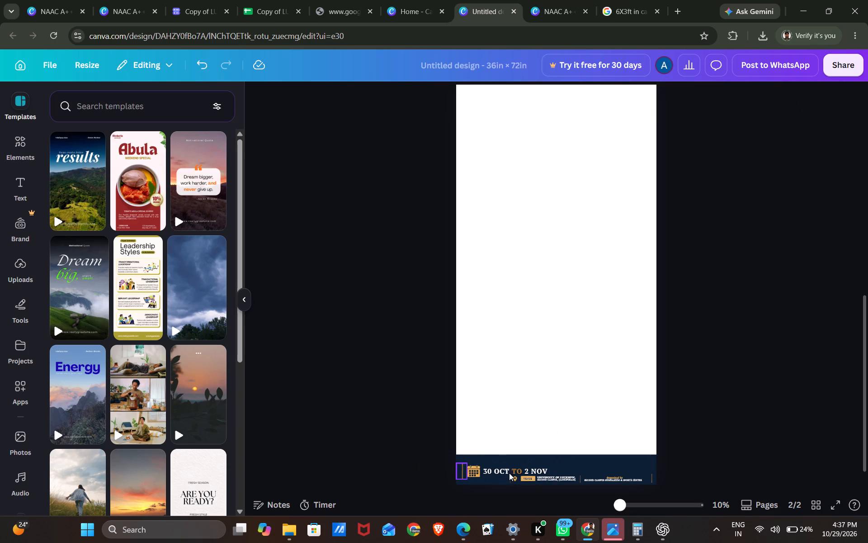
pyautogui.click(513, 472)
pyautogui.moveTo(556, 467); pyautogui.dragTo(554, 467)
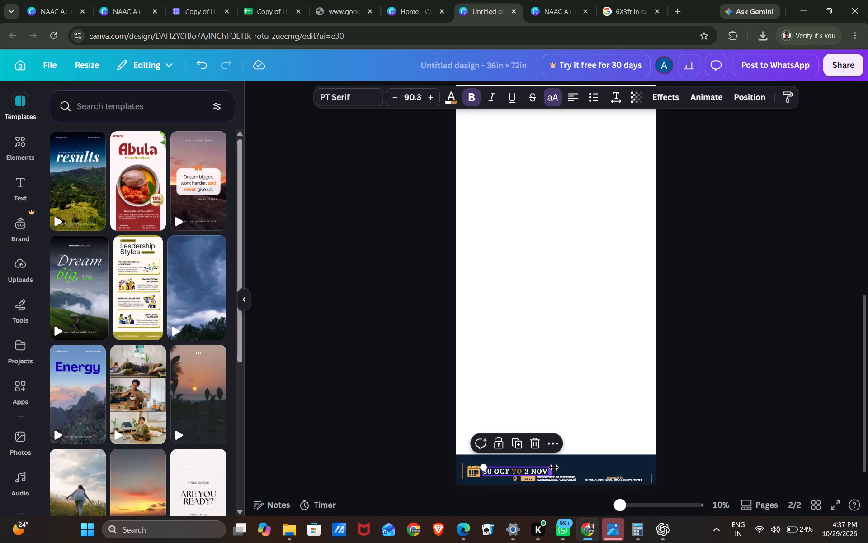
pyautogui.moveTo(554, 467); pyautogui.dragTo(522, 469)
pyautogui.click(514, 494)
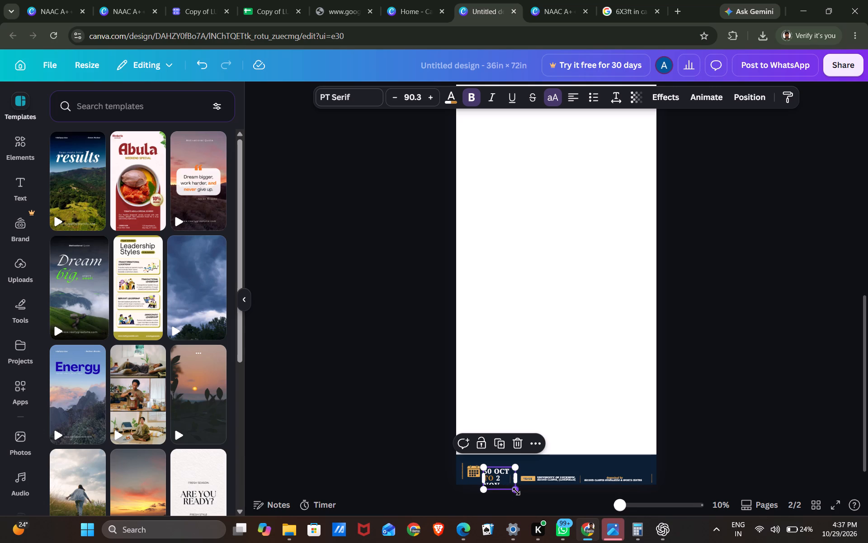
pyautogui.moveTo(516, 491); pyautogui.dragTo(509, 486)
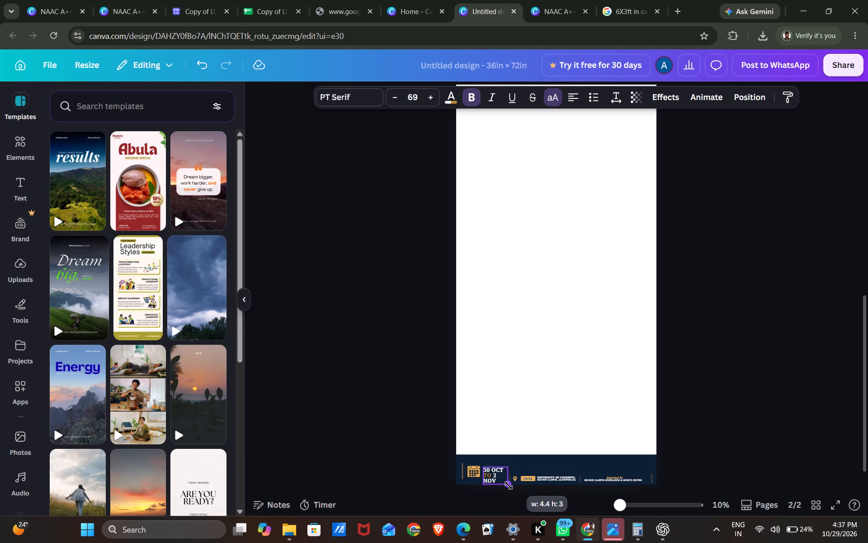
pyautogui.moveTo(509, 486); pyautogui.dragTo(508, 485)
pyautogui.click(507, 476)
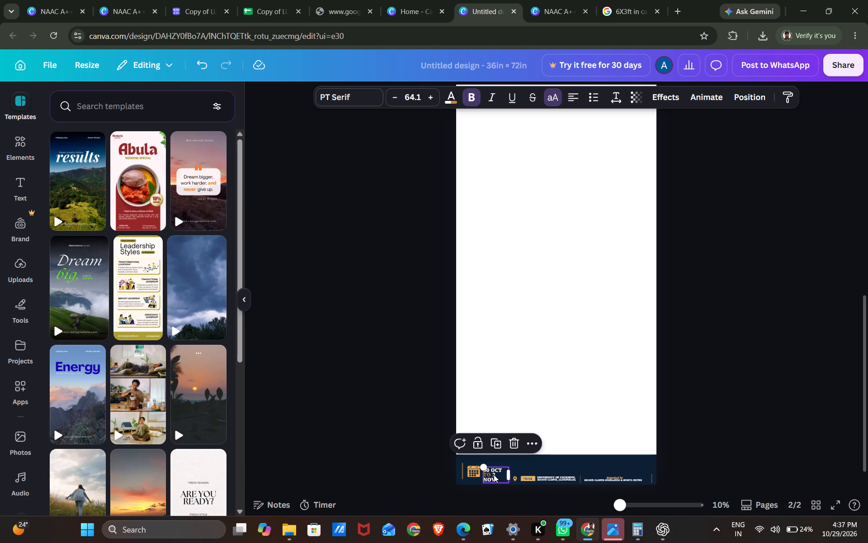
# Break the date text before "2 NOV" so "TO" stands on its own line, and align the text vertically with the calendar icon.
pyautogui.click(494, 475)
pyautogui.click(494, 475)
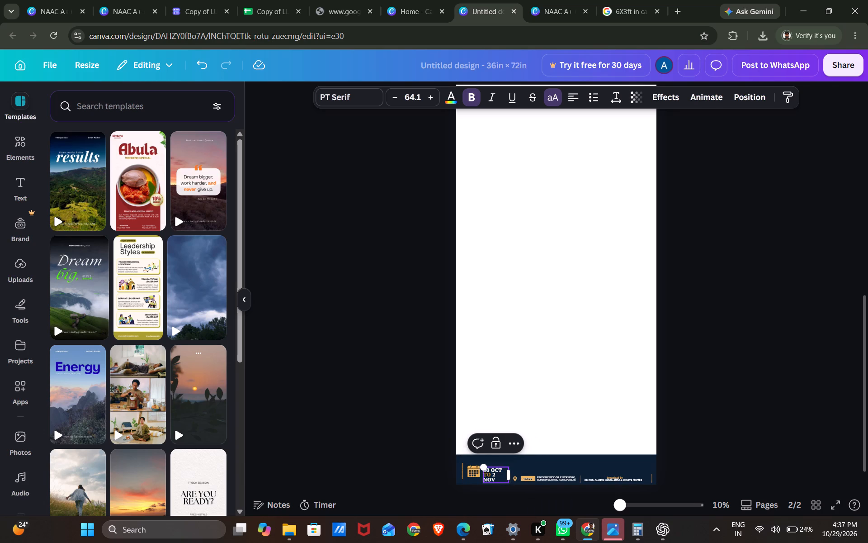
pyautogui.press('Left')
pyautogui.press('Return')
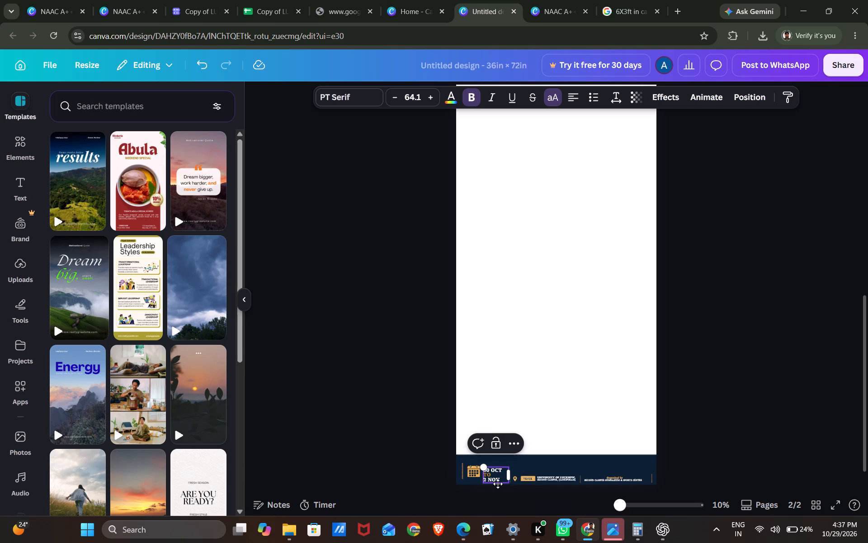
pyautogui.click(498, 484)
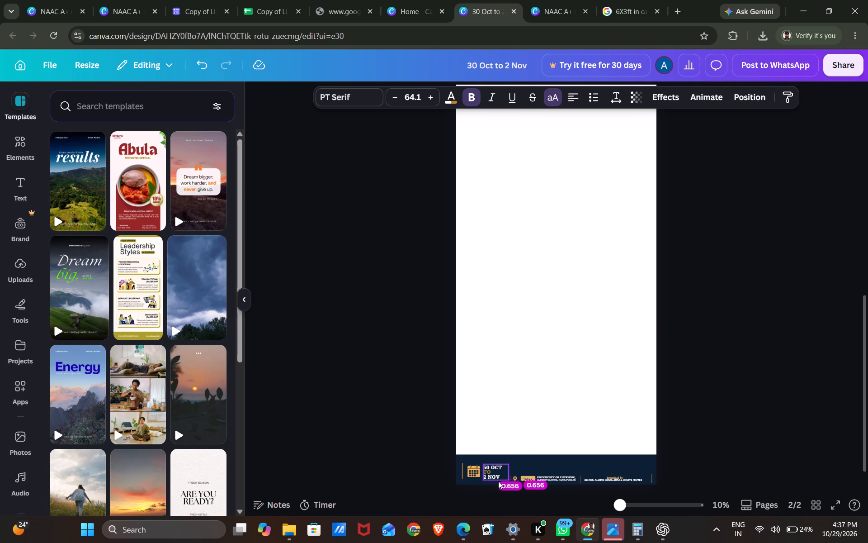
pyautogui.hscroll(-1, 380, 463)
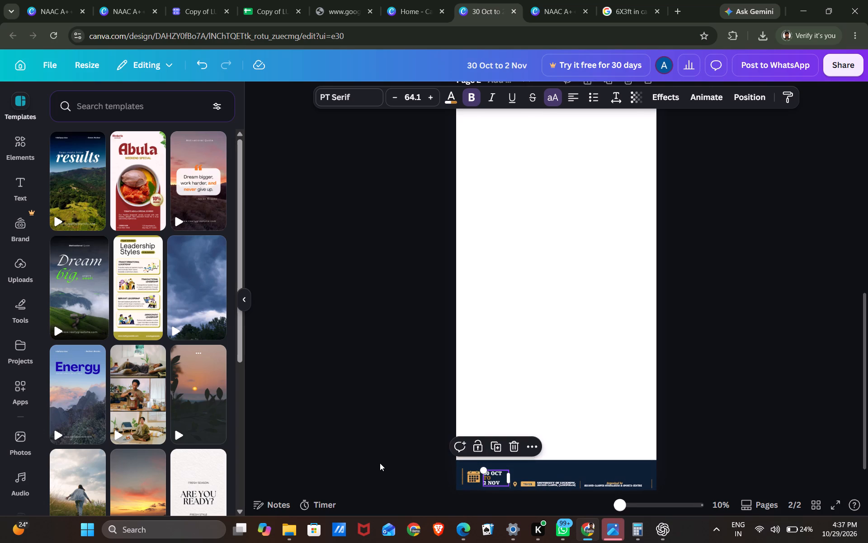
pyautogui.click(380, 463)
# Unlock the navy footer band and slightly reduce its height from the upper edge.
pyautogui.scroll(-1, 380, 463)
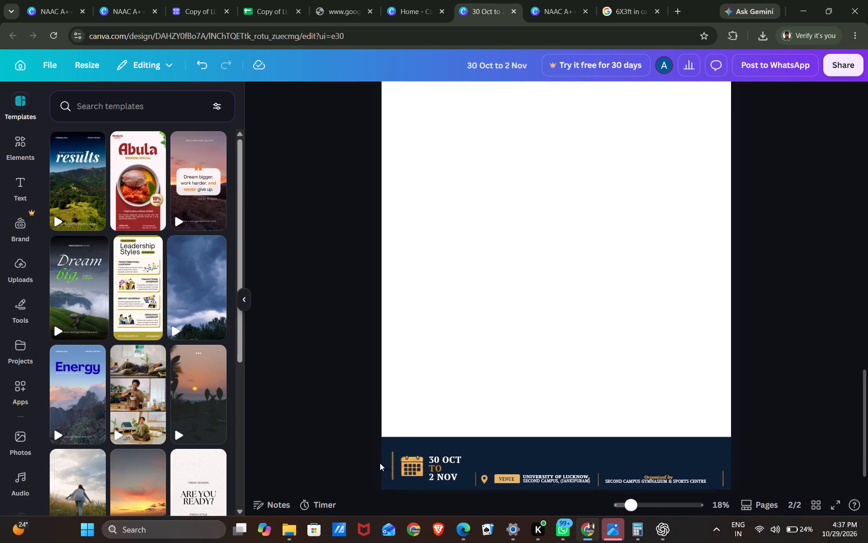
pyautogui.scroll(-1, 380, 463)
pyautogui.click(522, 414)
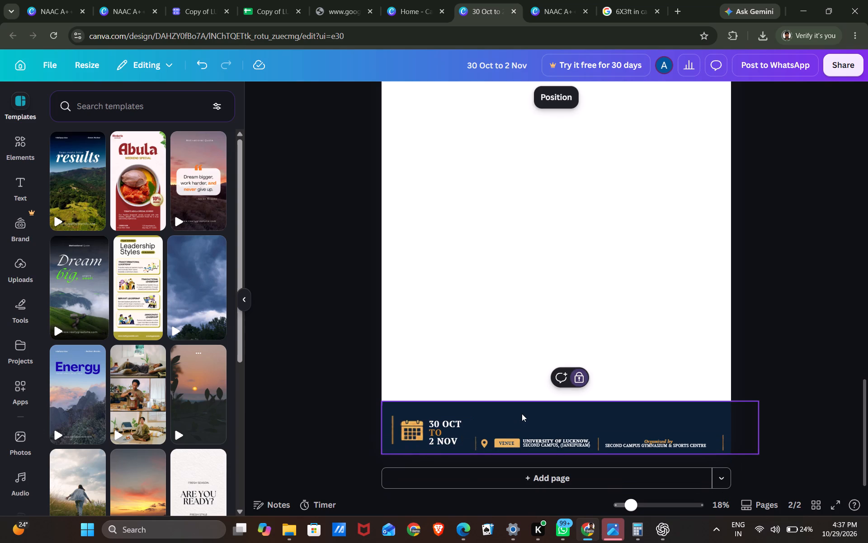
pyautogui.click(579, 378)
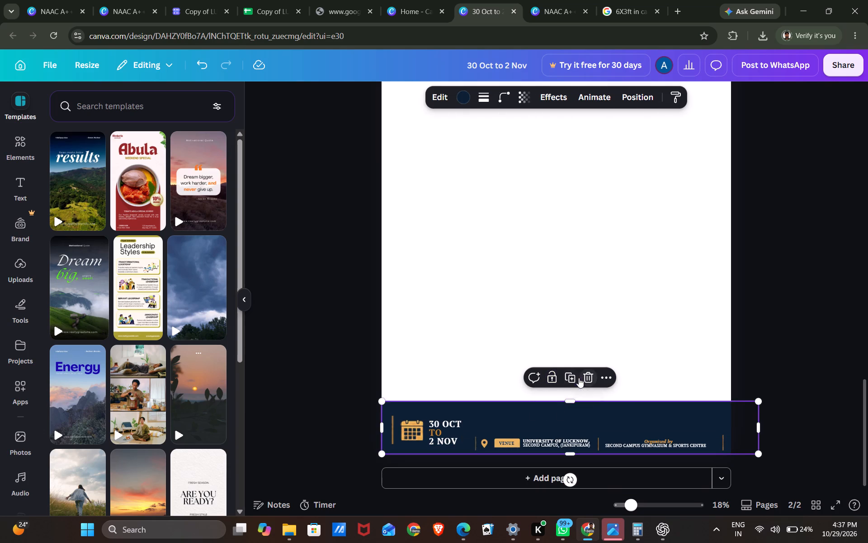
pyautogui.click(567, 401)
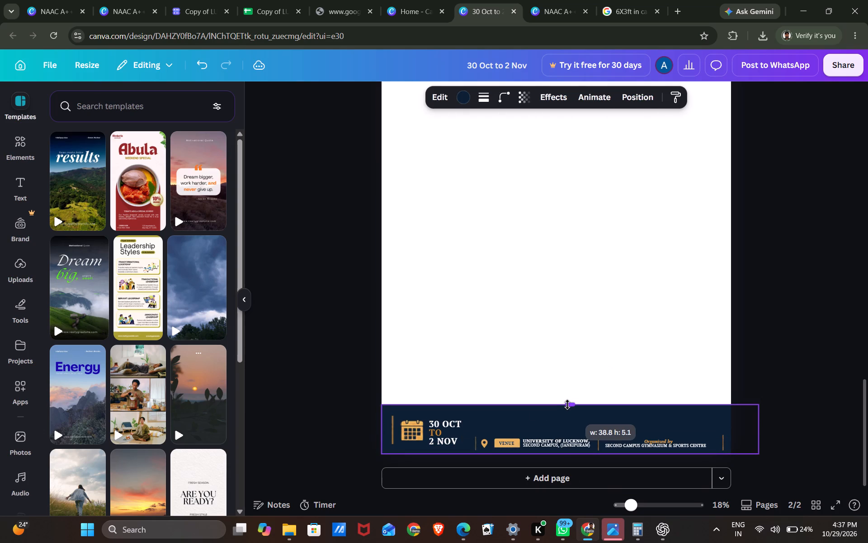
pyautogui.click(318, 424)
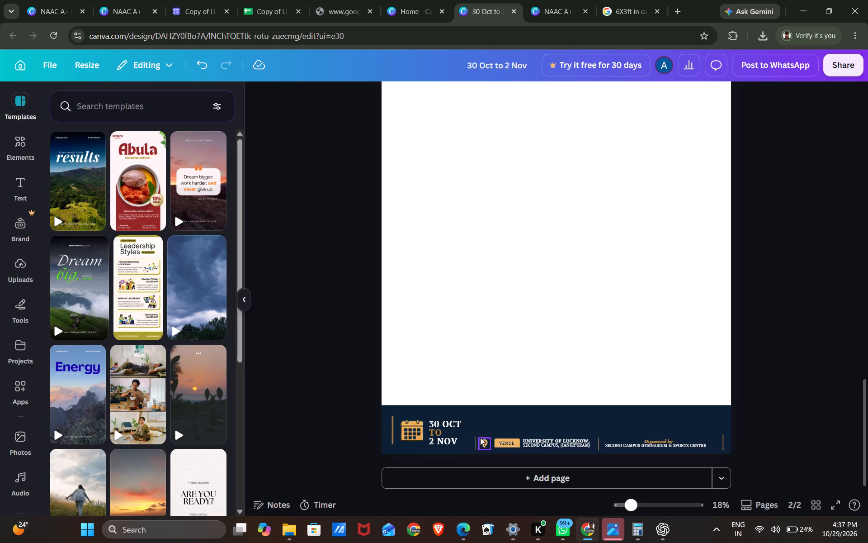
# Undo the accidental downward shift of the footer band and lock the band in place.
pyautogui.moveTo(487, 433); pyautogui.dragTo(489, 442)
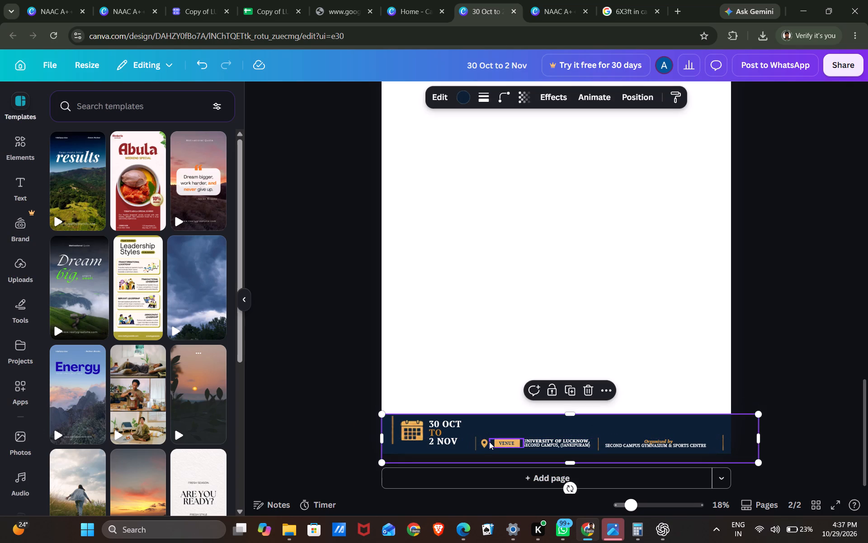
pyautogui.hotkey('ctrl', 'z')
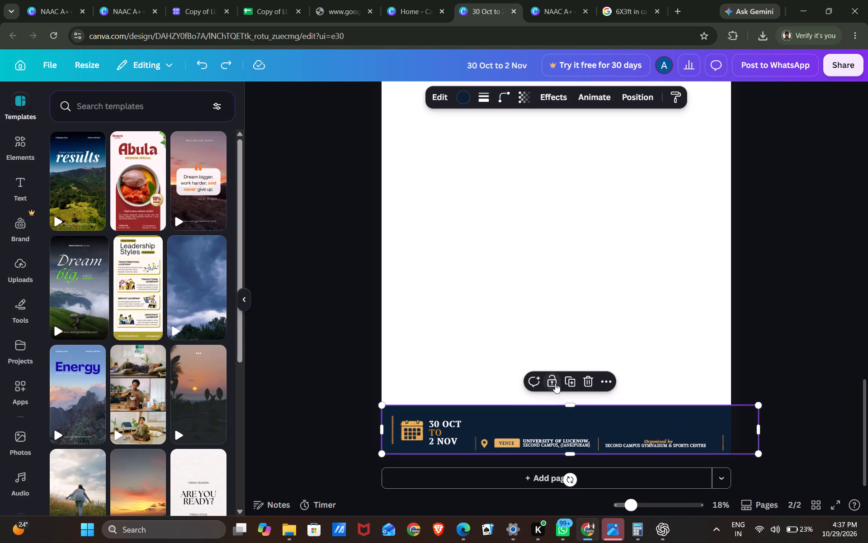
pyautogui.click(555, 382)
# Group the location pin, VENUE label, venue address and the gold divider that follows them.
pyautogui.moveTo(486, 429); pyautogui.dragTo(552, 444)
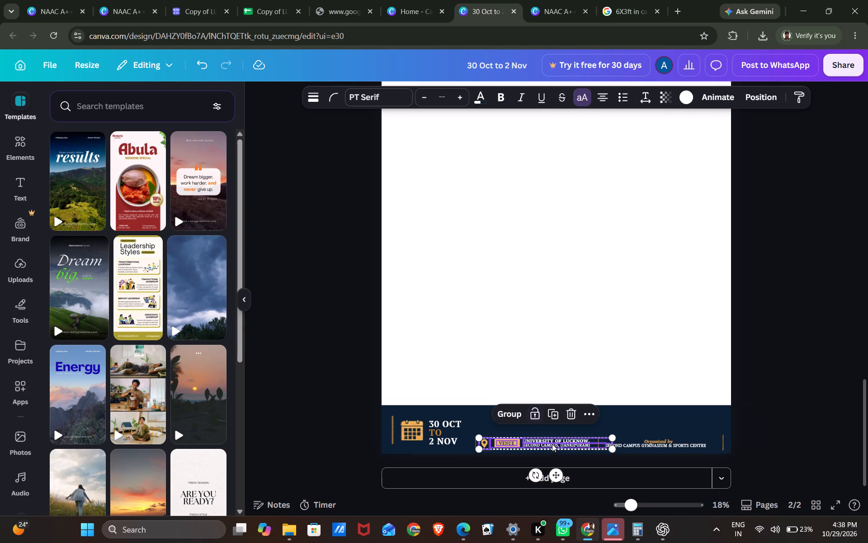
pyautogui.click(514, 411)
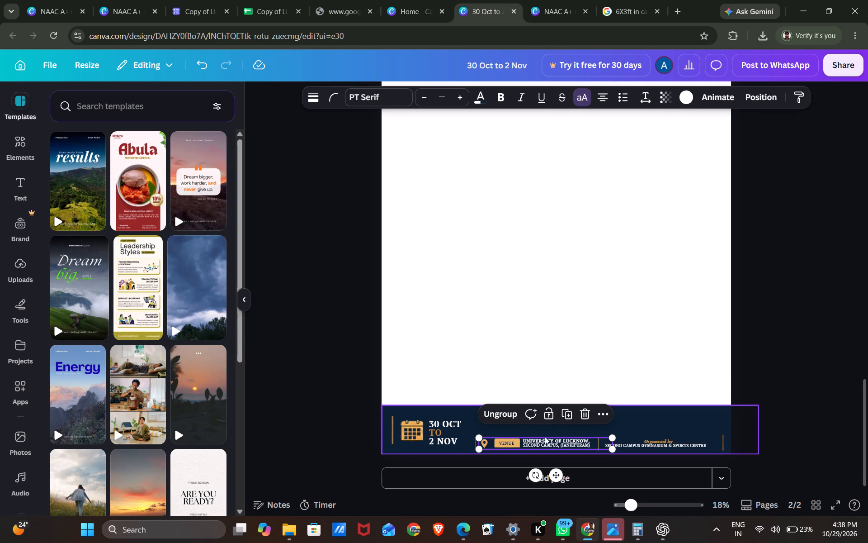
# Move the venue group up within the footer and enlarge it to about 22 in wide.
pyautogui.click(610, 434)
pyautogui.moveTo(534, 442); pyautogui.dragTo(534, 433)
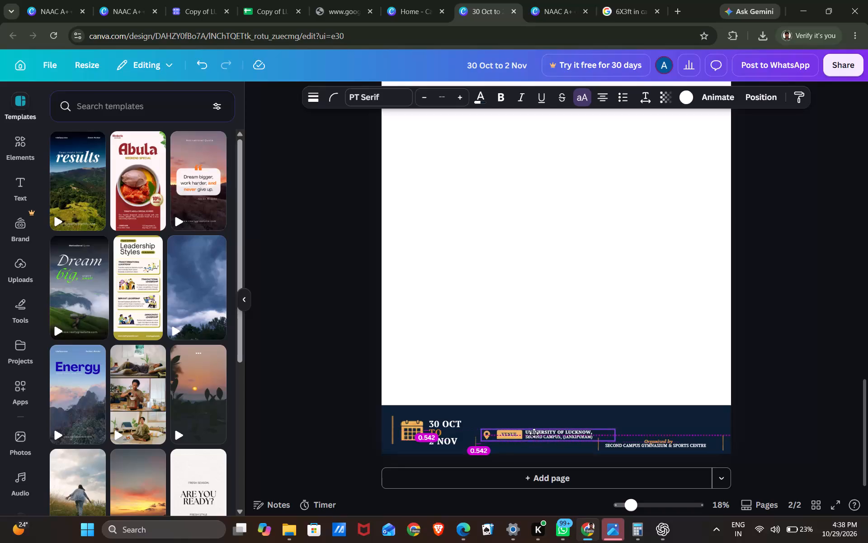
pyautogui.moveTo(534, 433); pyautogui.dragTo(534, 433)
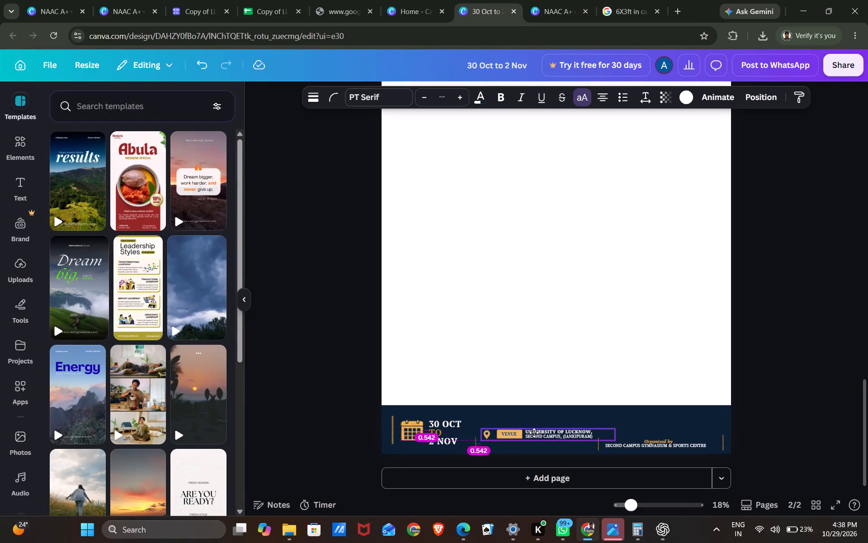
pyautogui.moveTo(534, 433); pyautogui.dragTo(534, 431)
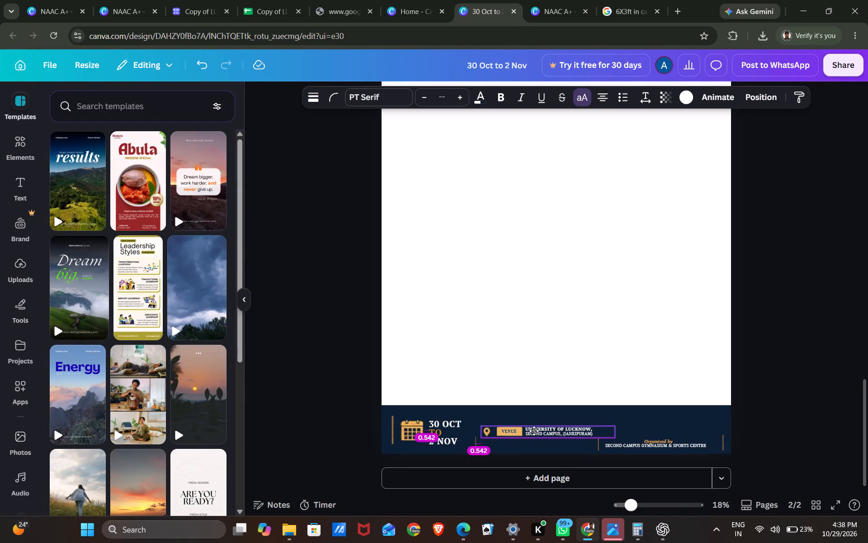
pyautogui.moveTo(534, 431); pyautogui.dragTo(534, 432)
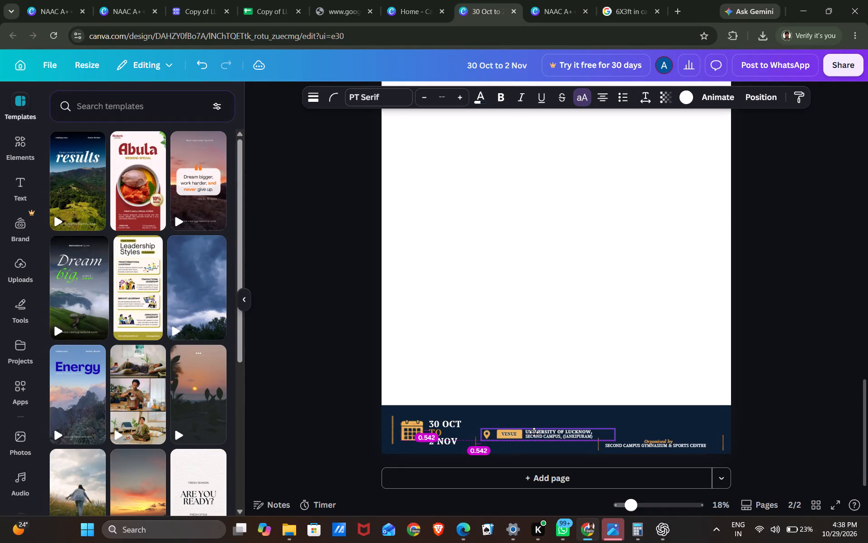
pyautogui.moveTo(534, 432); pyautogui.dragTo(534, 432)
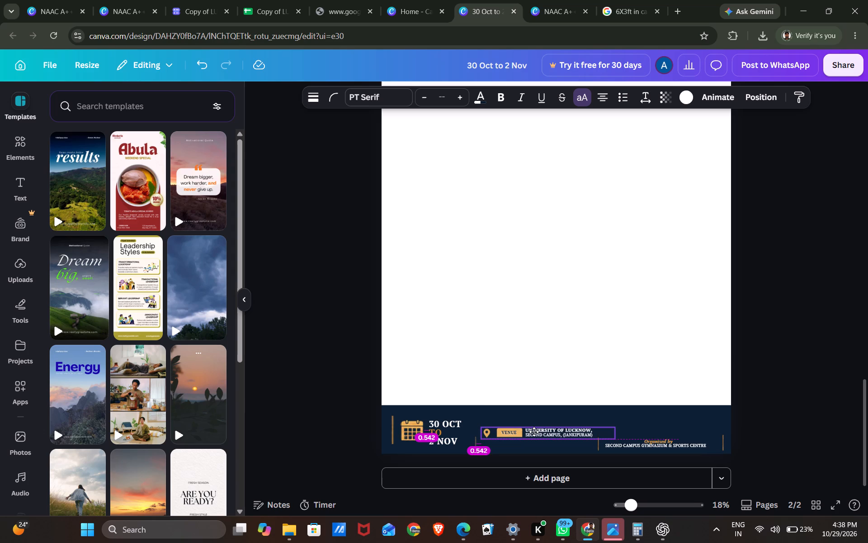
pyautogui.moveTo(534, 432); pyautogui.dragTo(535, 433)
pyautogui.moveTo(617, 427); pyautogui.dragTo(687, 408)
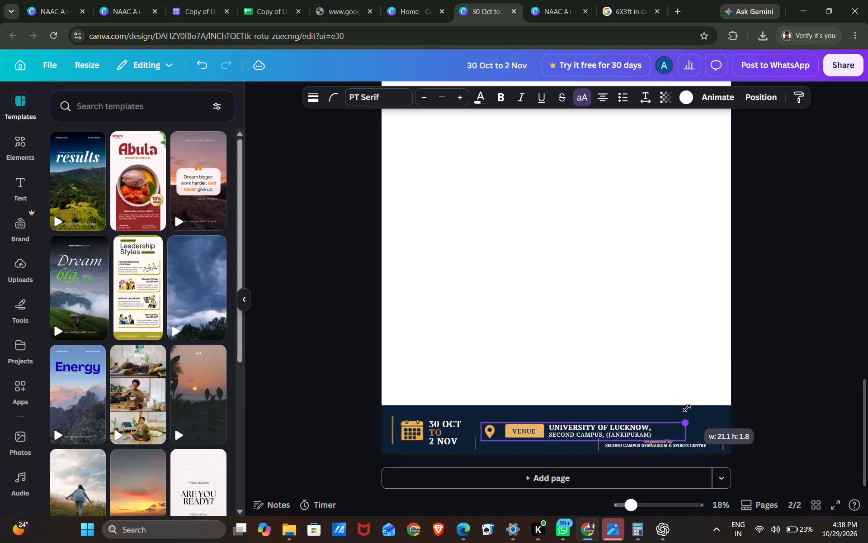
pyautogui.moveTo(687, 408); pyautogui.dragTo(693, 408)
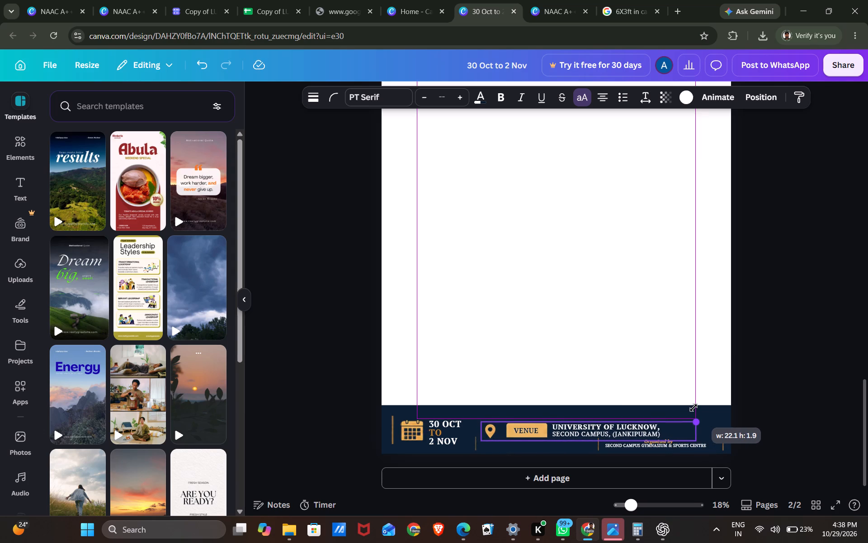
pyautogui.moveTo(693, 408); pyautogui.dragTo(691, 408)
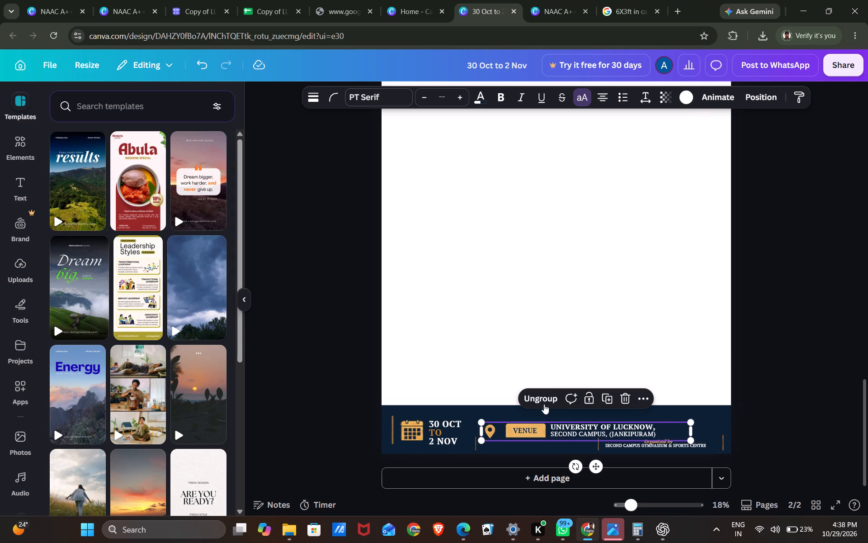
# Ungroup the venue details and move both address lines beneath the location pin and VENUE label.
pyautogui.click(544, 401)
pyautogui.click(486, 362)
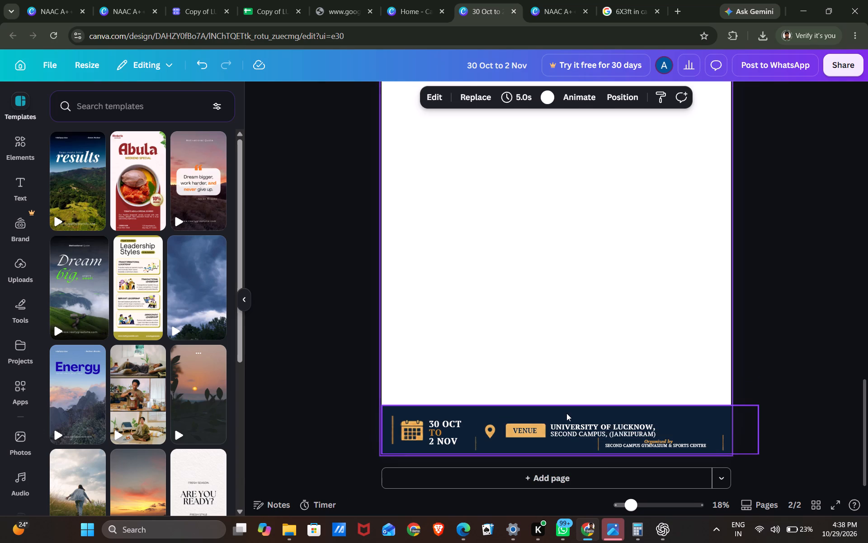
pyautogui.moveTo(567, 411); pyautogui.dragTo(575, 438)
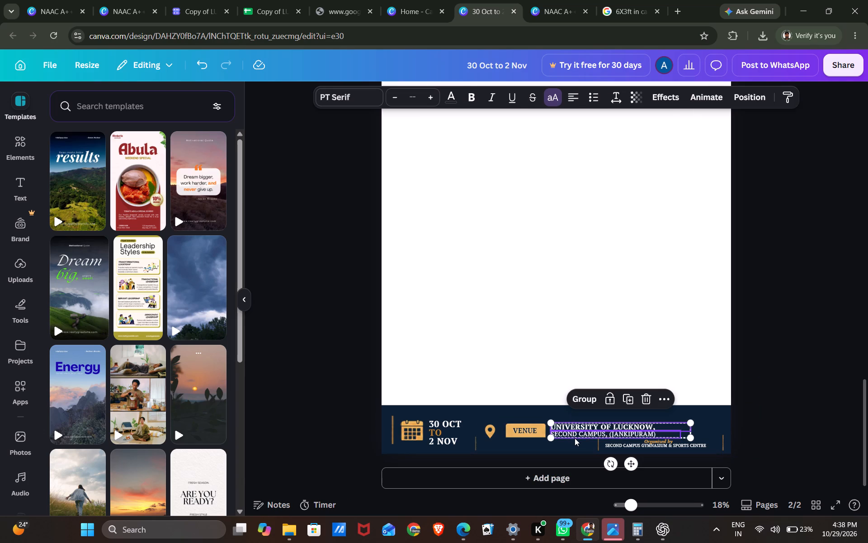
pyautogui.moveTo(611, 426); pyautogui.dragTo(554, 442)
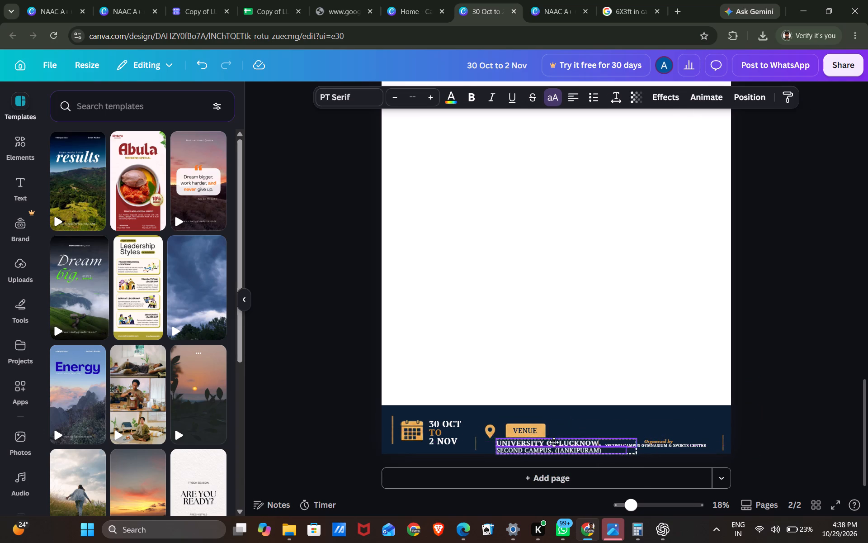
pyautogui.moveTo(554, 442); pyautogui.dragTo(542, 443)
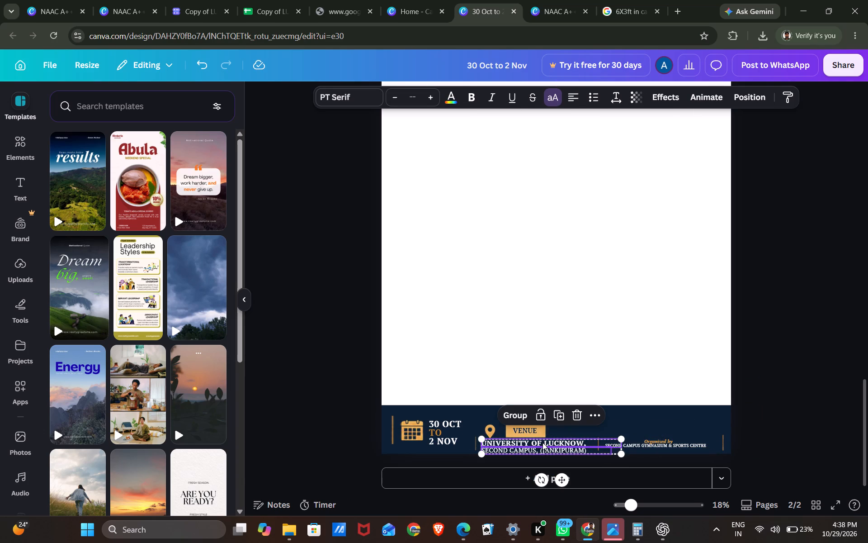
# Group the location pin with the VENUE label and position the group roughly centred above the address lines.
pyautogui.click(475, 417)
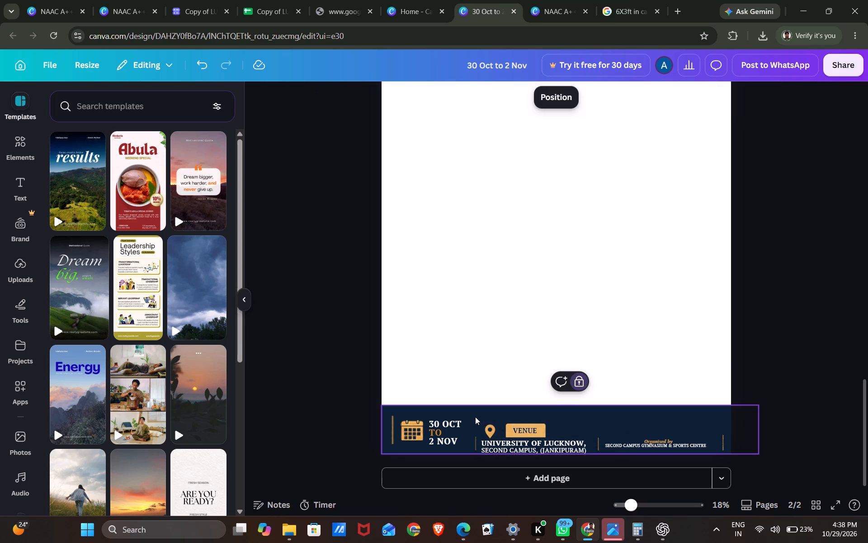
pyautogui.click(493, 427)
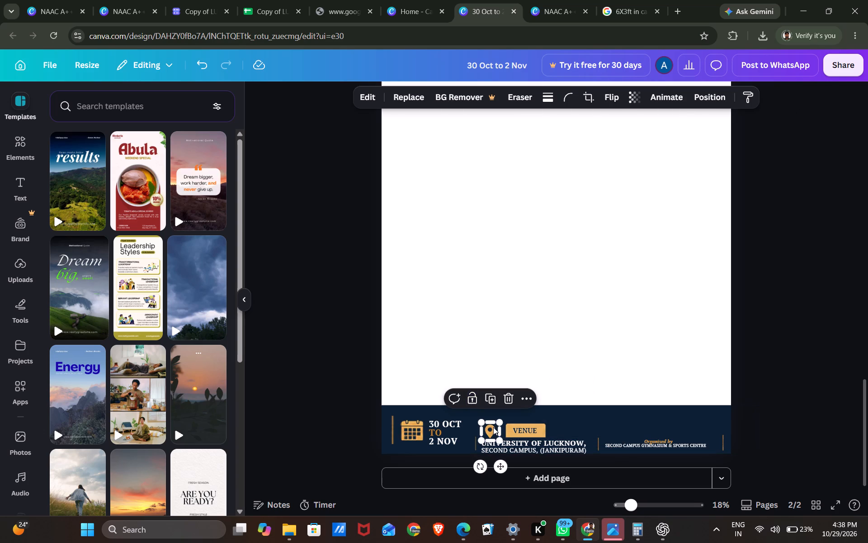
pyautogui.click(580, 371)
pyautogui.click(573, 410)
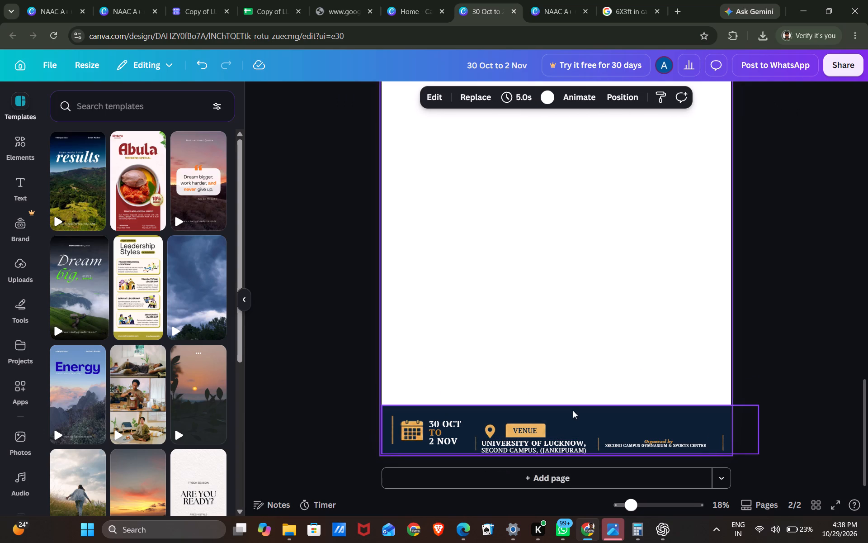
pyautogui.moveTo(478, 402); pyautogui.dragTo(484, 410)
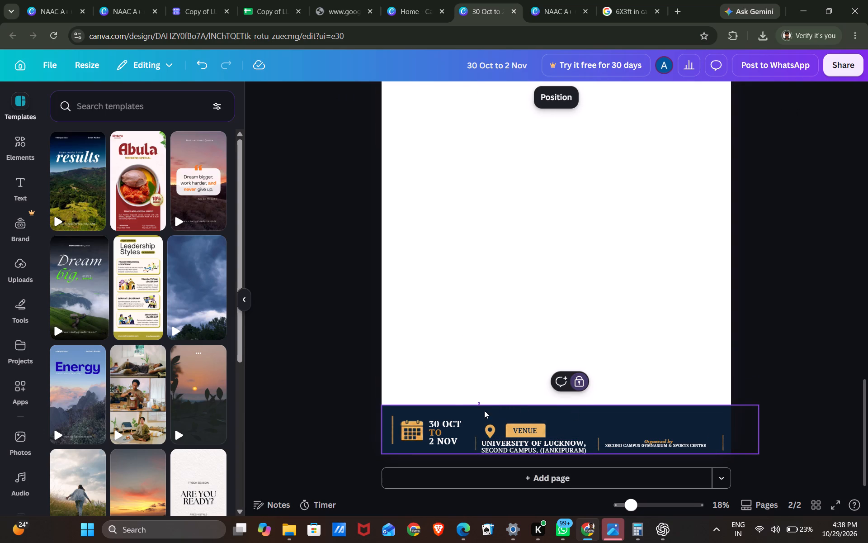
pyautogui.moveTo(484, 410); pyautogui.dragTo(510, 431)
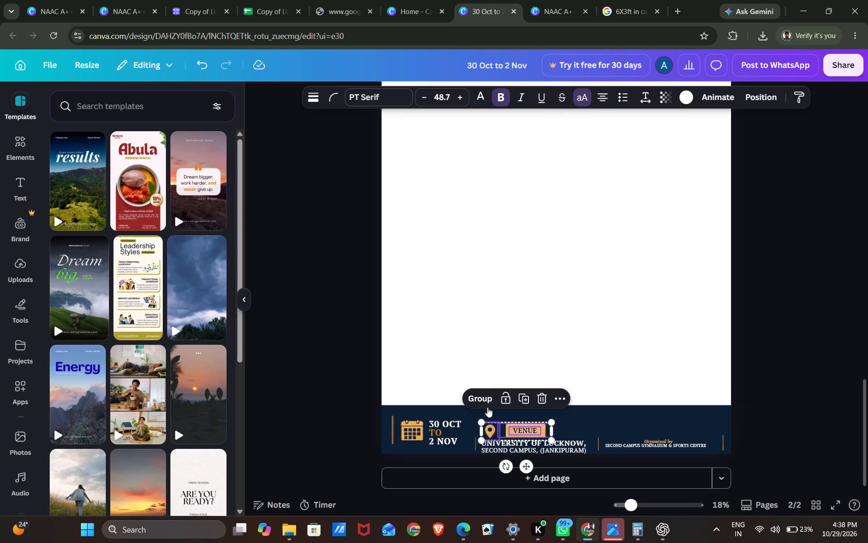
pyautogui.click(487, 402)
pyautogui.moveTo(520, 430); pyautogui.dragTo(537, 426)
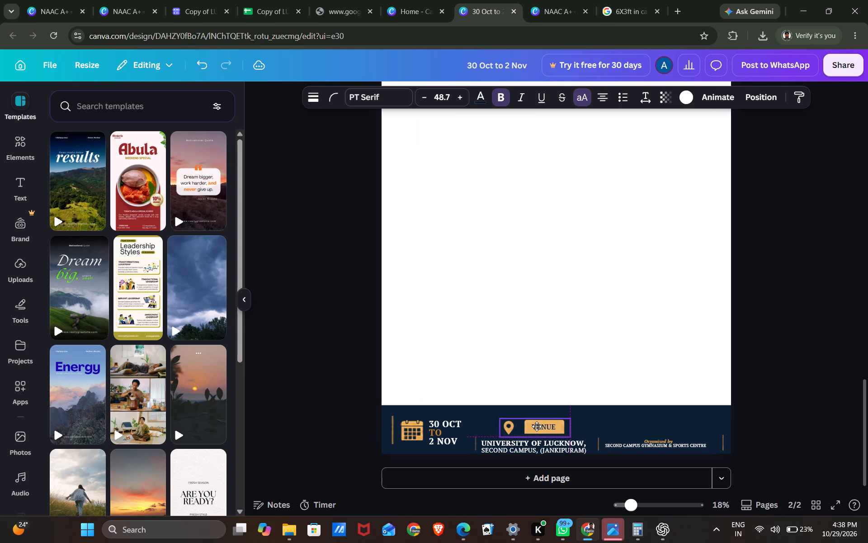
pyautogui.moveTo(537, 426); pyautogui.dragTo(540, 426)
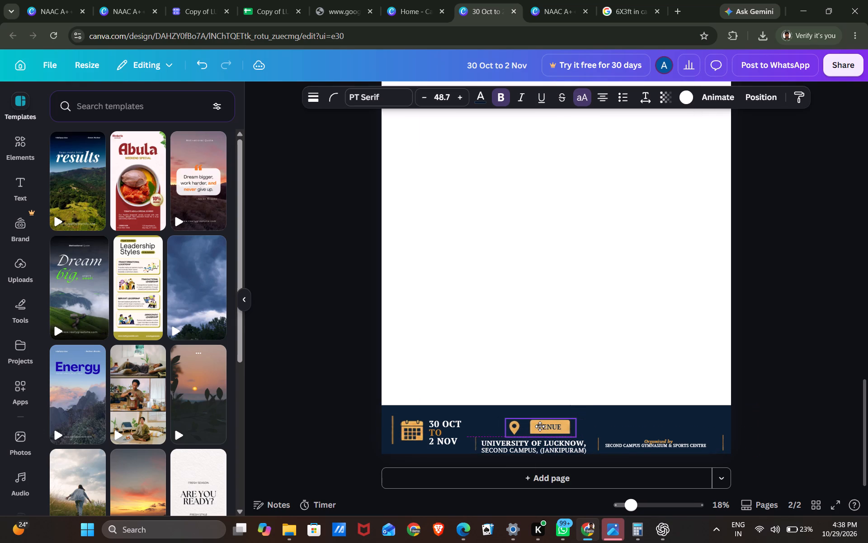
pyautogui.moveTo(540, 426); pyautogui.dragTo(542, 428)
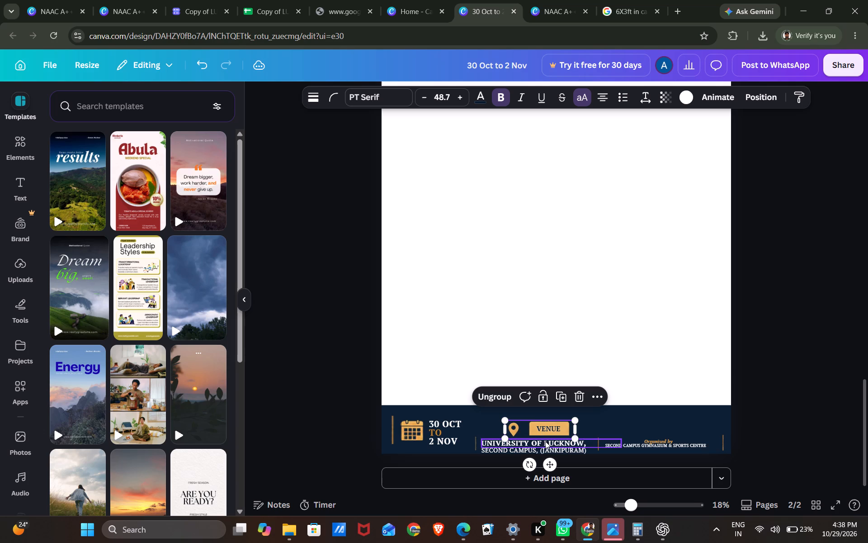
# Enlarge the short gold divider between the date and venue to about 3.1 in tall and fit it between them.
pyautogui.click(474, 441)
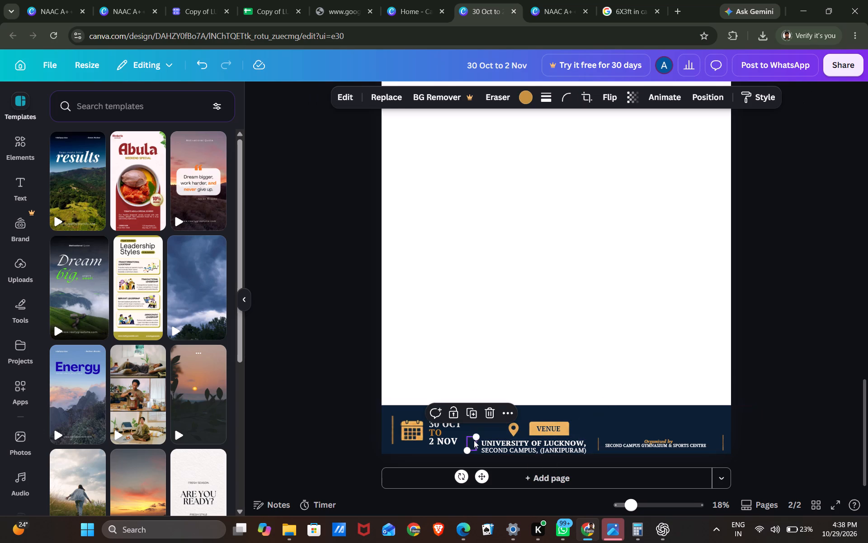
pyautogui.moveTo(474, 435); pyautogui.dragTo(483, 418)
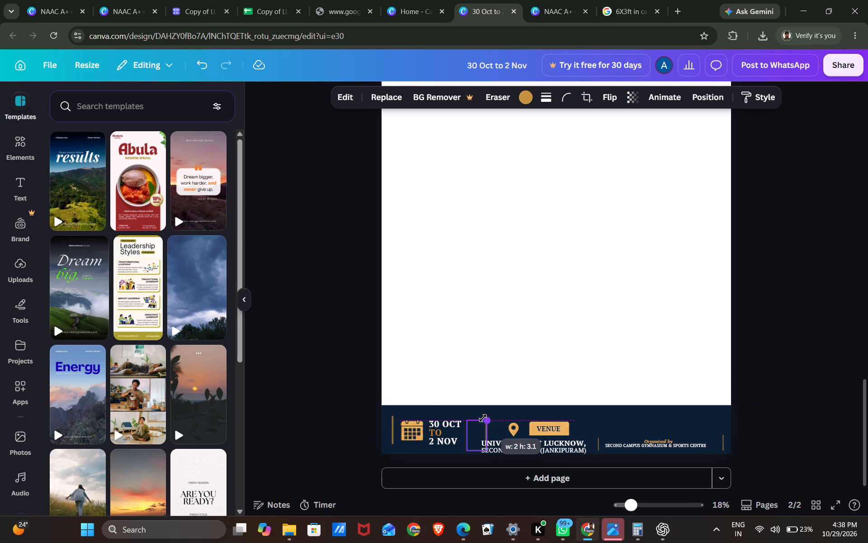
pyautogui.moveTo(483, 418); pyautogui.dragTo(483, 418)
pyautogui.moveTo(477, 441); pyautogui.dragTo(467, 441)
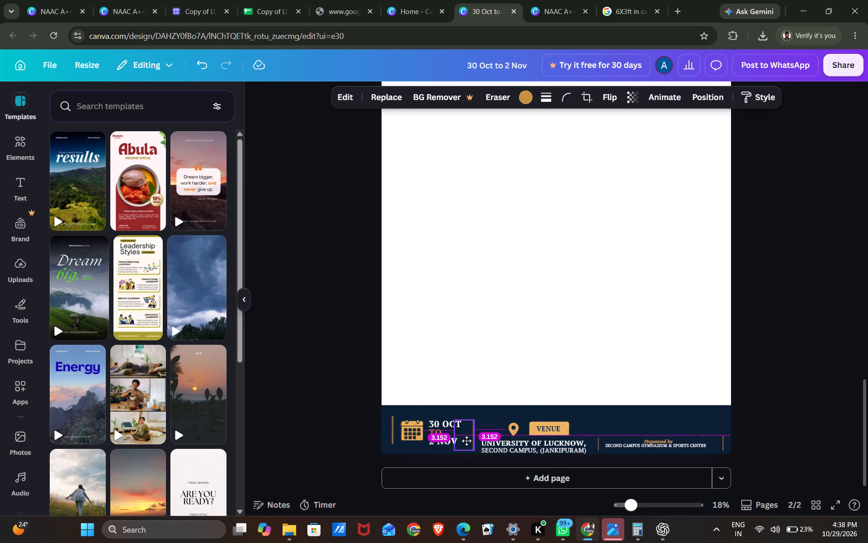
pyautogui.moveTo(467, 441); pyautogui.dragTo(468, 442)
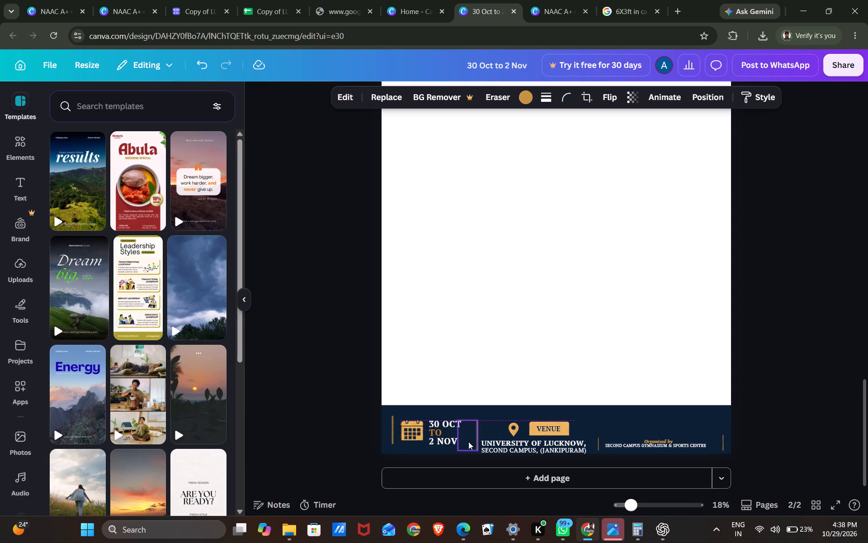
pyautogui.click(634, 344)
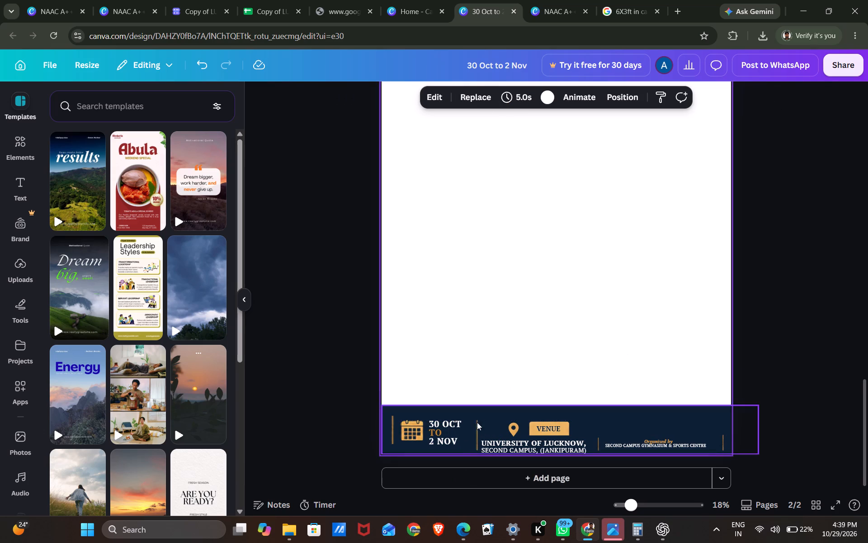
# Replace the gold divider between date and venue with a duplicate of the taller divider before the calendar icon.
pyautogui.click(476, 436)
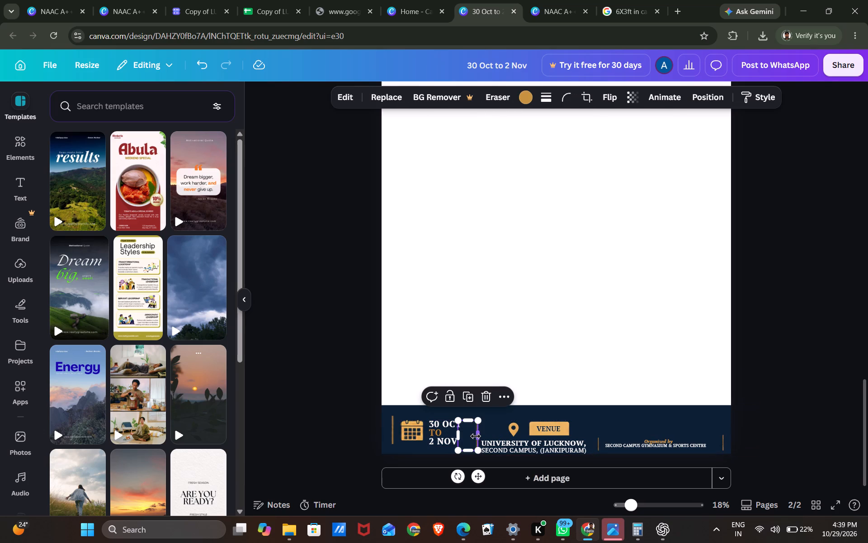
pyautogui.click(486, 394)
pyautogui.click(387, 425)
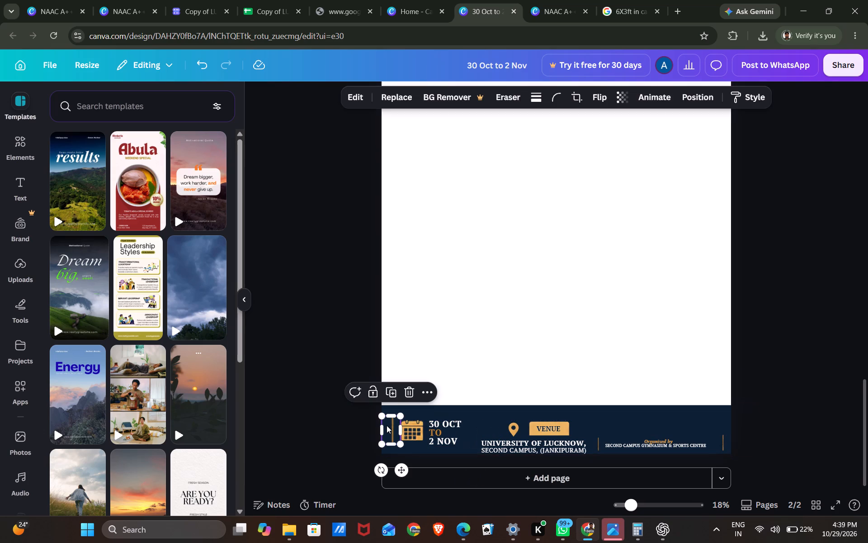
pyautogui.click(396, 393)
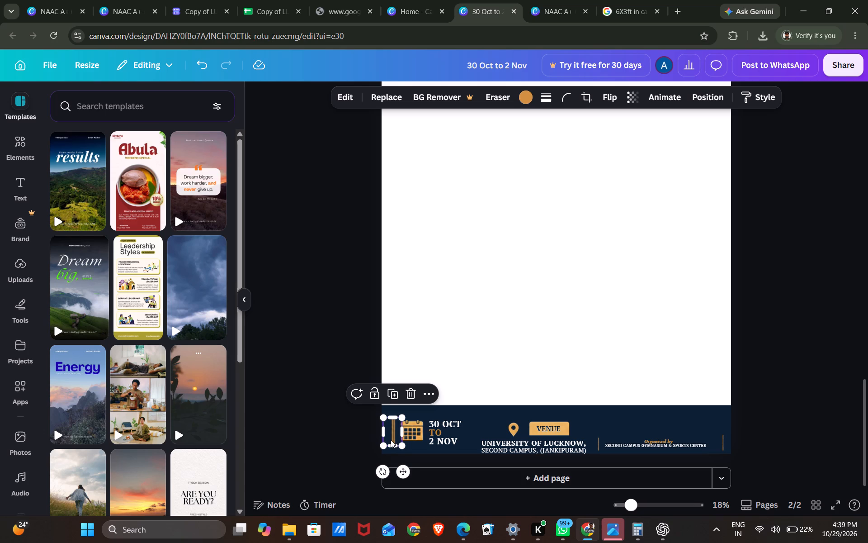
pyautogui.moveTo(393, 433); pyautogui.dragTo(466, 433)
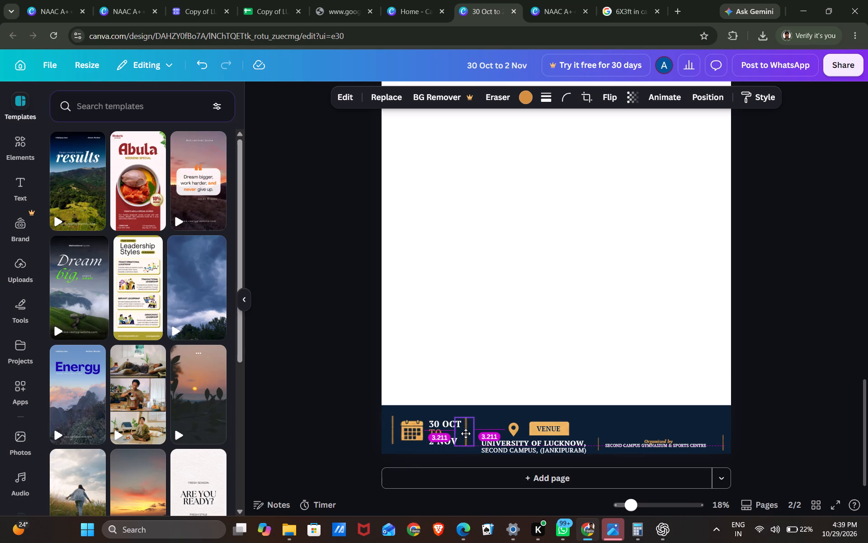
pyautogui.moveTo(466, 433); pyautogui.dragTo(467, 433)
pyautogui.moveTo(467, 433); pyautogui.dragTo(469, 433)
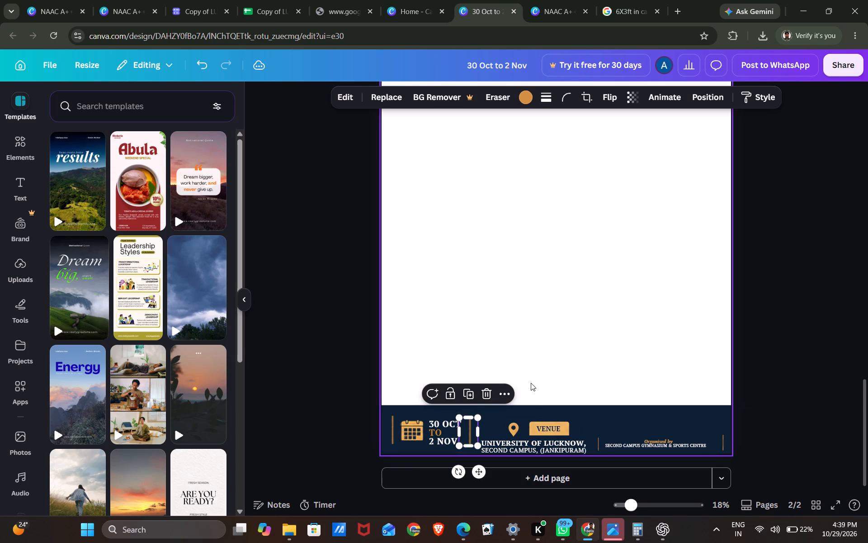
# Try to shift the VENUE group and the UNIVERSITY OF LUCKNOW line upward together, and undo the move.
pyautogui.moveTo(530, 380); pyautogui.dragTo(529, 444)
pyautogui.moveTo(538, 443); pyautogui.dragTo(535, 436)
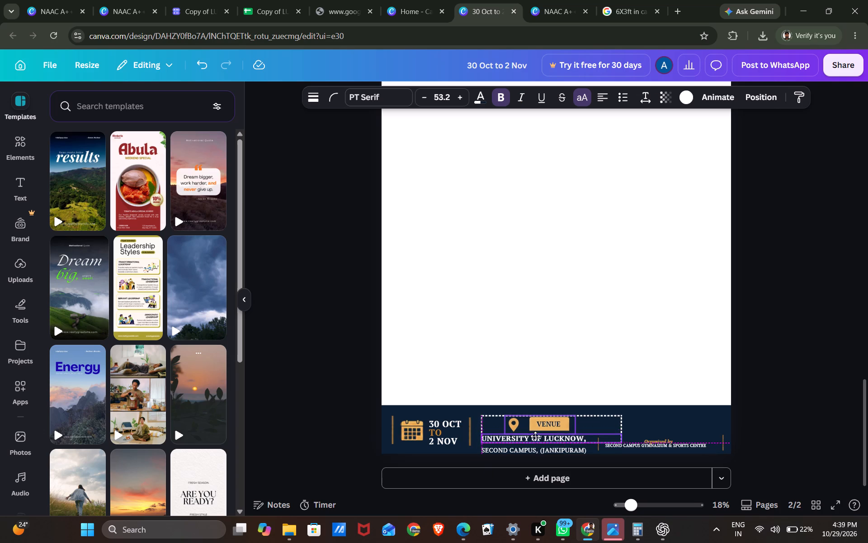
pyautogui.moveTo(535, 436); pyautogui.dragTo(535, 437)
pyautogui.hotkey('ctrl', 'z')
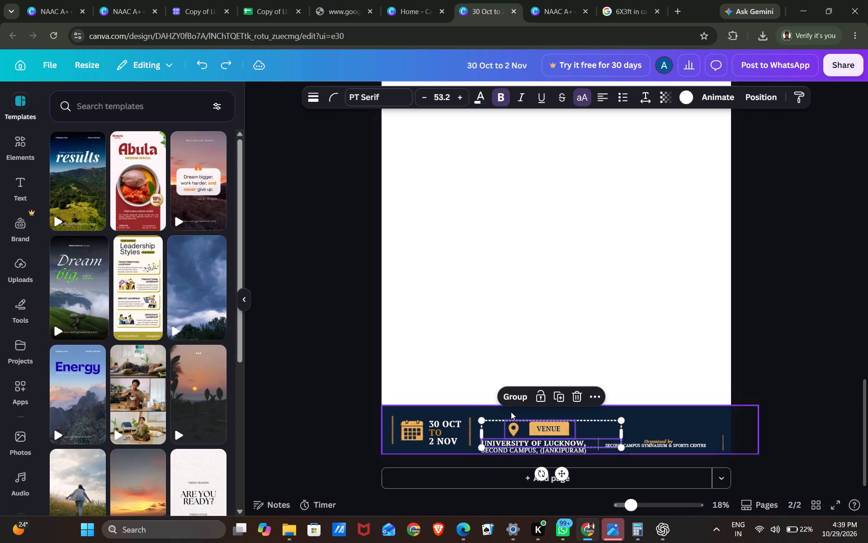
# Group the VENUE label and pin with both address lines and shift the combined group slightly upward in the page 2 footer.
pyautogui.click(471, 383)
pyautogui.moveTo(496, 387); pyautogui.dragTo(543, 447)
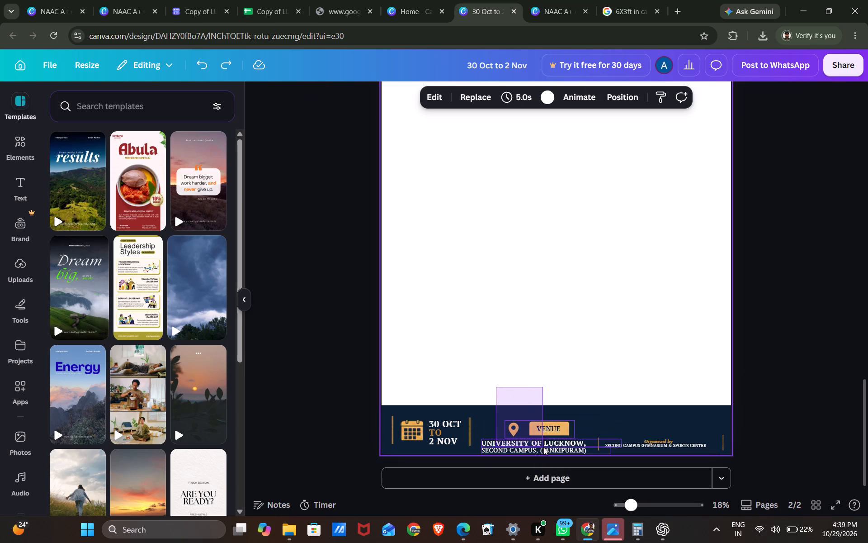
pyautogui.moveTo(543, 447); pyautogui.dragTo(544, 454)
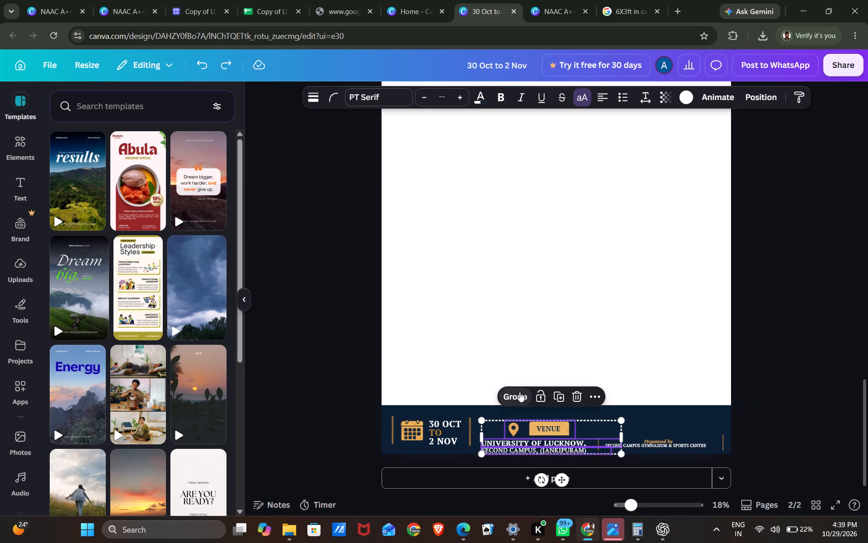
pyautogui.click(519, 391)
pyautogui.click(540, 441)
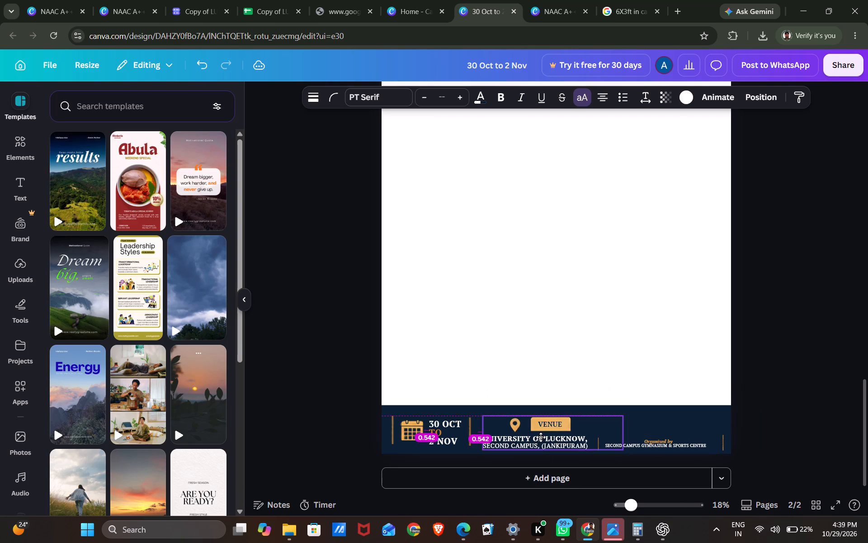
pyautogui.click(659, 363)
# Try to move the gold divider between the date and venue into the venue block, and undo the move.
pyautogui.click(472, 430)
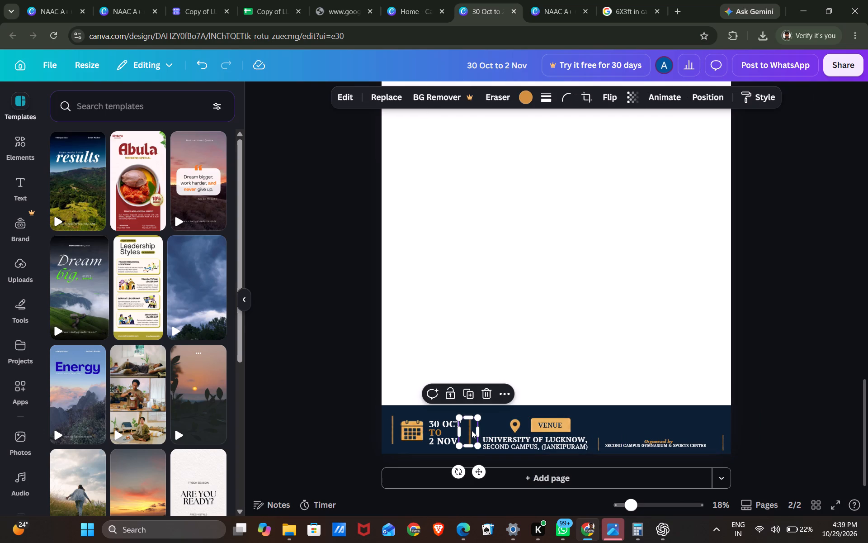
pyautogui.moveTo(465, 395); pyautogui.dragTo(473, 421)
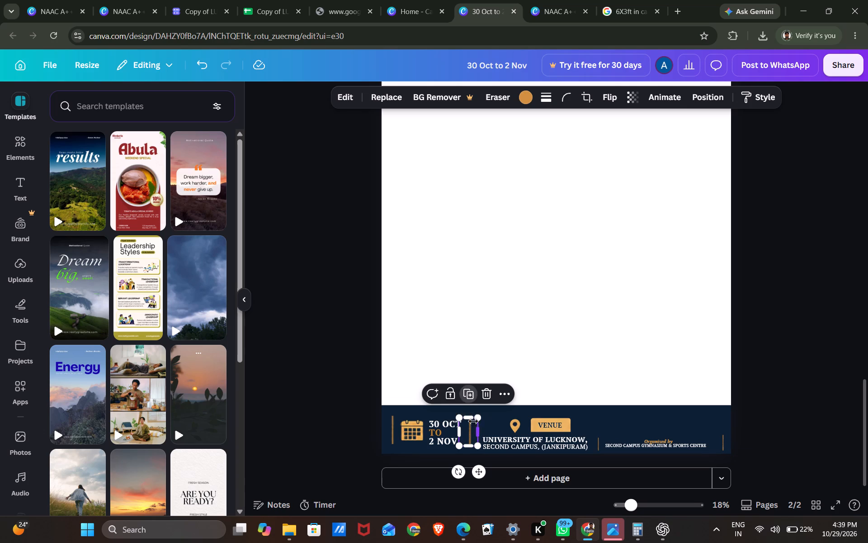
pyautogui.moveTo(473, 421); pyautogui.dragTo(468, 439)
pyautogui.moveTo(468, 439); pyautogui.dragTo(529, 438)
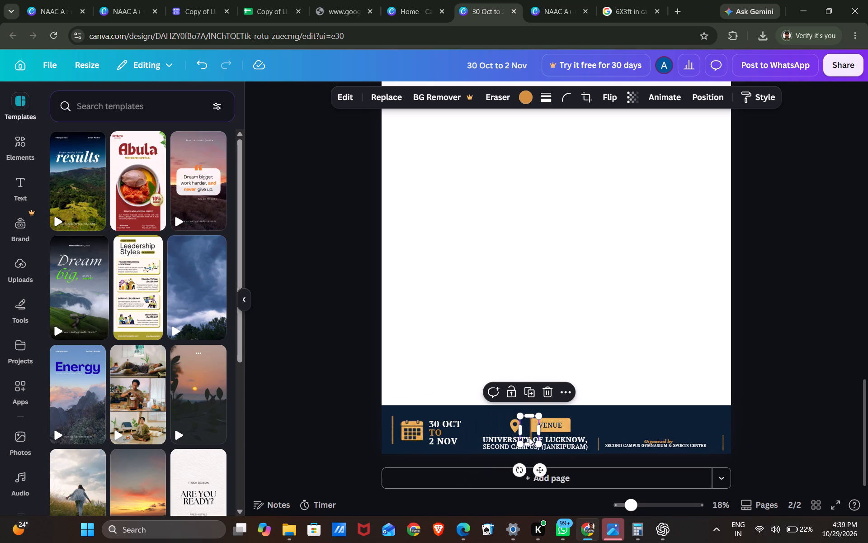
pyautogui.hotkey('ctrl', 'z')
# Duplicate the tall gold divider beside the date, move the copy towards the venue's far side, and delete the short divider there.
pyautogui.click(467, 394)
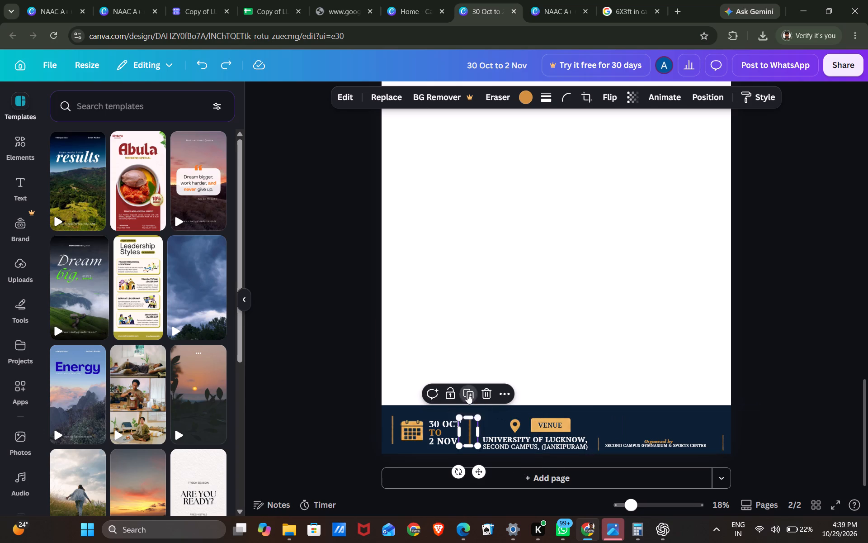
pyautogui.moveTo(548, 438); pyautogui.dragTo(575, 432)
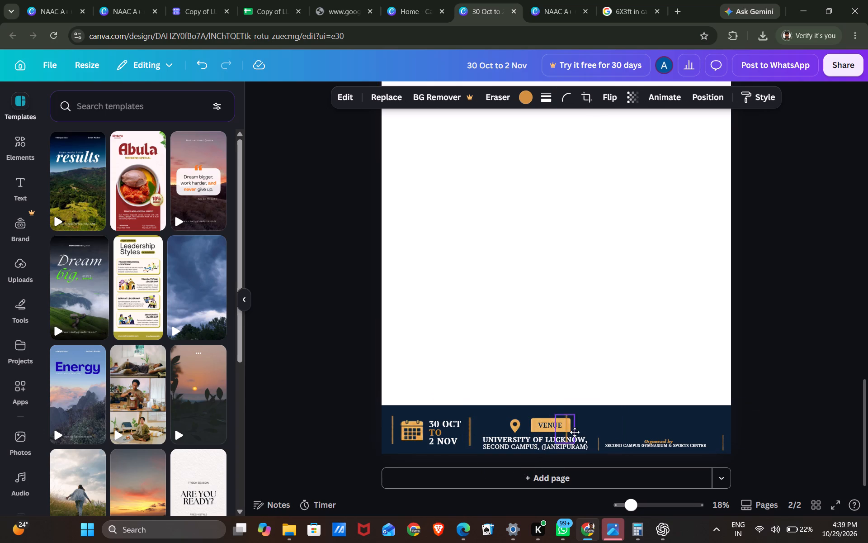
pyautogui.moveTo(575, 432); pyautogui.dragTo(601, 425)
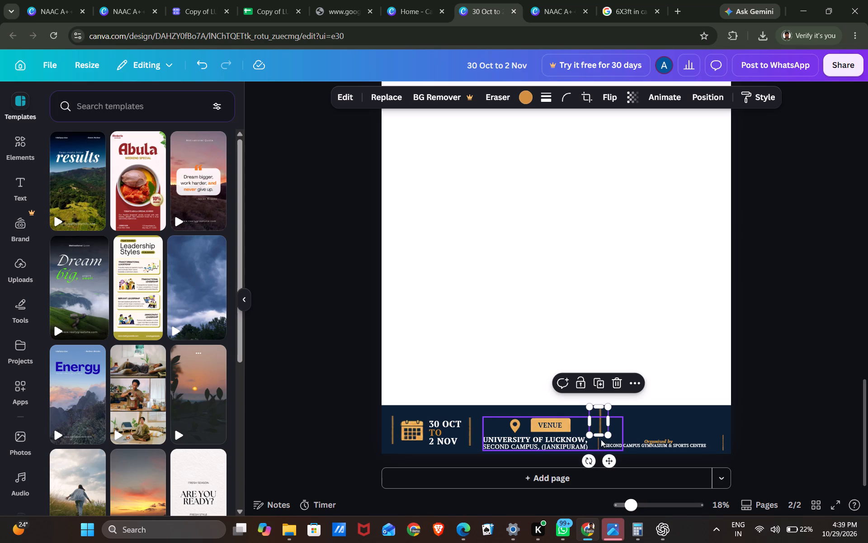
pyautogui.moveTo(601, 422); pyautogui.dragTo(565, 421)
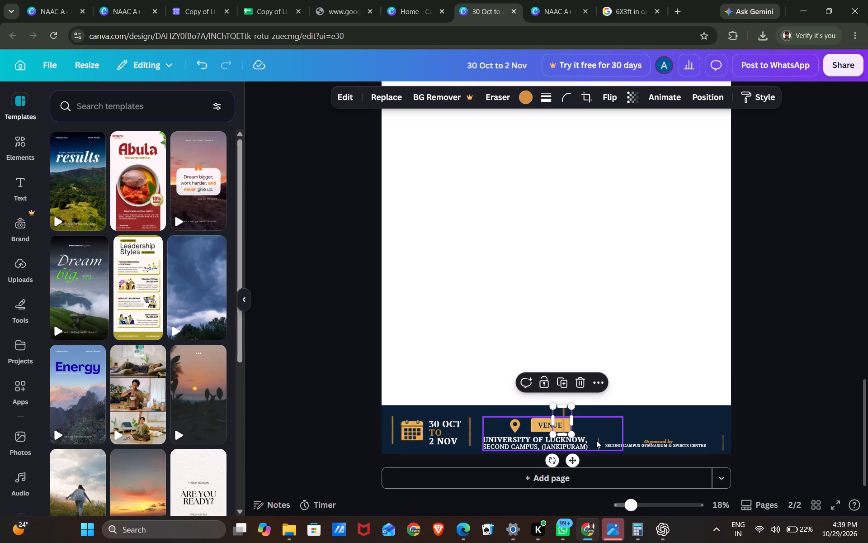
pyautogui.moveTo(596, 440); pyautogui.dragTo(581, 428)
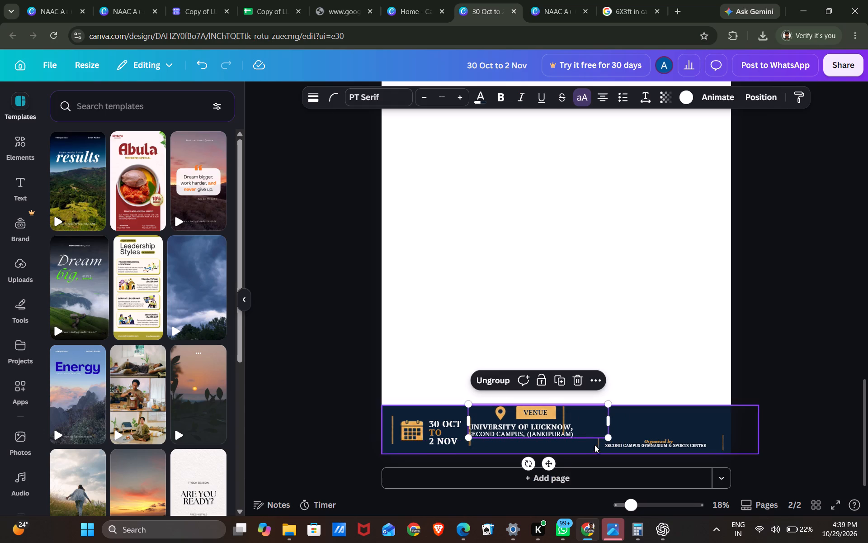
pyautogui.click(599, 450)
pyautogui.click(618, 409)
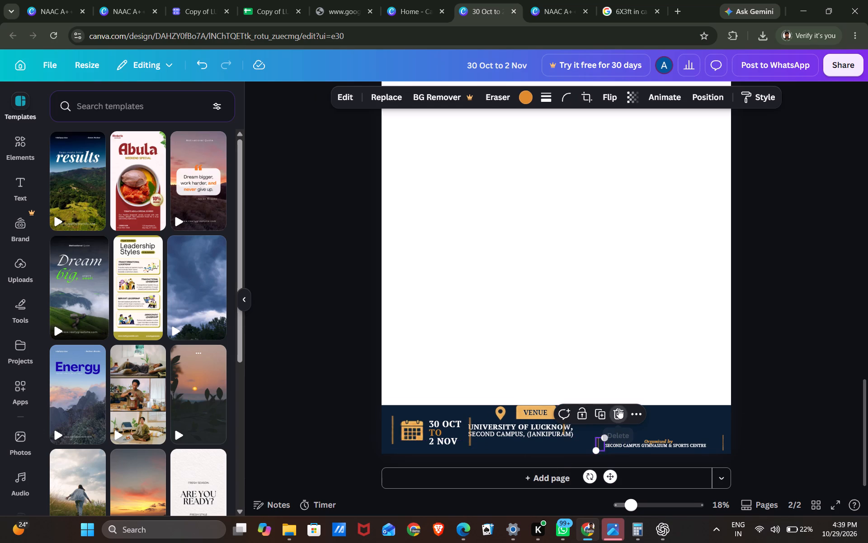
# Centre the venue group vertically in the footer and place the duplicated tall divider between it and the organiser text.
pyautogui.moveTo(533, 426); pyautogui.dragTo(543, 438)
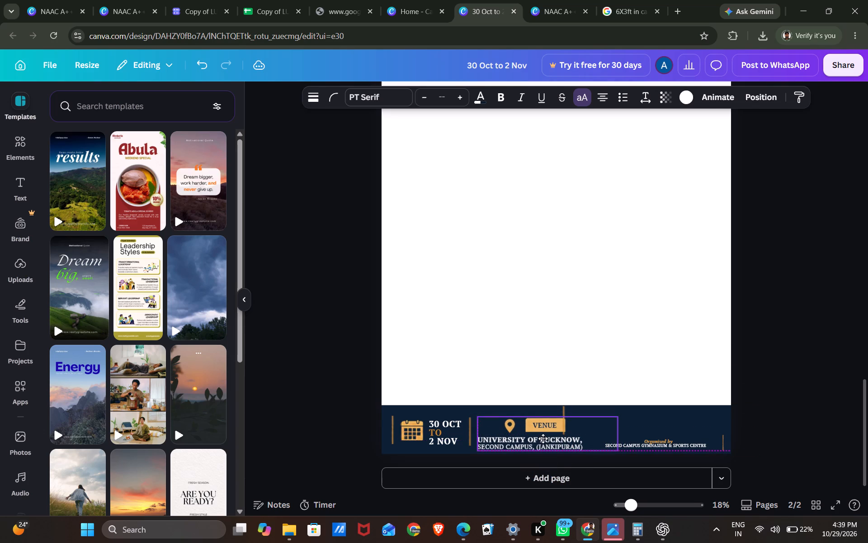
pyautogui.moveTo(543, 438); pyautogui.dragTo(541, 436)
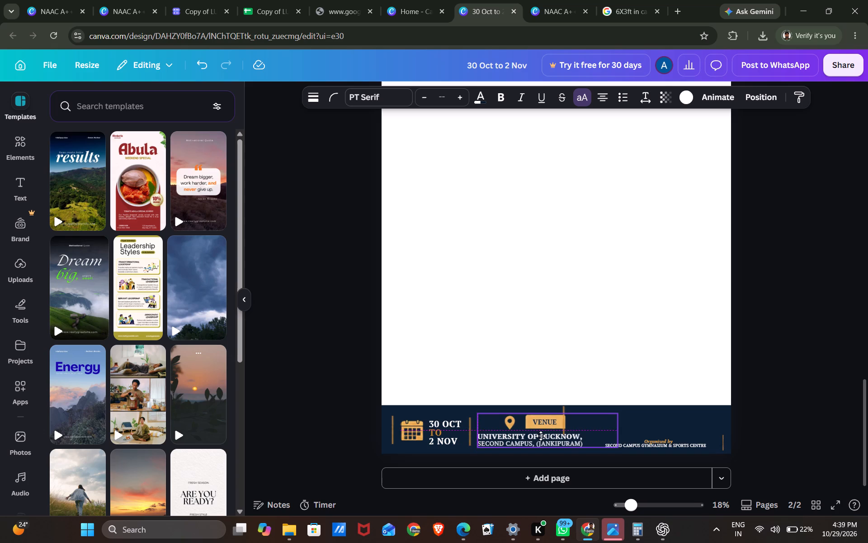
pyautogui.moveTo(541, 436); pyautogui.dragTo(541, 437)
pyautogui.click(562, 412)
pyautogui.moveTo(562, 412); pyautogui.dragTo(602, 423)
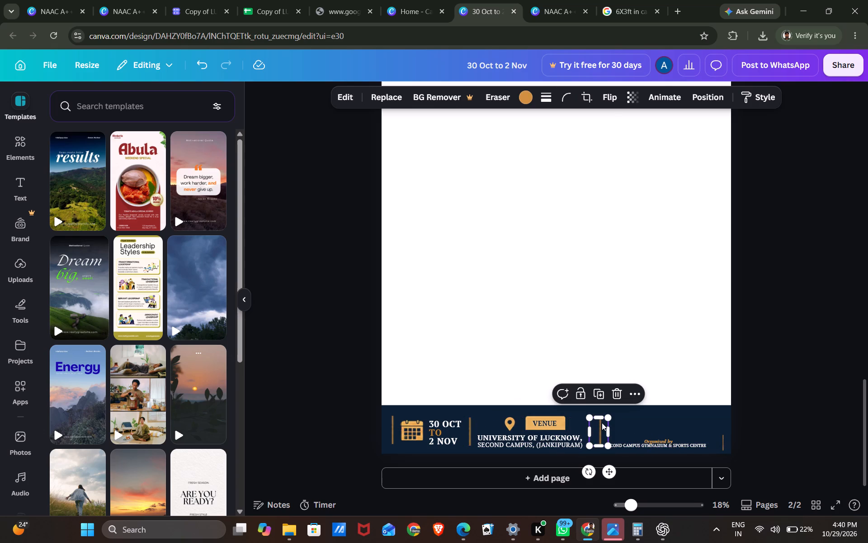
pyautogui.click(764, 401)
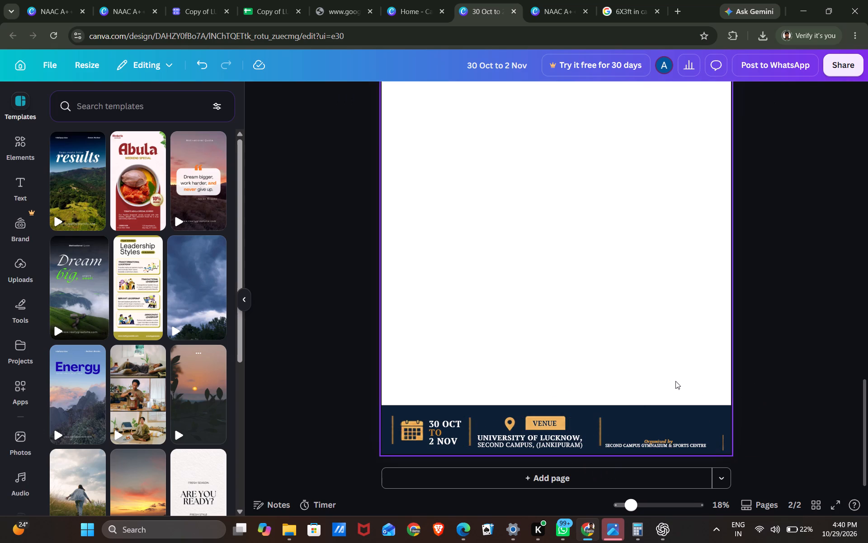
# Group "Organised by" with the SECOND CAMPUS GYMNASIUM & SPORTS CENTRE line, enlarge the group, and raise it to the footer's vertical middle.
pyautogui.moveTo(656, 379); pyautogui.dragTo(657, 453)
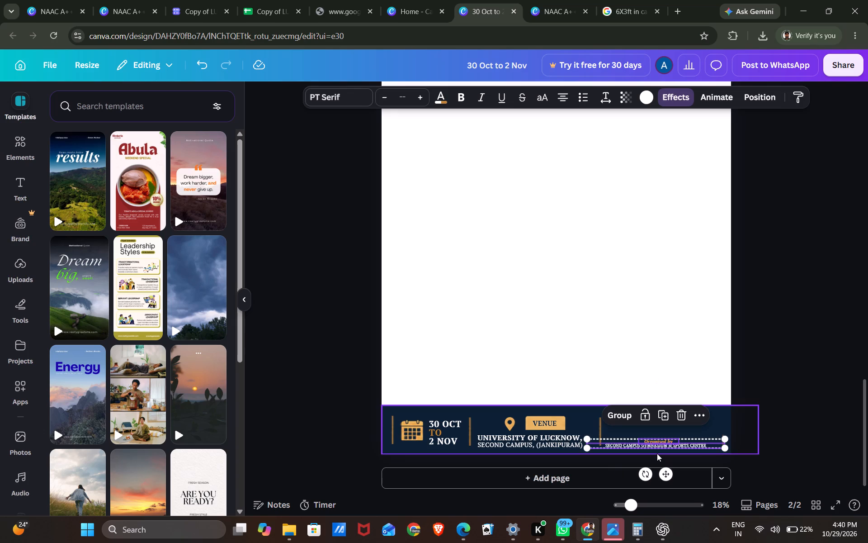
pyautogui.click(616, 410)
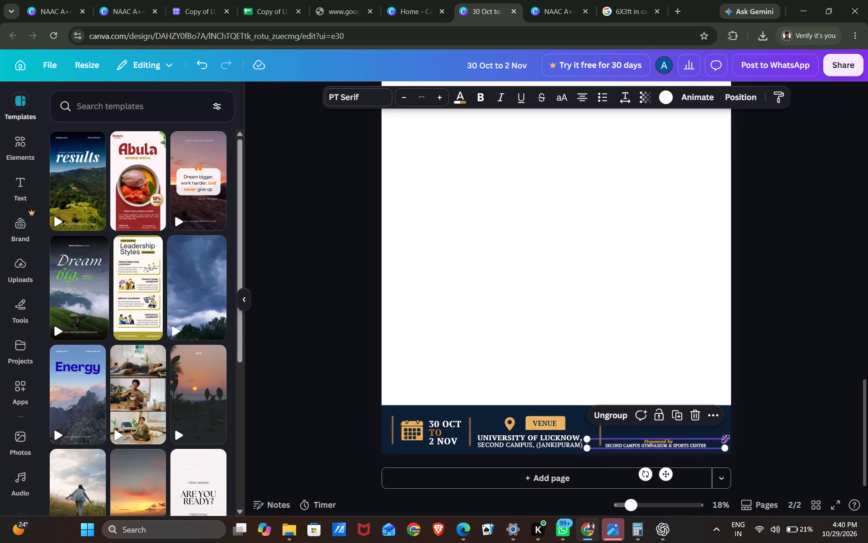
pyautogui.moveTo(726, 439); pyautogui.dragTo(821, 402)
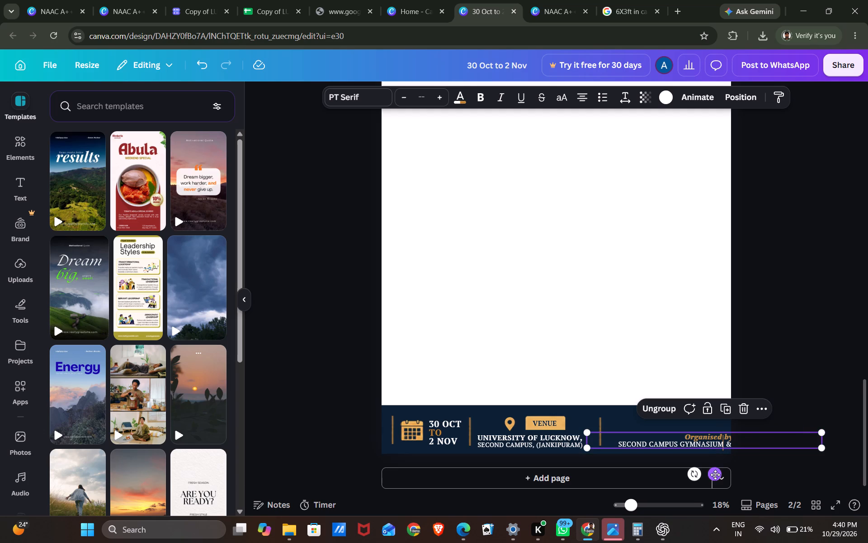
pyautogui.moveTo(715, 475); pyautogui.dragTo(675, 465)
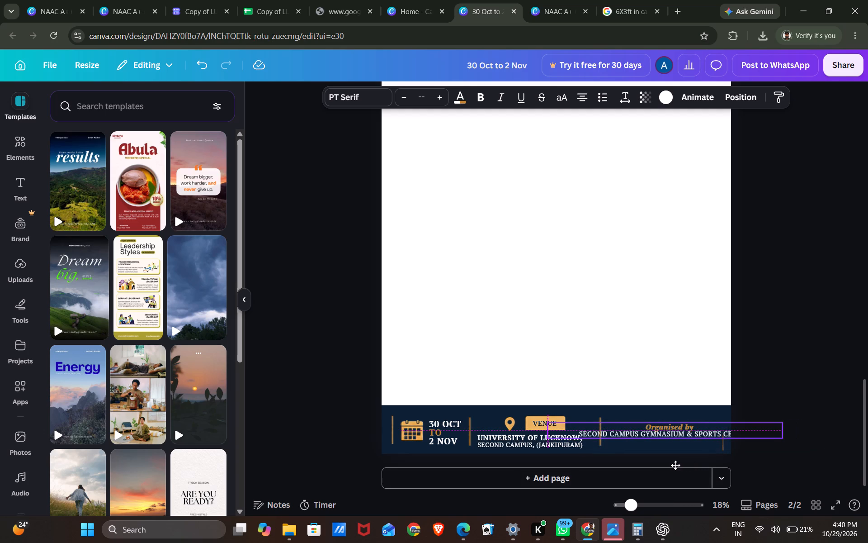
pyautogui.moveTo(675, 465); pyautogui.dragTo(678, 465)
# Narrow the organiser group to about 14.1 in so its text wraps, move it beyond the last tall divider, and scale it down slightly.
pyautogui.moveTo(786, 431); pyautogui.dragTo(703, 433)
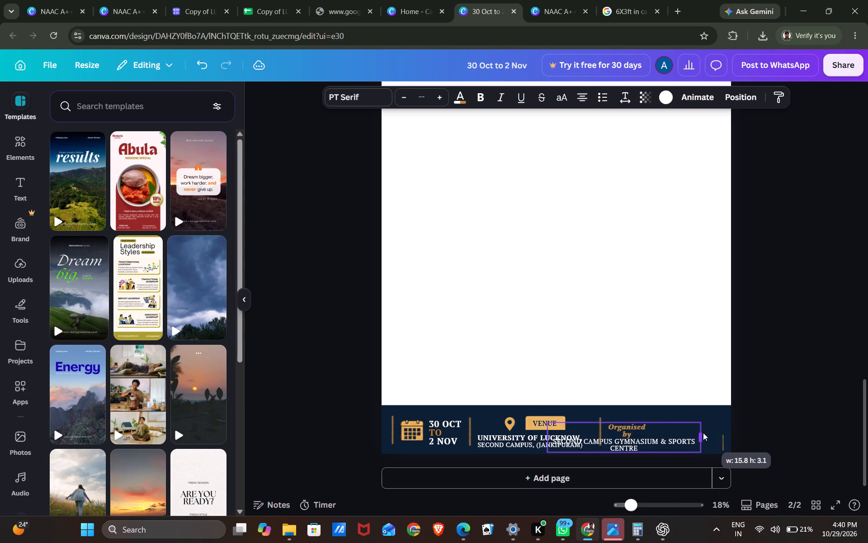
pyautogui.moveTo(703, 433); pyautogui.dragTo(678, 436)
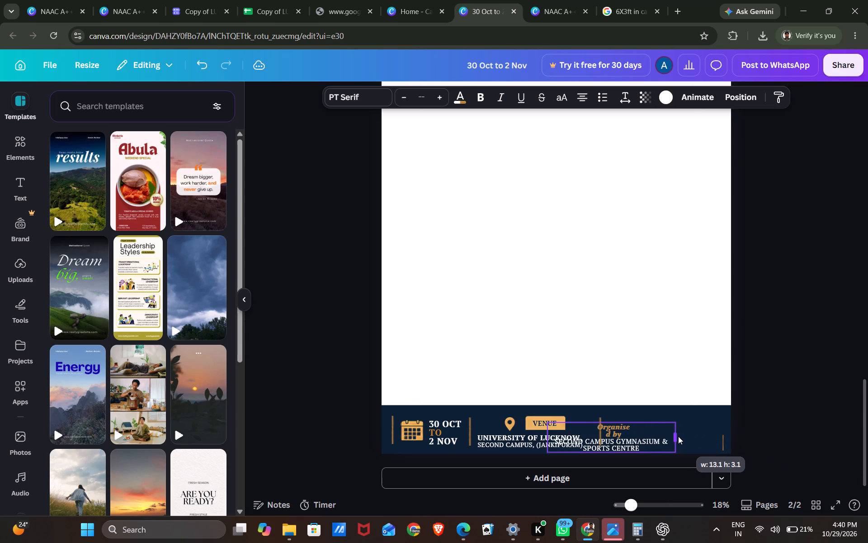
pyautogui.moveTo(678, 436); pyautogui.dragTo(689, 436)
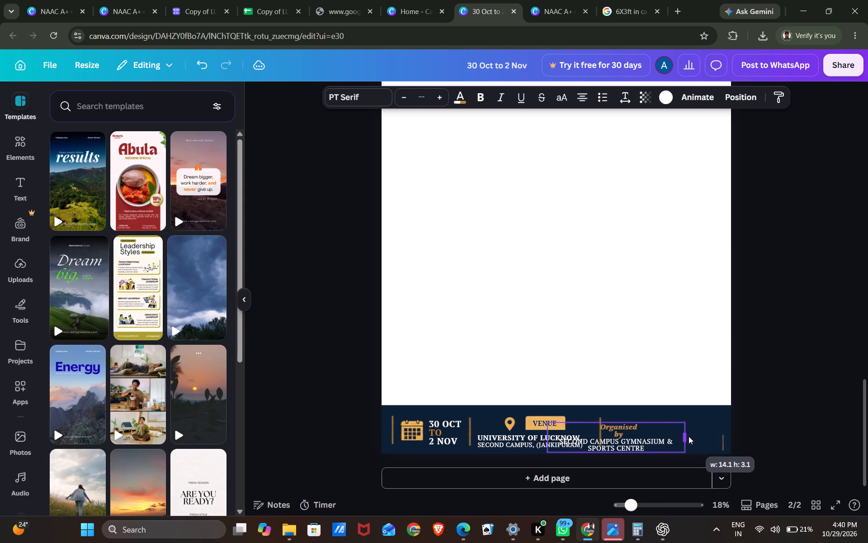
pyautogui.moveTo(689, 436); pyautogui.dragTo(688, 437)
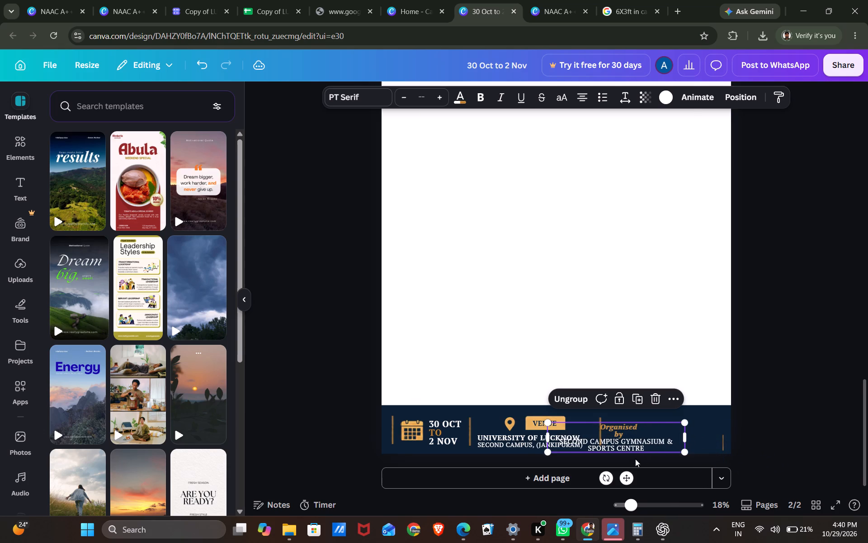
pyautogui.moveTo(627, 477); pyautogui.dragTo(669, 472)
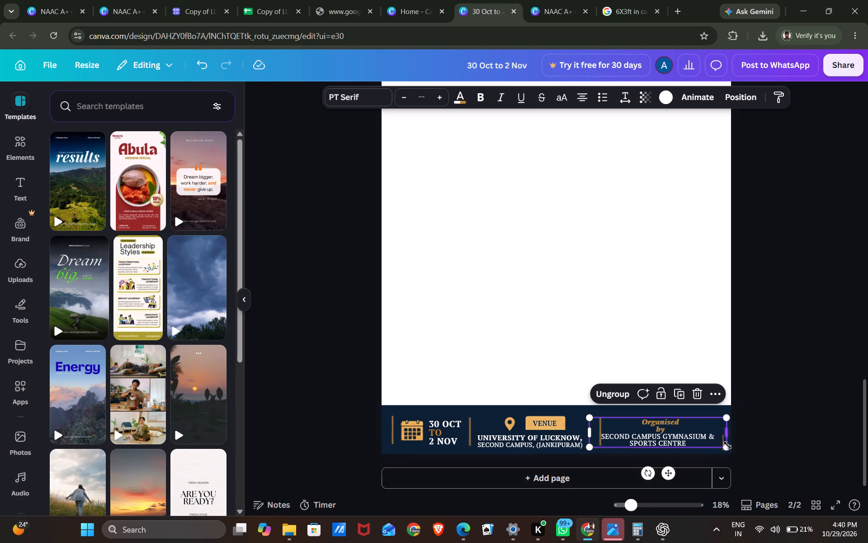
pyautogui.moveTo(726, 451); pyautogui.dragTo(710, 440)
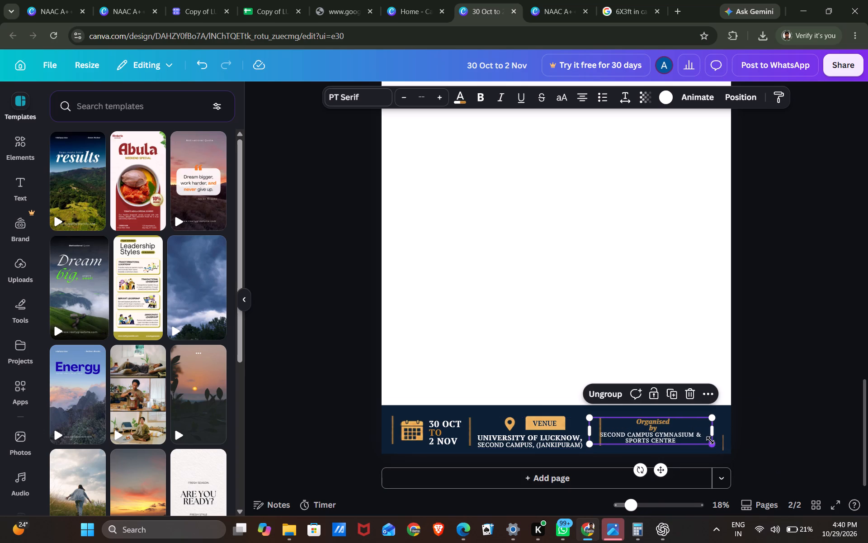
# Delete the short gold divider at the far end of the footer, after the organiser text.
pyautogui.click(722, 443)
pyautogui.click(746, 409)
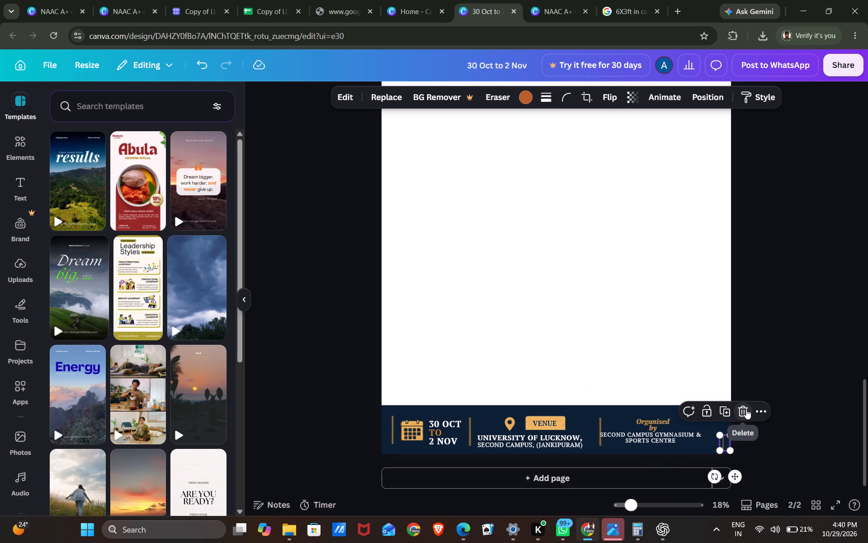
# Centre the organiser group in the footer space between the last tall divider and the page edge.
pyautogui.moveTo(655, 436); pyautogui.dragTo(665, 439)
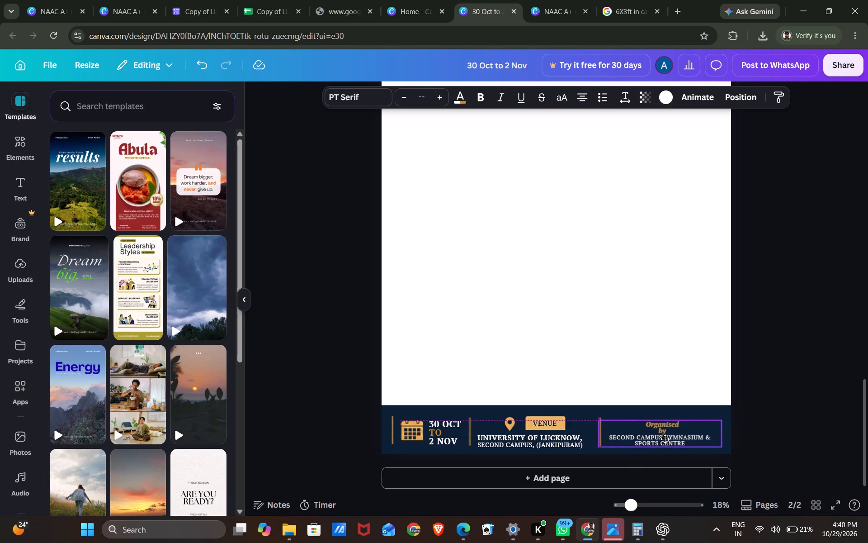
pyautogui.moveTo(665, 439); pyautogui.dragTo(669, 439)
pyautogui.click(788, 421)
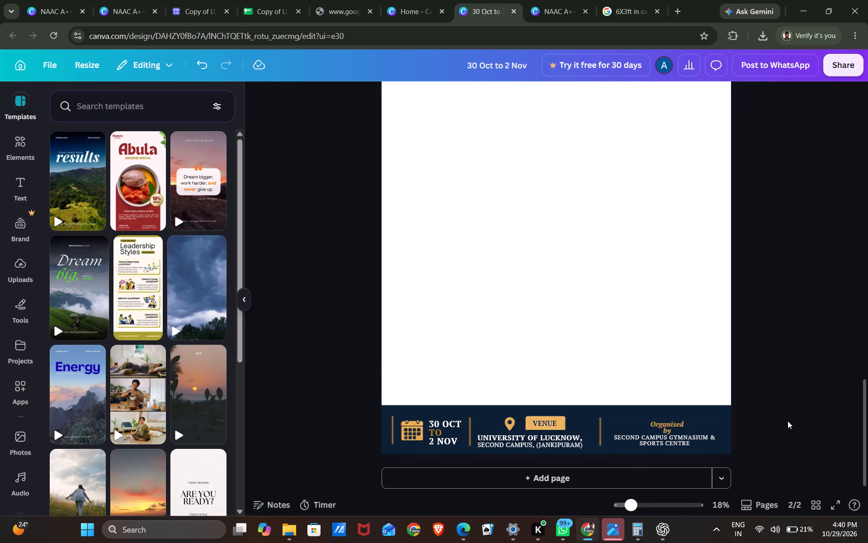
# Copy page 1's artwork above the footer, from the logos and AARAMBH '26 title to the sports icon strip, onto the top of page 2.
pyautogui.scroll(4, 788, 421)
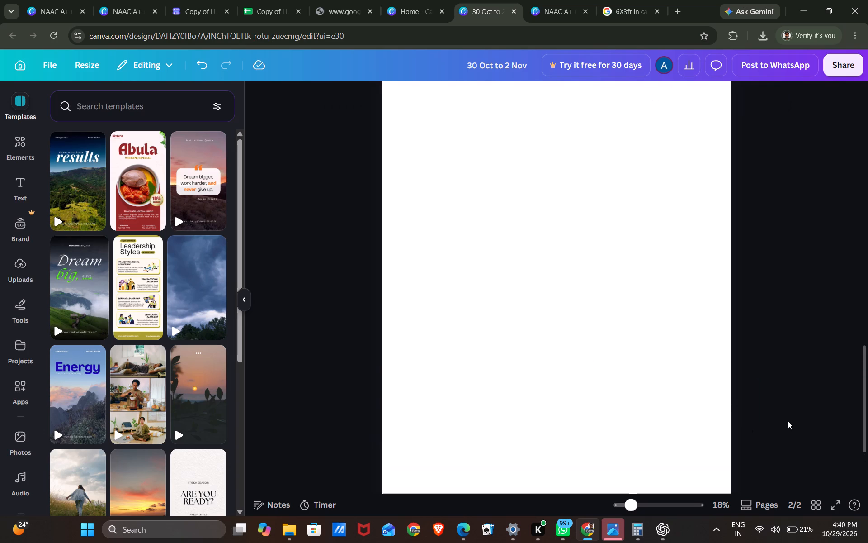
pyautogui.scroll(7, 788, 421)
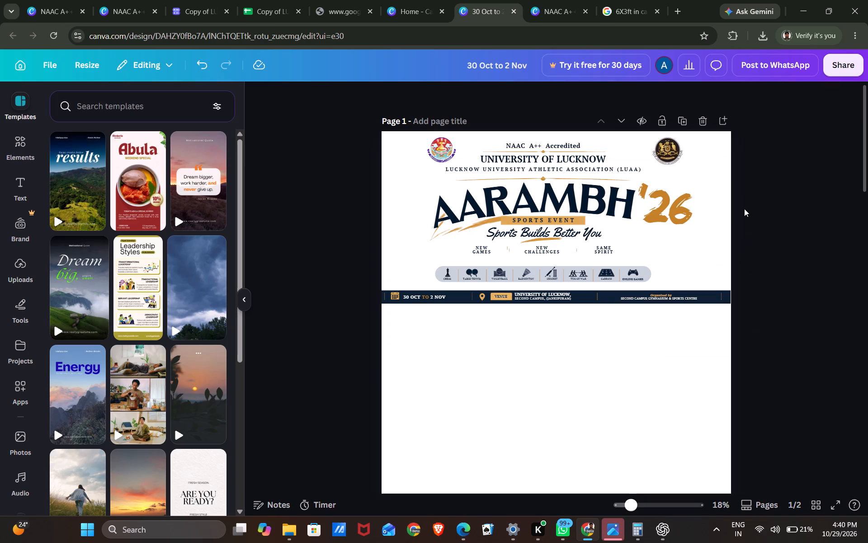
pyautogui.doubleClick(744, 207)
pyautogui.moveTo(750, 281); pyautogui.dragTo(413, 145)
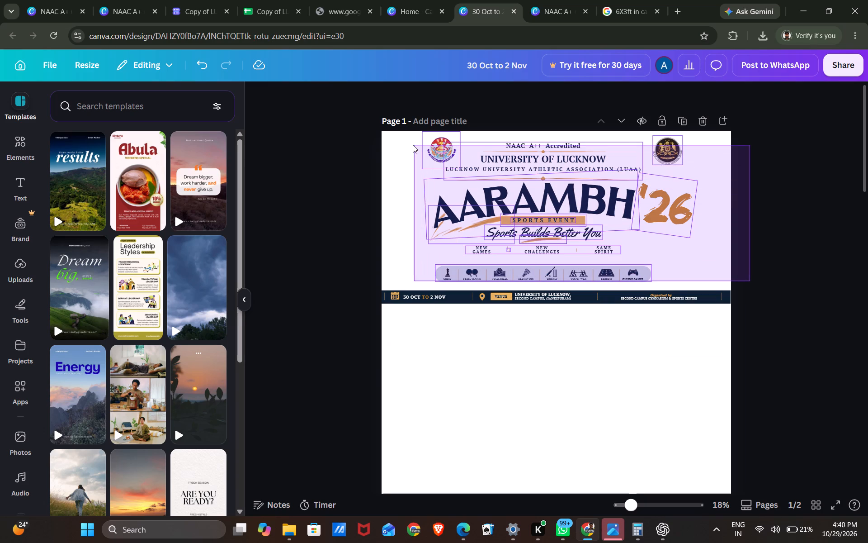
pyautogui.moveTo(413, 145); pyautogui.dragTo(411, 145)
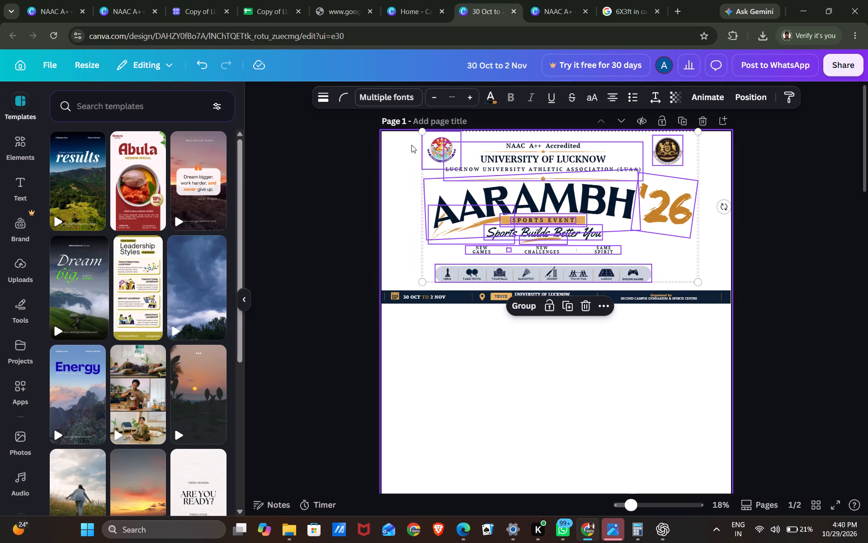
pyautogui.hotkey('ctrl', 'c')
pyautogui.scroll(-3, 475, 338)
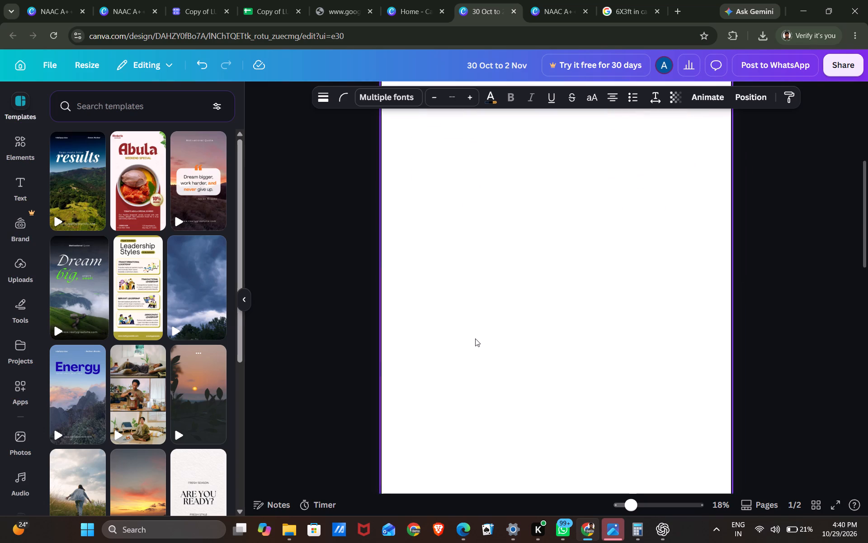
pyautogui.scroll(-4, 475, 338)
pyautogui.click(489, 355)
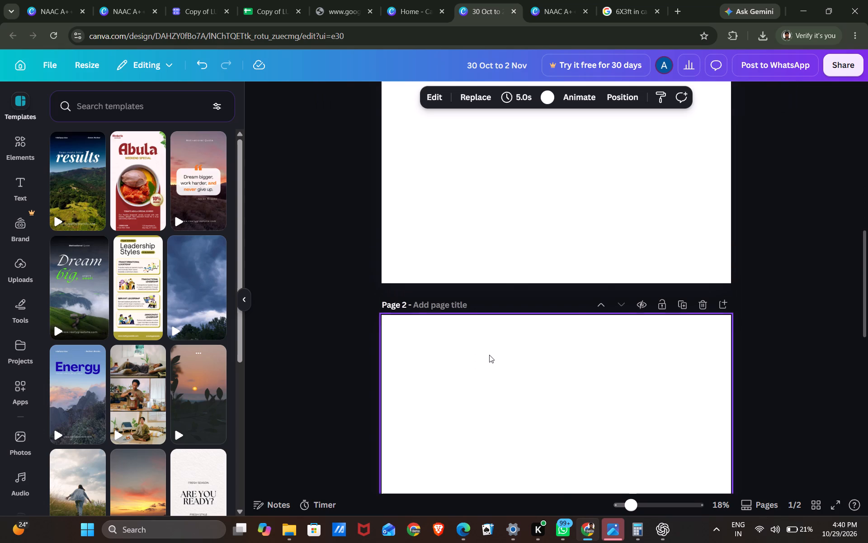
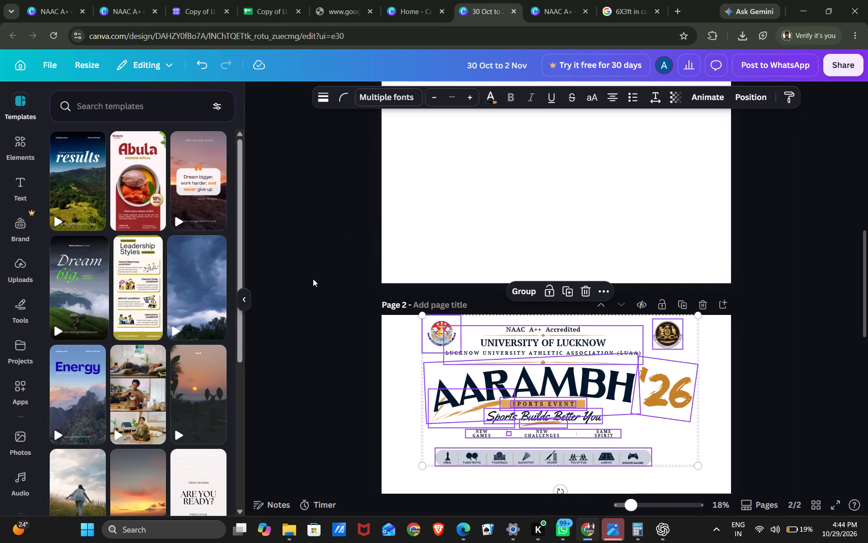
pyautogui.hotkey('ctrl', 'z')
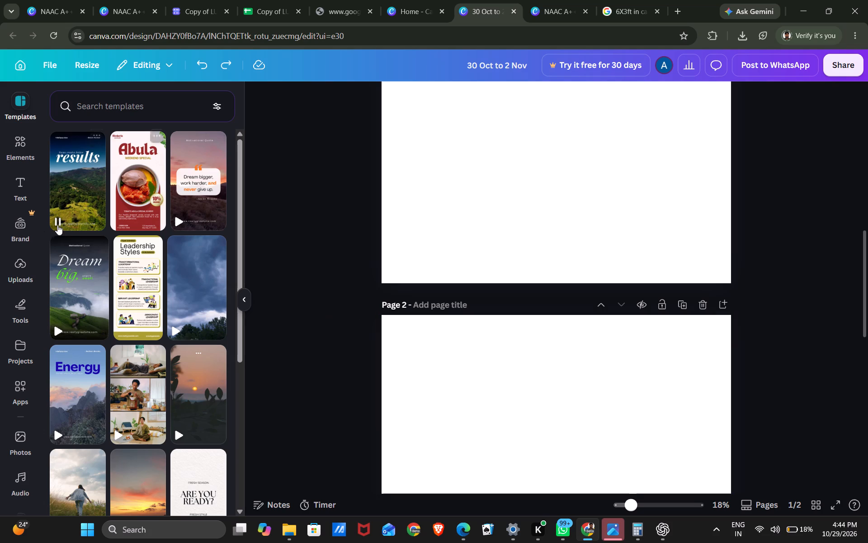
# Upload the newly saved palace courtyard image from the Downloads folder to the Canva uploads.
pyautogui.click(24, 265)
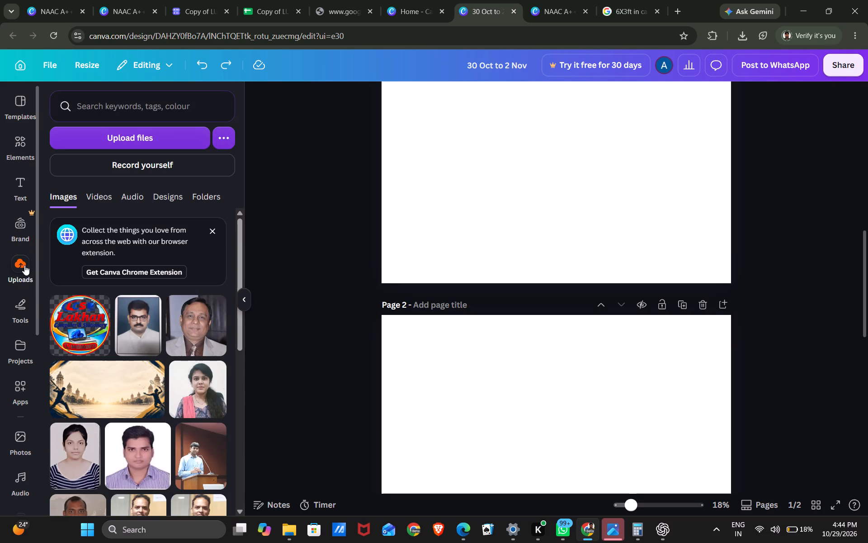
pyautogui.click(137, 138)
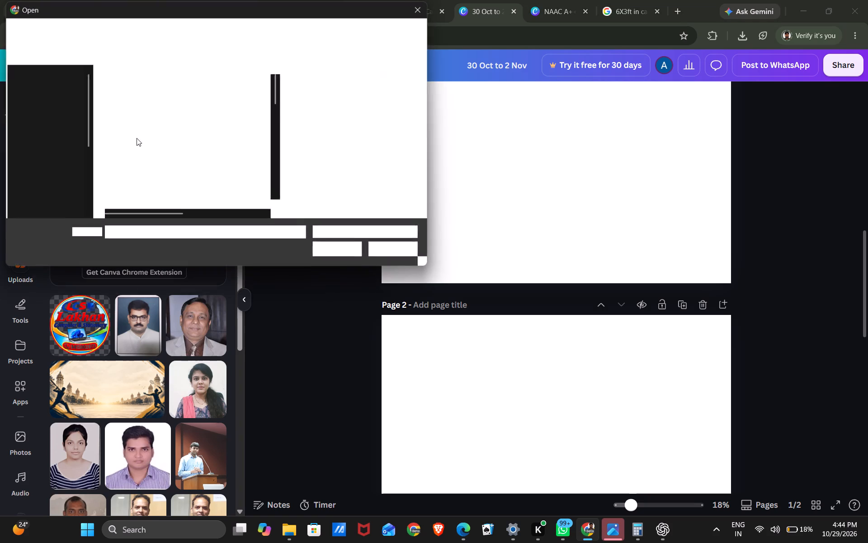
pyautogui.scroll(3, 42, 155)
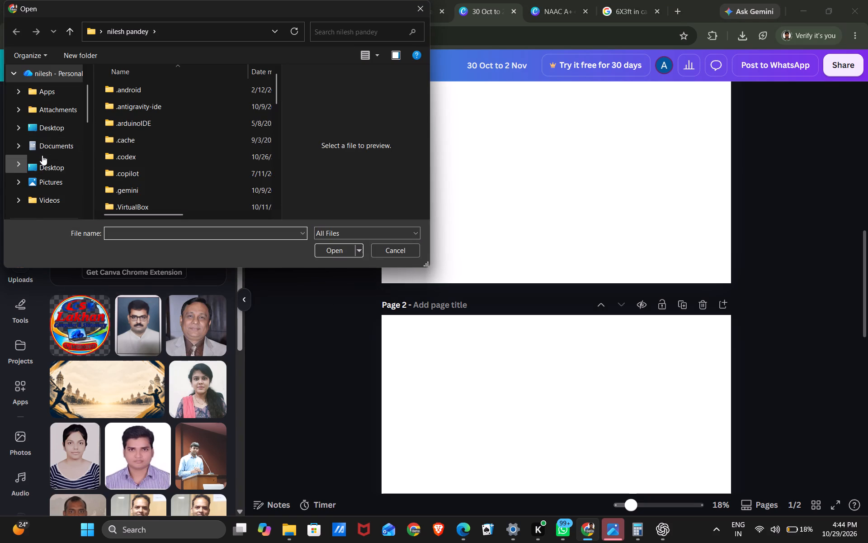
pyautogui.scroll(3, 42, 155)
pyautogui.scroll(-1, 35, 164)
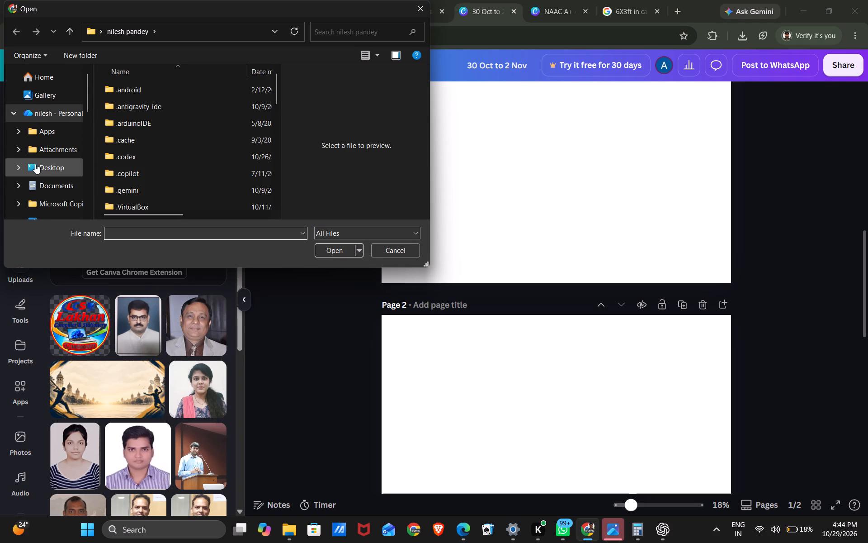
pyautogui.scroll(-2, 35, 164)
pyautogui.scroll(1, 35, 164)
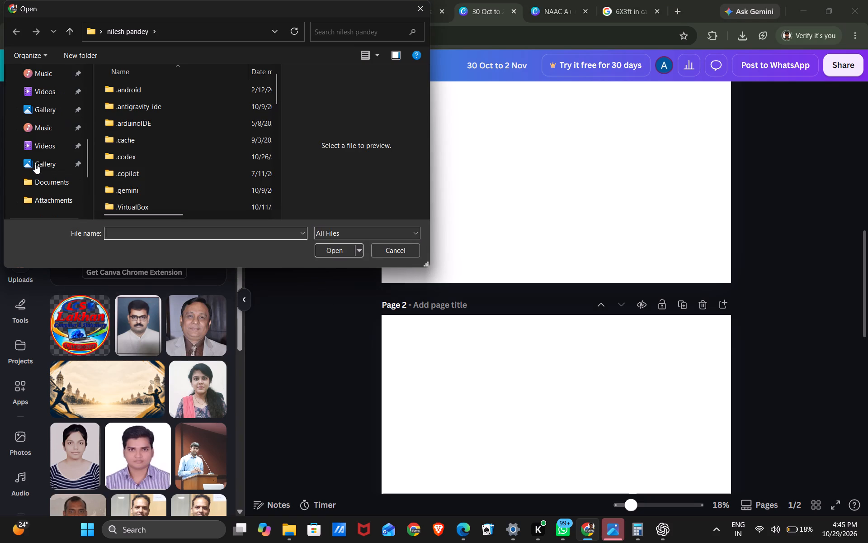
pyautogui.scroll(1, 35, 164)
pyautogui.click(35, 73)
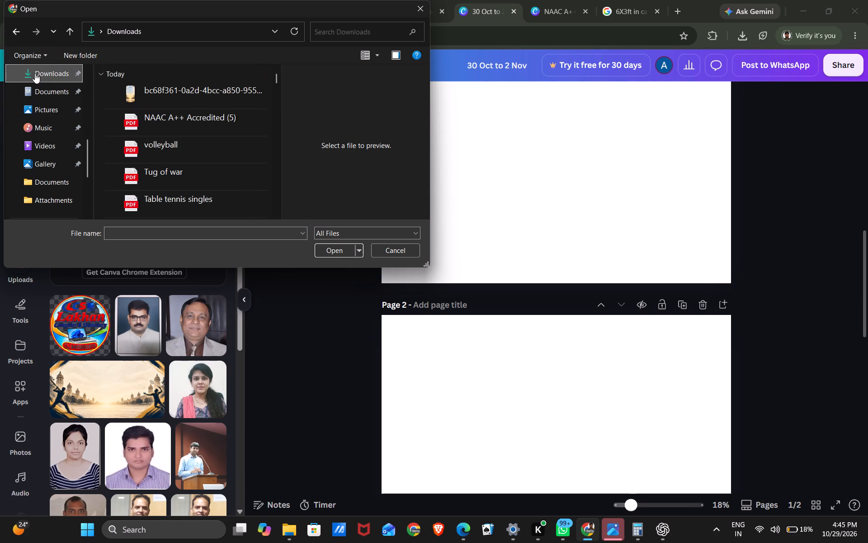
pyautogui.click(207, 104)
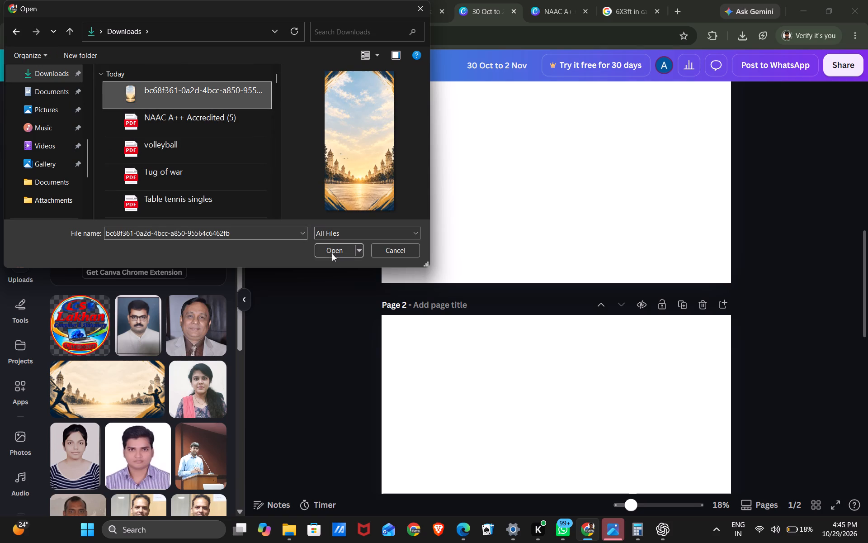
pyautogui.click(332, 252)
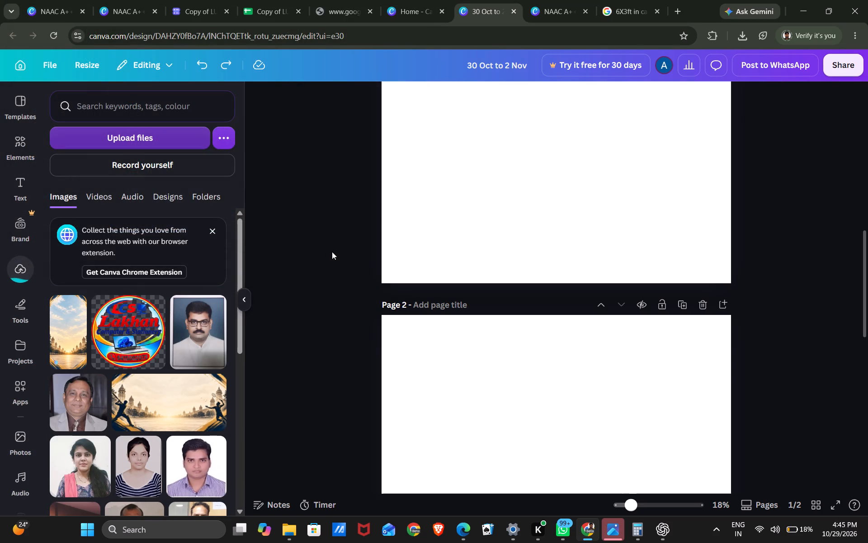
# Place the uploaded courtyard image on page 2 and enlarge it to cover the whole 36 × 72 in page.
pyautogui.scroll(-1, 332, 252)
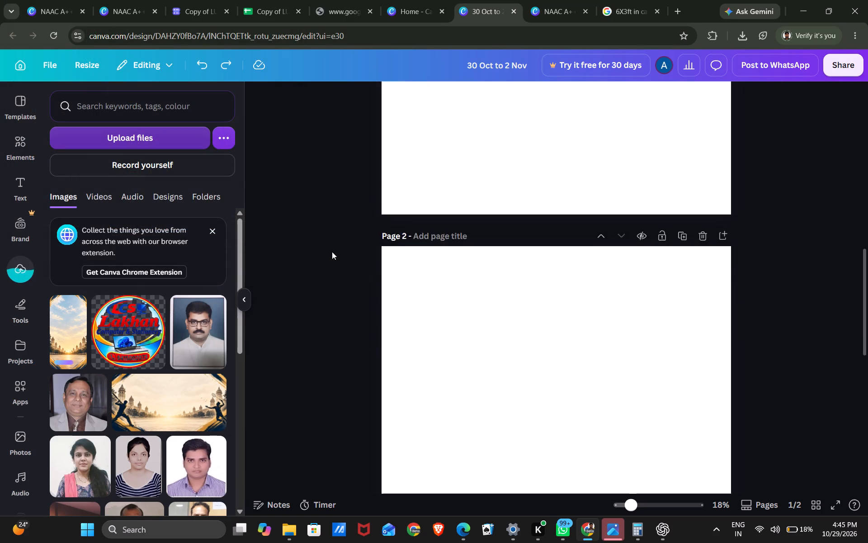
pyautogui.scroll(-4, 332, 252)
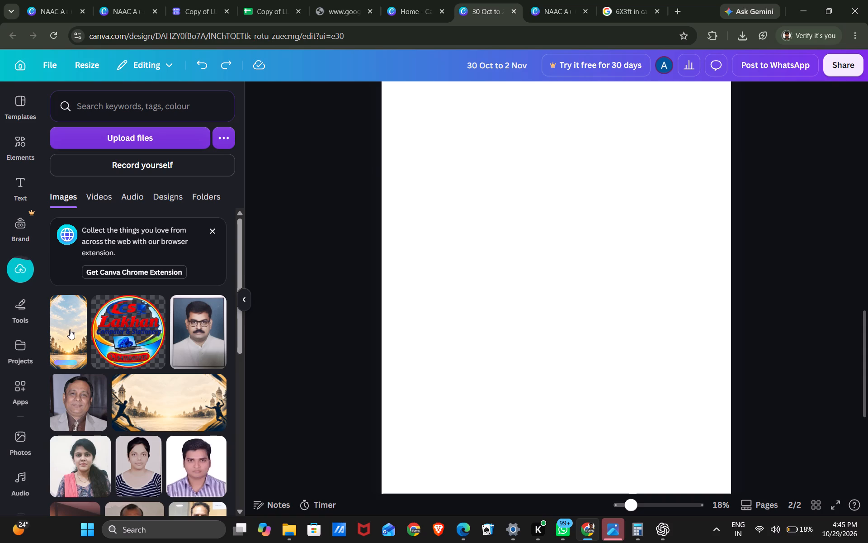
pyautogui.click(68, 333)
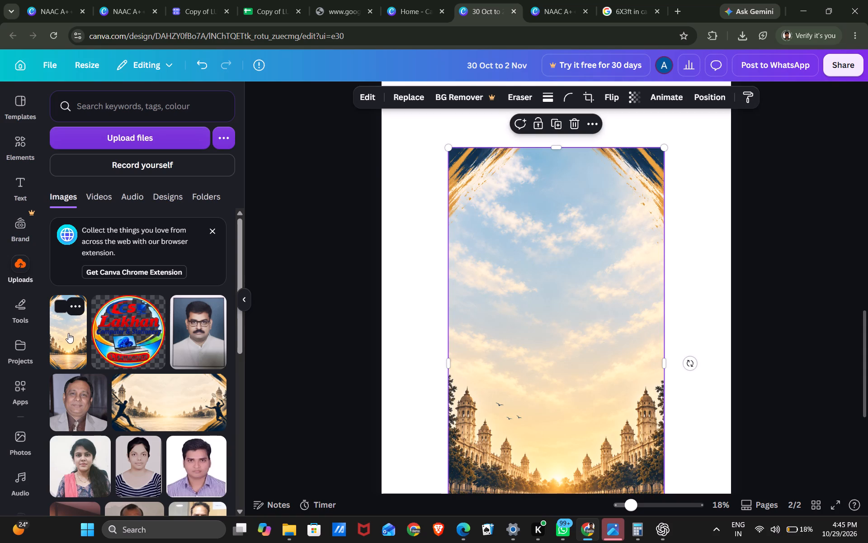
pyautogui.scroll(1, 652, 149)
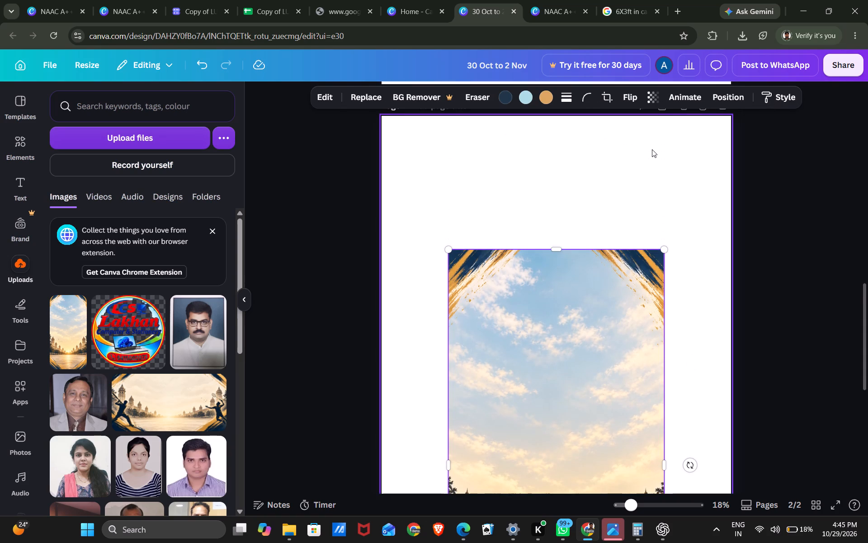
pyautogui.moveTo(666, 248); pyautogui.dragTo(722, 121)
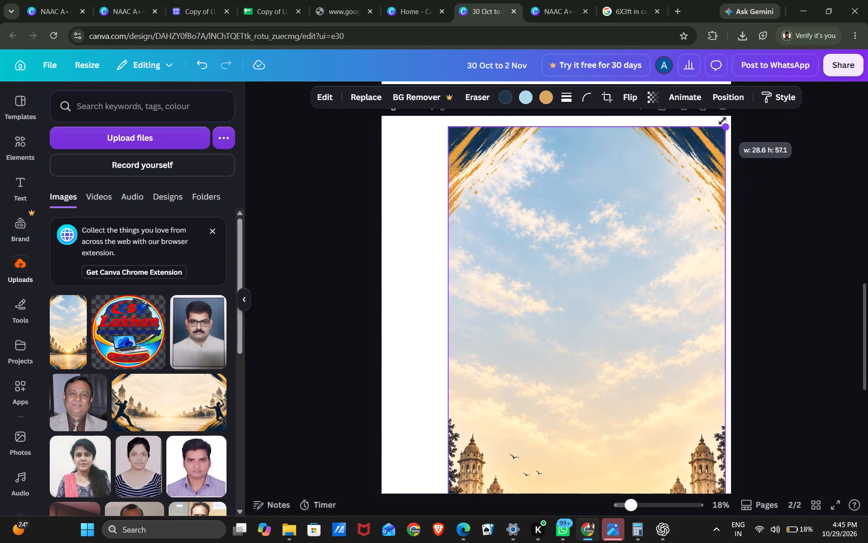
pyautogui.moveTo(722, 121); pyautogui.dragTo(732, 111)
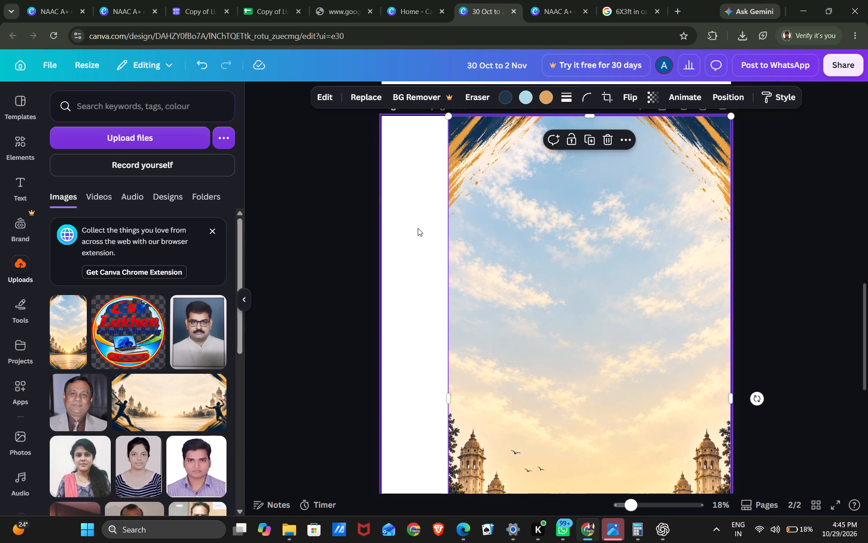
pyautogui.scroll(-4, 418, 228)
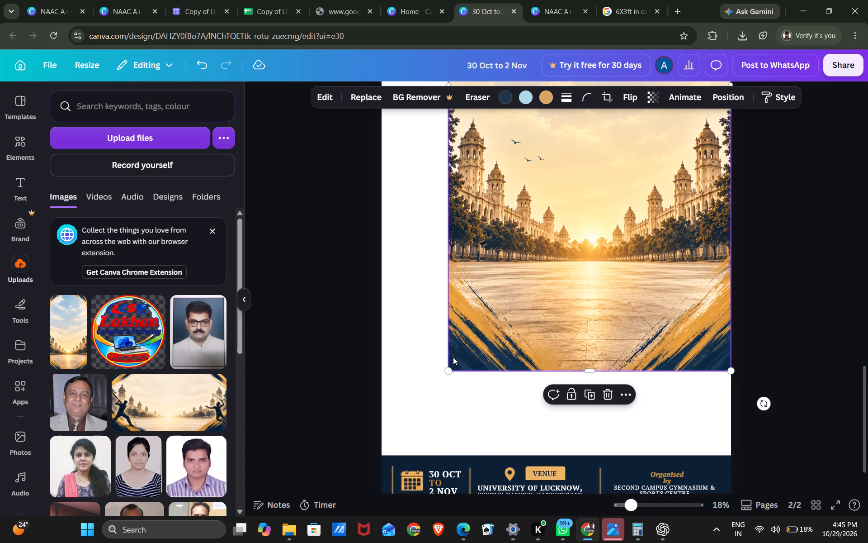
pyautogui.moveTo(450, 367); pyautogui.dragTo(385, 429)
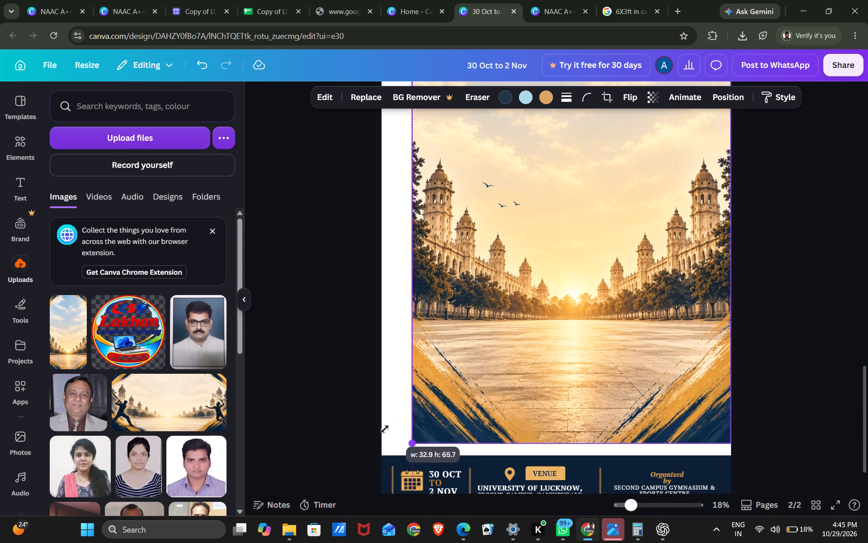
pyautogui.moveTo(385, 429); pyautogui.dragTo(334, 472)
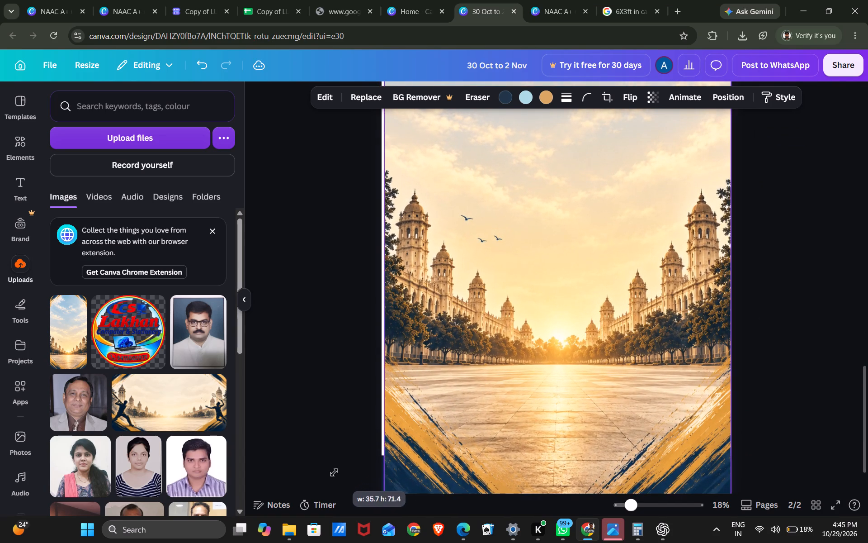
pyautogui.moveTo(334, 472); pyautogui.dragTo(331, 475)
# Send the courtyard image on page 2 to the back, behind the footer.
pyautogui.scroll(-1, 331, 475)
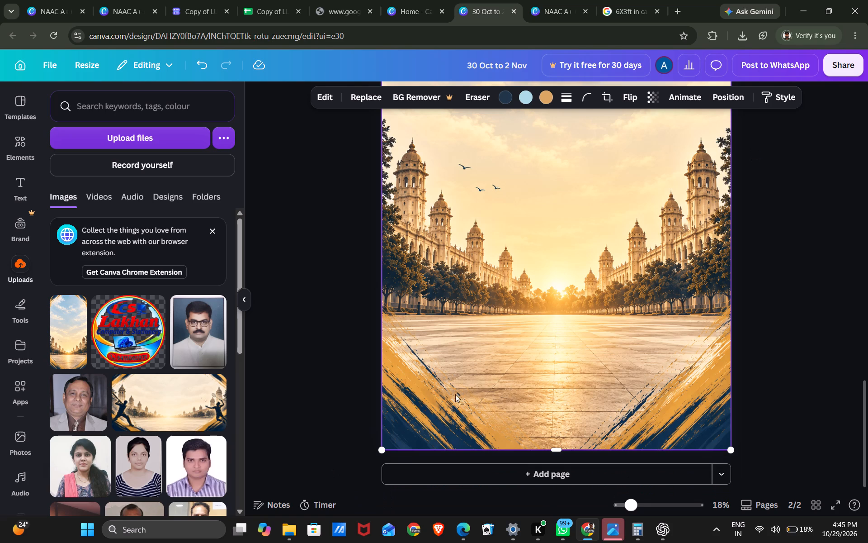
pyautogui.rightClick(553, 333)
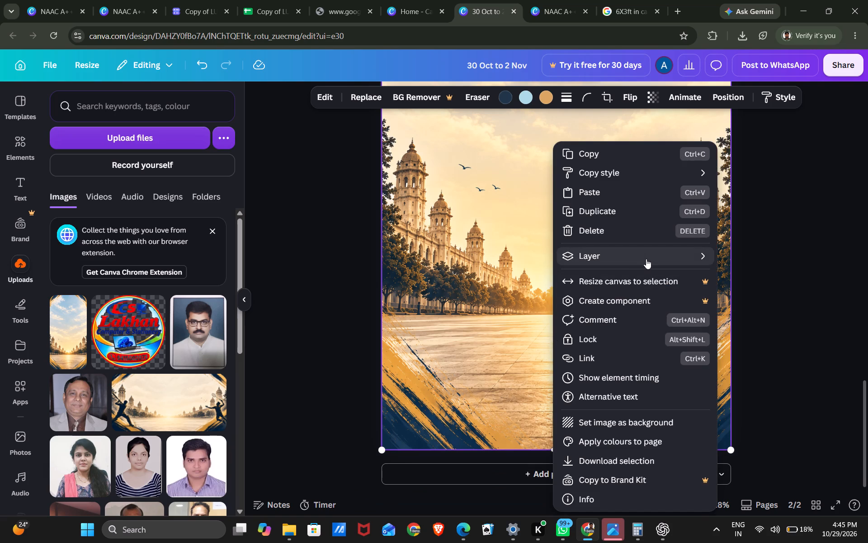
pyautogui.click(770, 304)
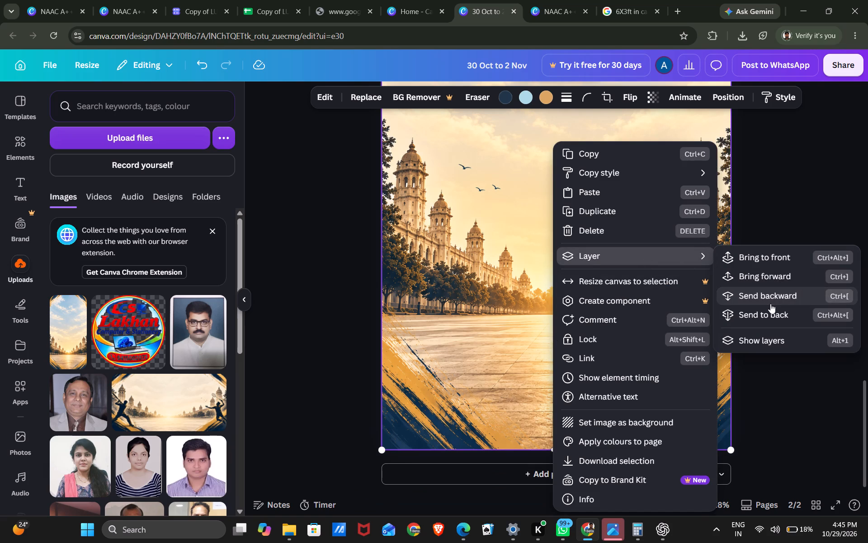
pyautogui.click(760, 314)
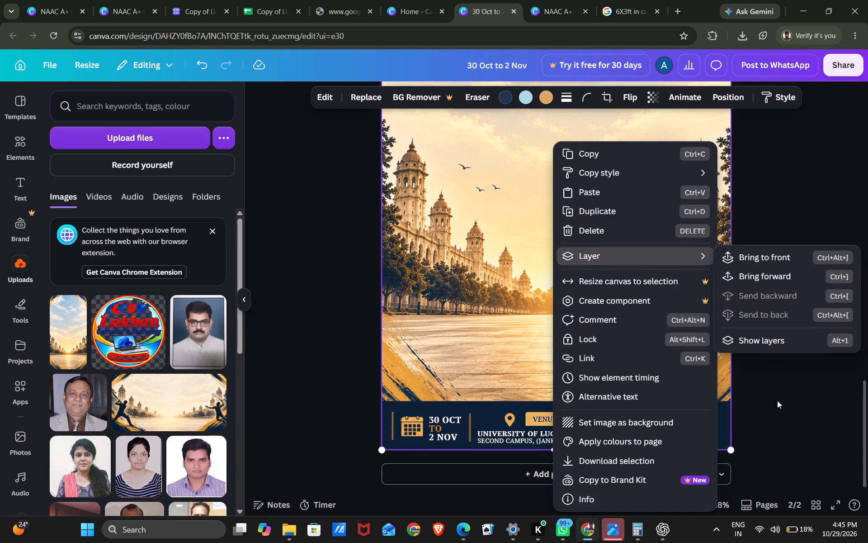
pyautogui.click(777, 402)
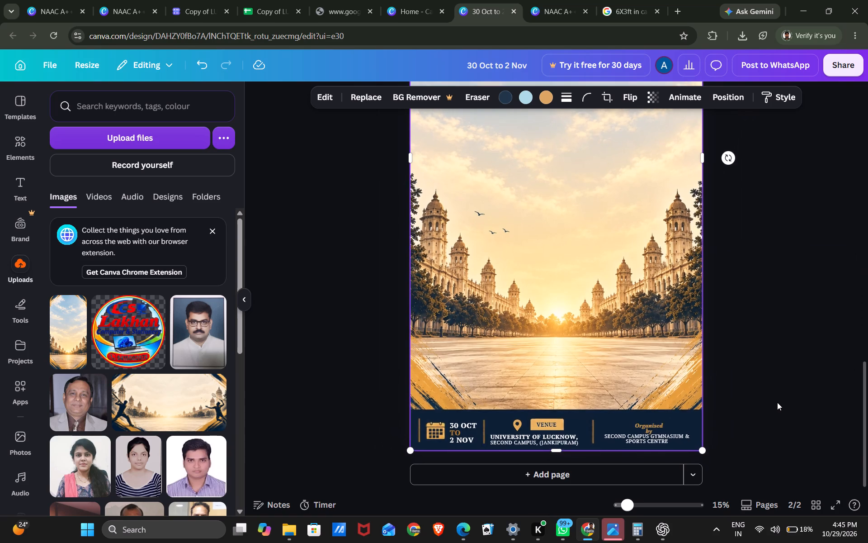
# Set the transparency of page 2's courtyard background image to 56.
pyautogui.scroll(2, 777, 402)
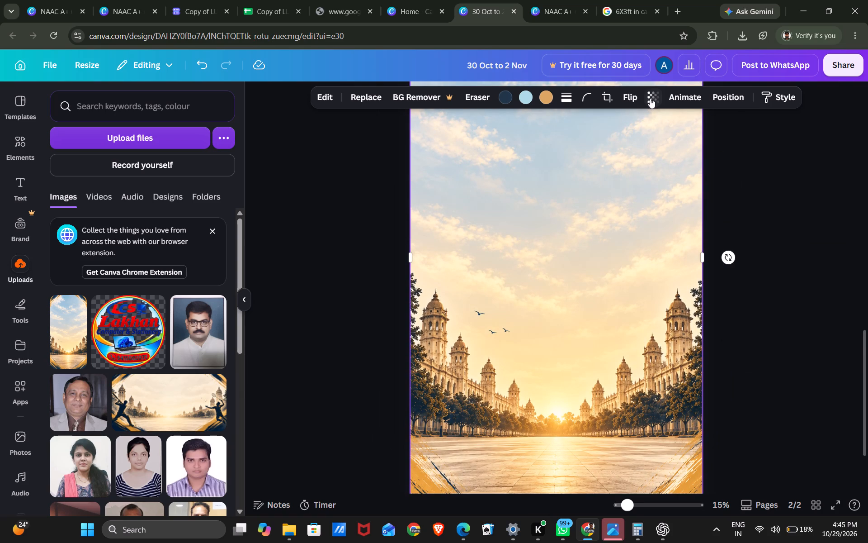
pyautogui.click(652, 97)
pyautogui.moveTo(679, 152); pyautogui.dragTo(642, 152)
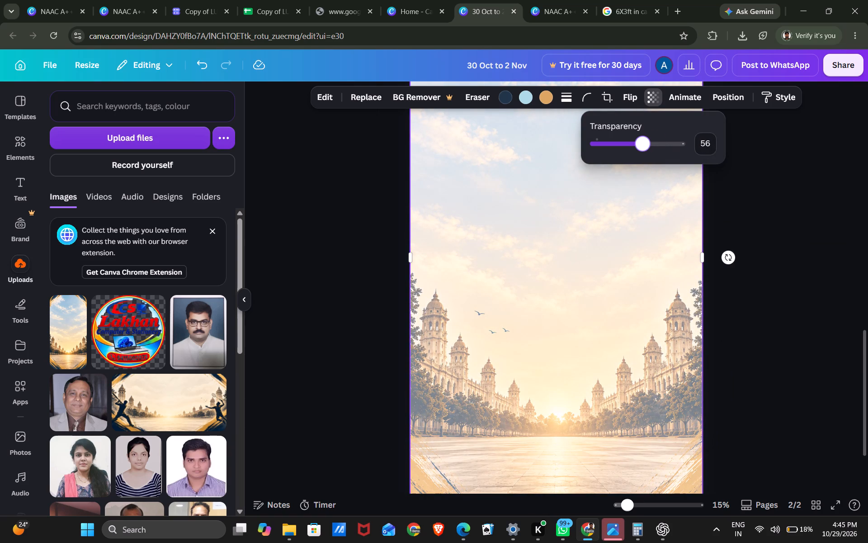
pyautogui.moveTo(642, 152); pyautogui.dragTo(643, 155)
pyautogui.click(743, 303)
# Copy all of page 1's artwork above the footer: logos, university header, AARAMBH '26 title, tagline and sports icon strip.
pyautogui.scroll(9, 743, 303)
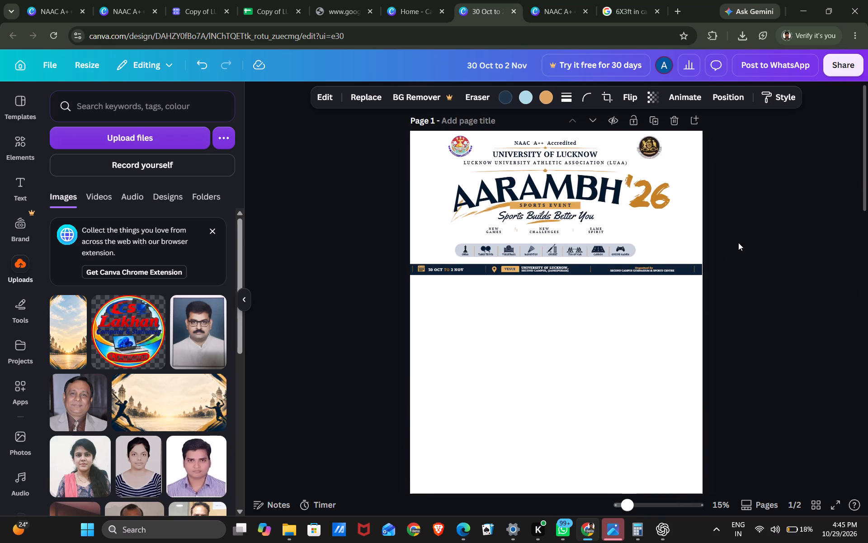
pyautogui.moveTo(731, 254); pyautogui.dragTo(597, 238)
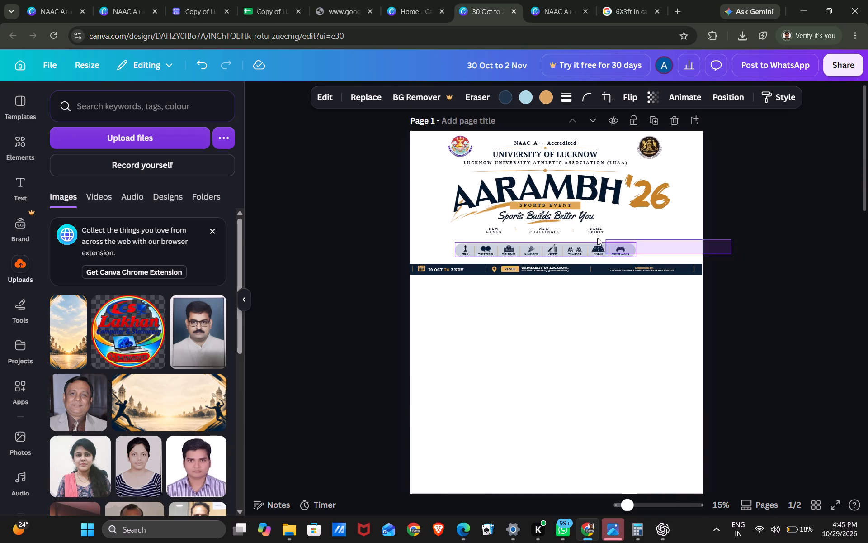
pyautogui.moveTo(597, 238); pyautogui.dragTo(408, 138)
pyautogui.hotkey('ctrl', 'c')
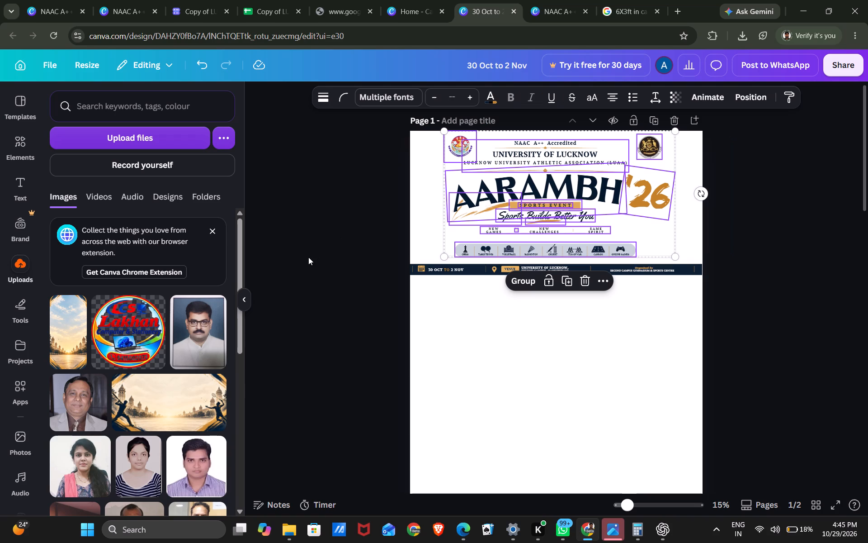
# Lock the courtyard background image on page 2.
pyautogui.click(308, 257)
pyautogui.scroll(-8, 308, 257)
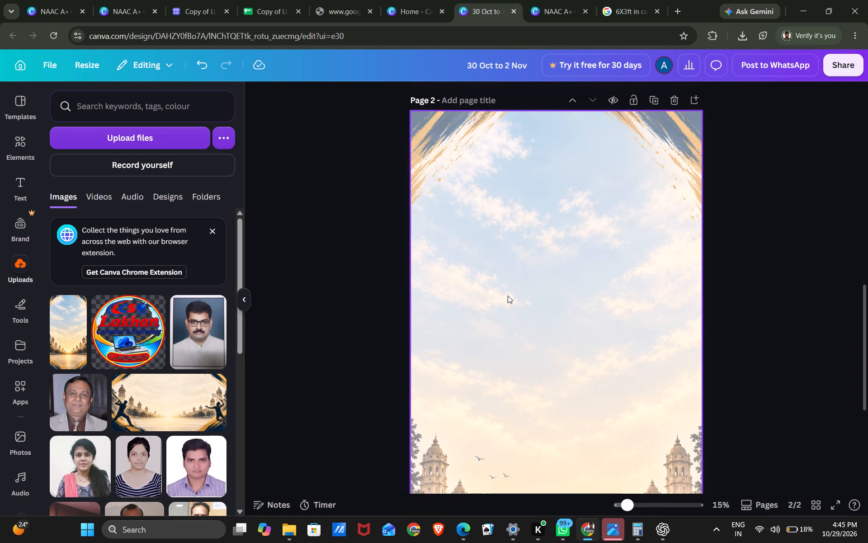
pyautogui.click(508, 295)
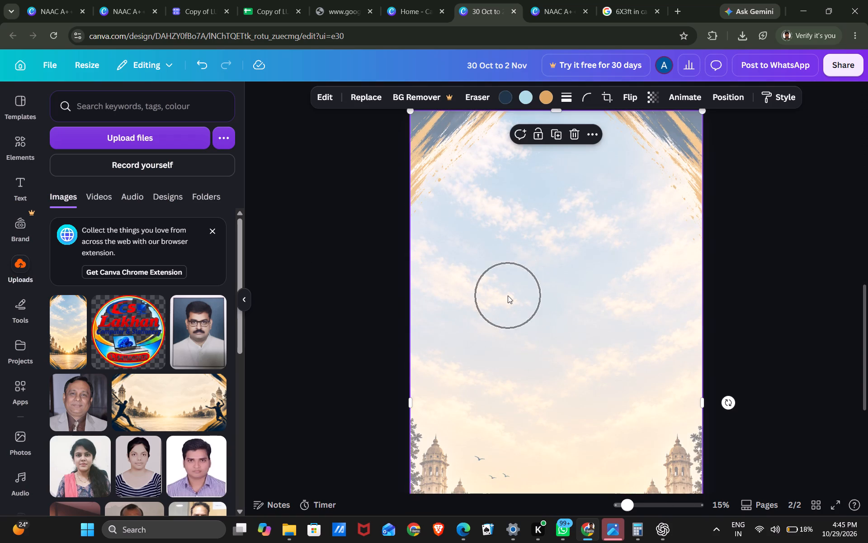
pyautogui.click(536, 134)
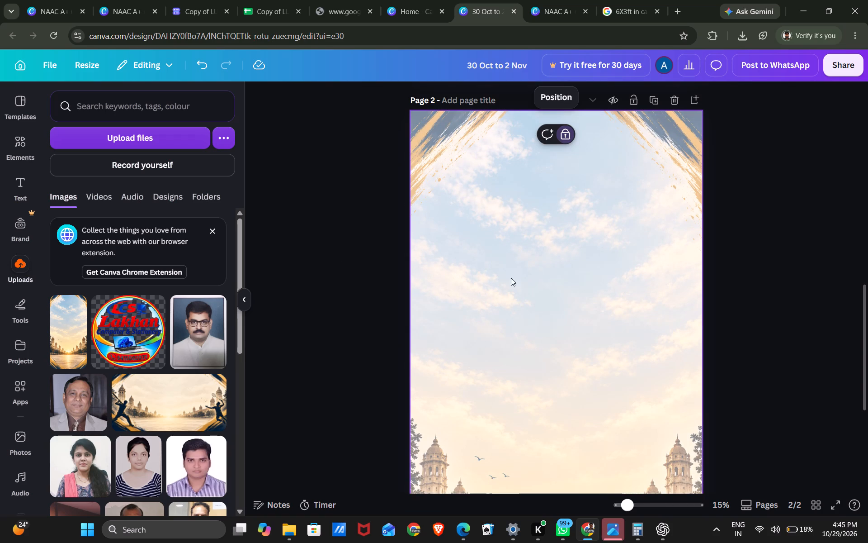
# Paste the copied AARAMBH '26 artwork onto page 2.
pyautogui.hotkey('ctrl', 'v')
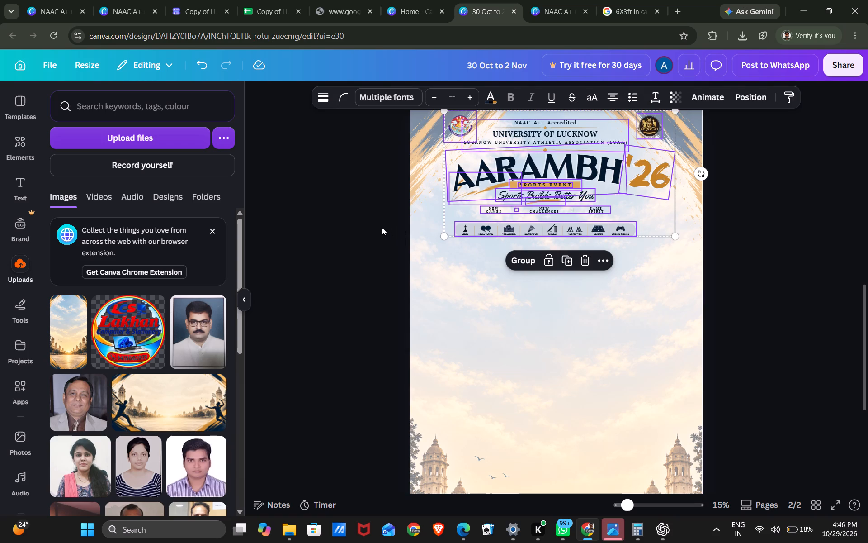
pyautogui.click(368, 237)
# Enlarge page 2's sports icon strip to about 34 in wide, nearly spanning the page.
pyautogui.moveTo(396, 233); pyautogui.dragTo(653, 234)
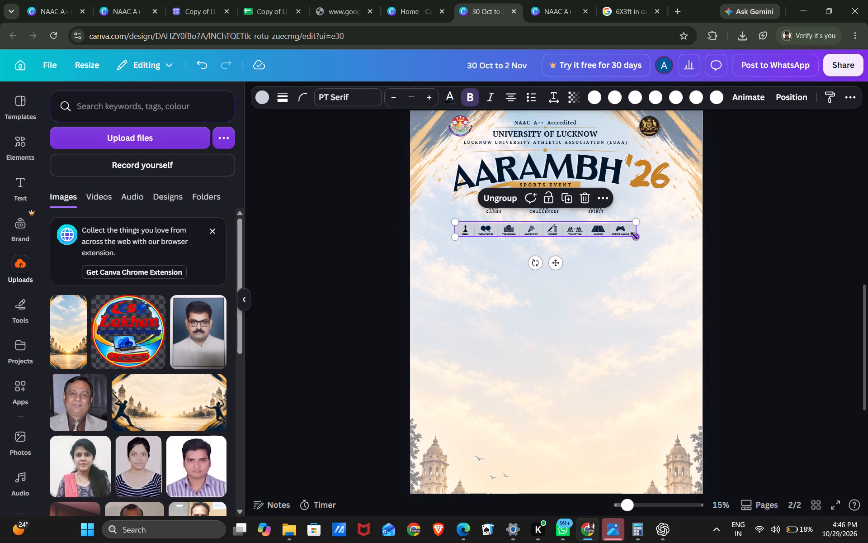
pyautogui.moveTo(634, 236); pyautogui.dragTo(691, 288)
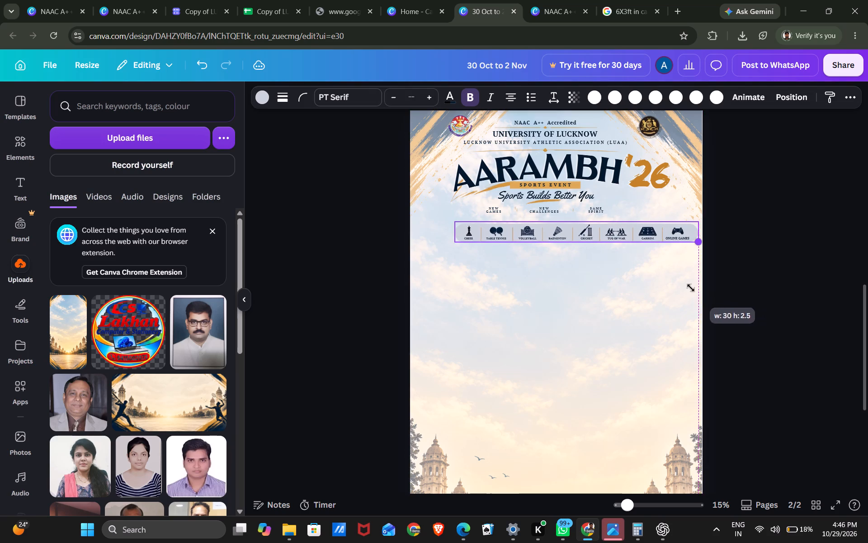
pyautogui.moveTo(691, 288); pyautogui.dragTo(688, 287)
pyautogui.moveTo(452, 241); pyautogui.dragTo(437, 250)
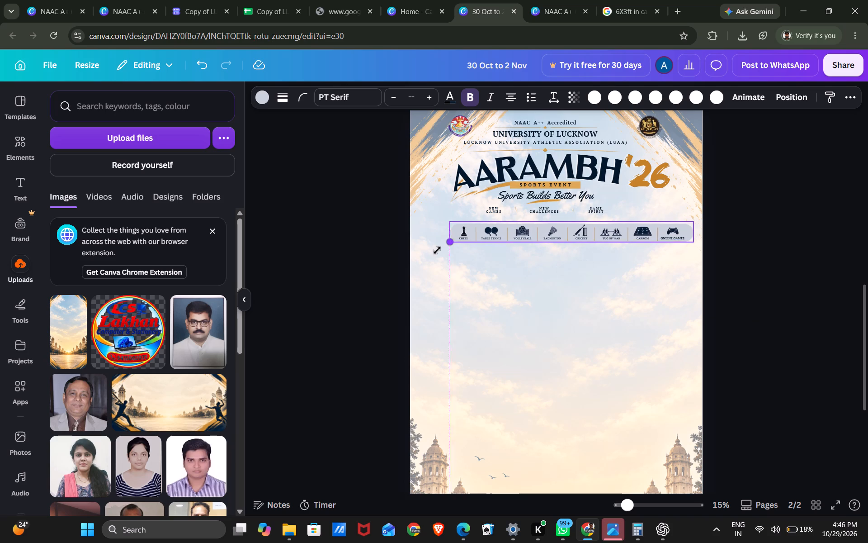
pyautogui.moveTo(437, 250); pyautogui.dragTo(418, 257)
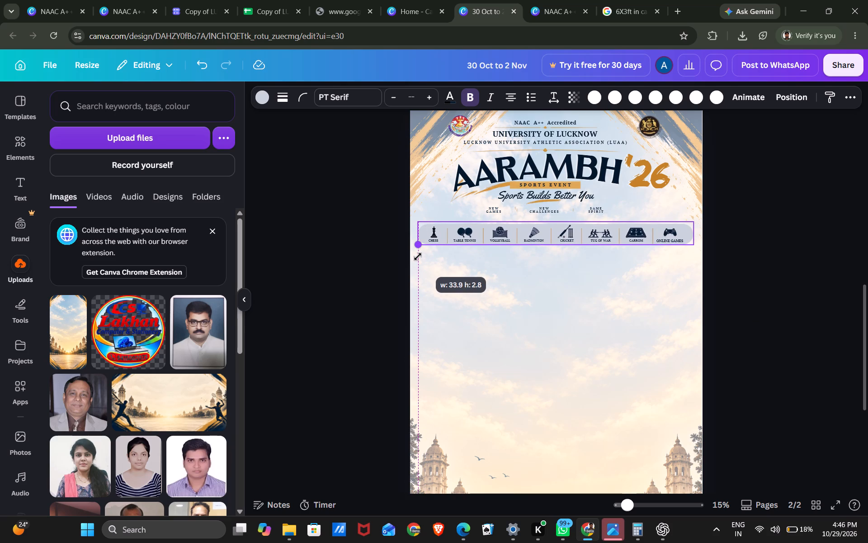
pyautogui.moveTo(418, 257); pyautogui.dragTo(413, 259)
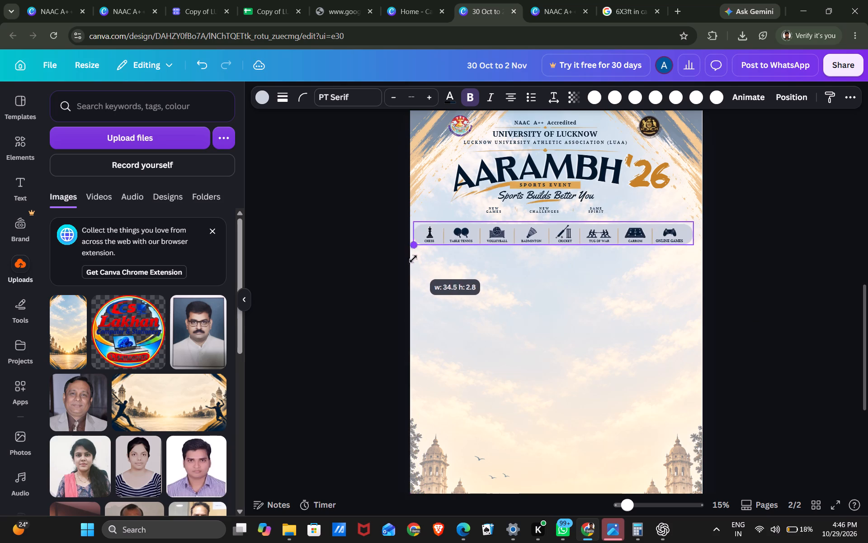
pyautogui.moveTo(413, 259); pyautogui.dragTo(416, 259)
# Move the sports icon strip down to just above page 2's footer, centred horizontally on the page.
pyautogui.moveTo(564, 267); pyautogui.dragTo(578, 446)
pyautogui.scroll(-2, 578, 446)
pyautogui.press('Down')
pyautogui.press('Down')
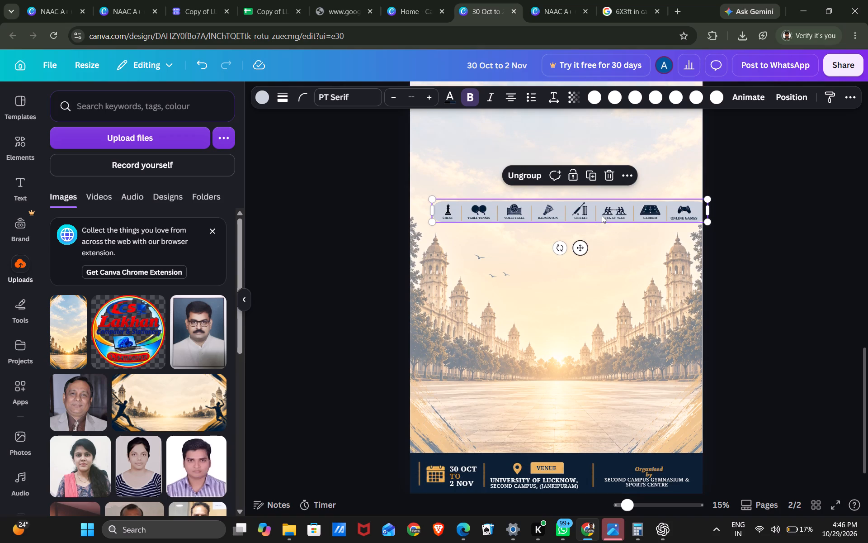
pyautogui.moveTo(602, 215); pyautogui.dragTo(588, 425)
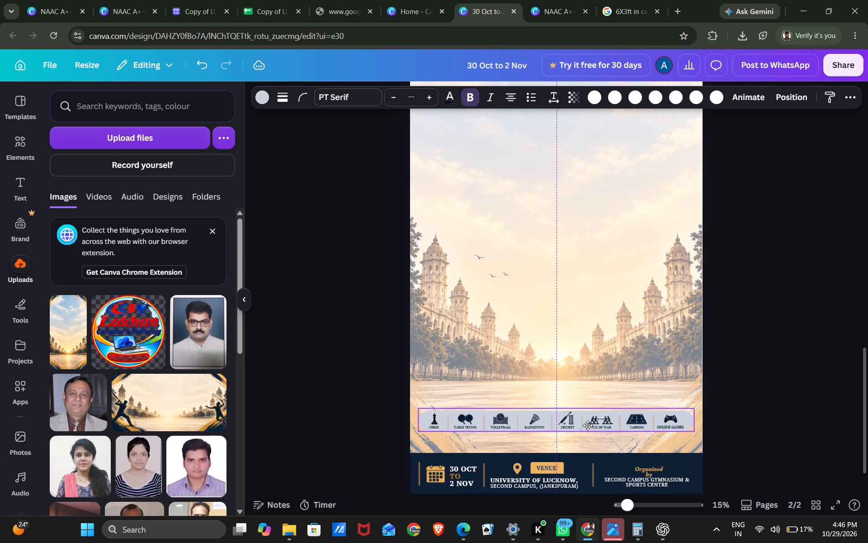
pyautogui.moveTo(588, 425); pyautogui.dragTo(587, 434)
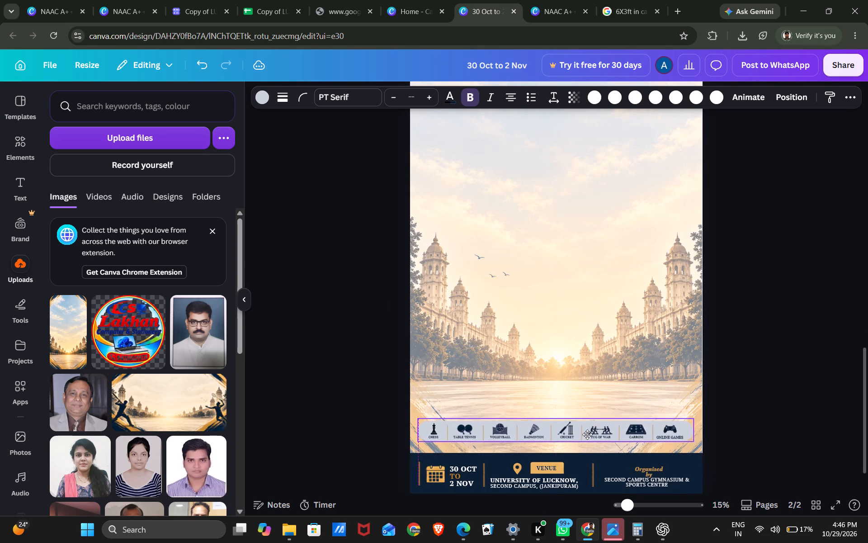
pyautogui.moveTo(587, 434); pyautogui.dragTo(589, 428)
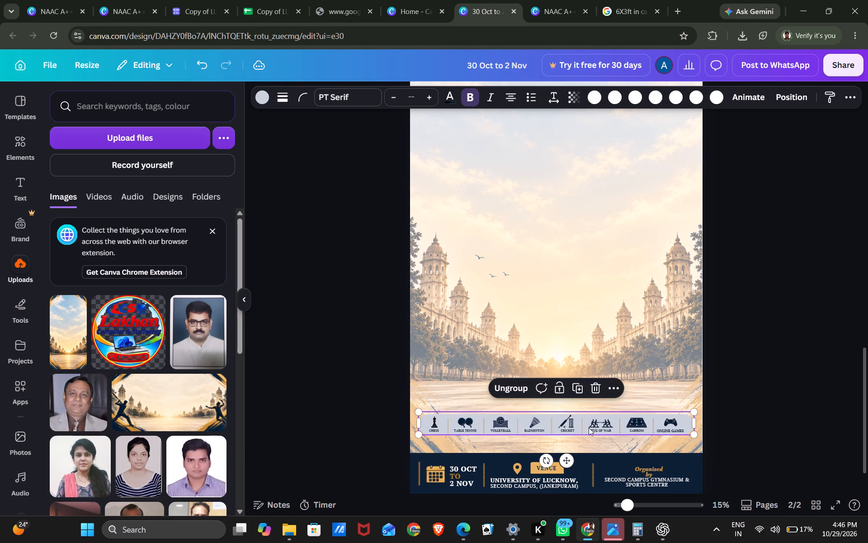
# Group page 2's NEW GAMES, NEW CHALLENGES and SAME SPIRIT texts with the small dividers between them.
pyautogui.scroll(2, 589, 428)
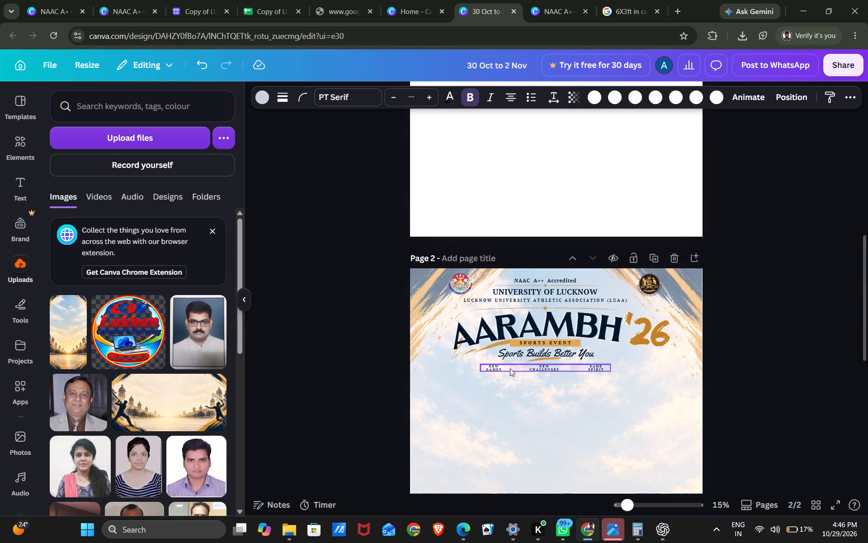
pyautogui.moveTo(465, 374); pyautogui.dragTo(479, 371)
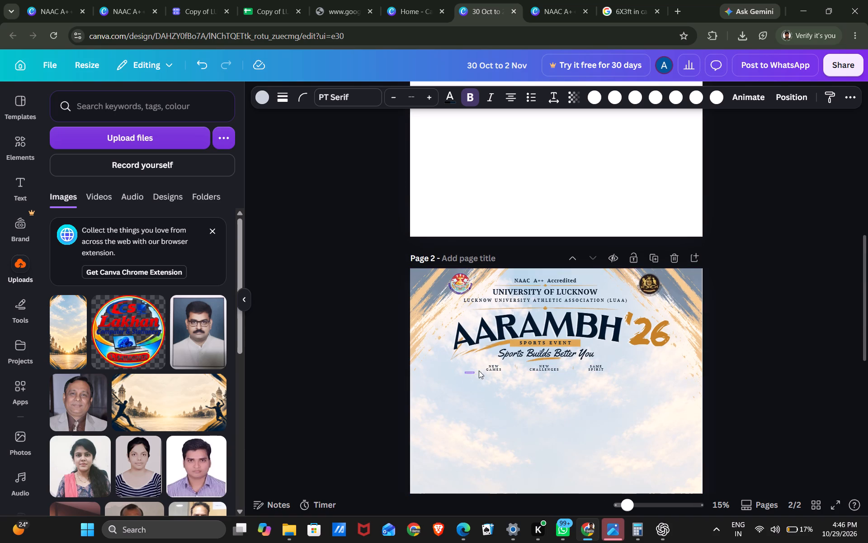
pyautogui.moveTo(479, 371); pyautogui.dragTo(607, 367)
pyautogui.click(513, 343)
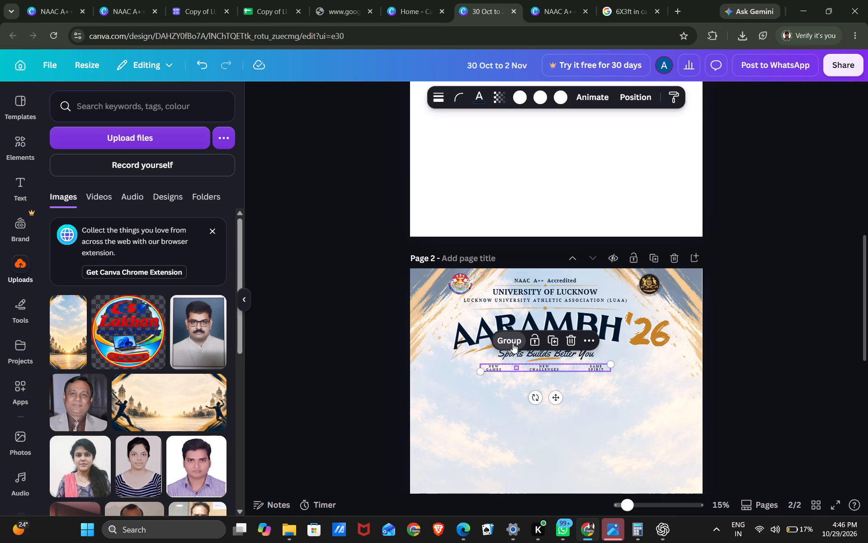
# Move the grouped tagline row to just above the palace towers and enlarge it to text size 63.7, nearly page width.
pyautogui.moveTo(536, 370); pyautogui.dragTo(532, 487)
pyautogui.scroll(-4, 532, 487)
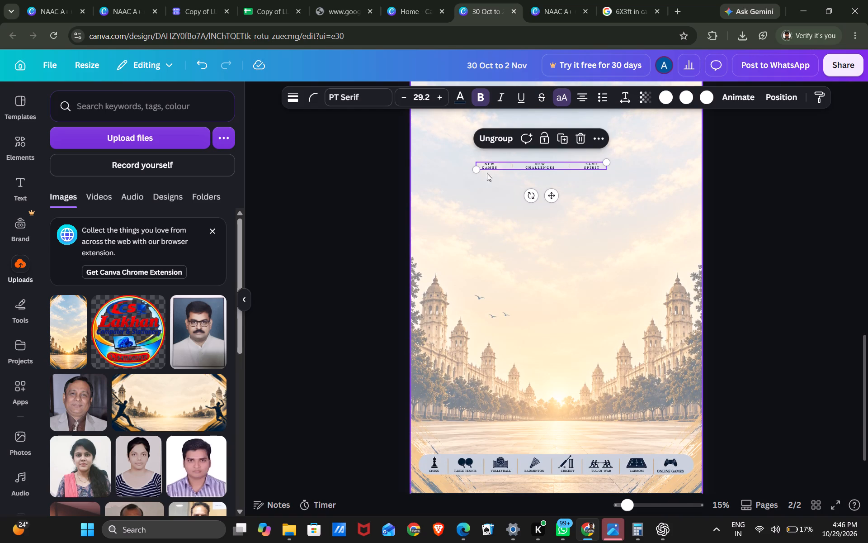
pyautogui.moveTo(476, 171); pyautogui.dragTo(406, 249)
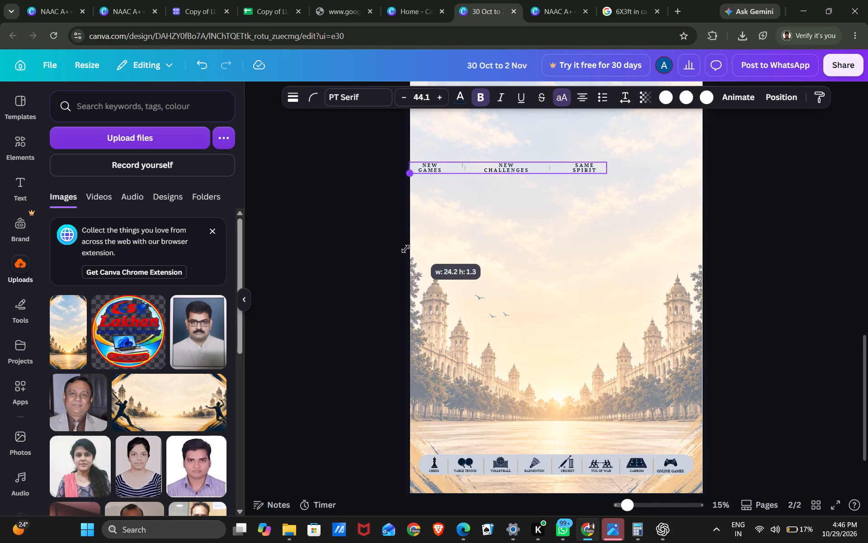
pyautogui.moveTo(406, 249); pyautogui.dragTo(392, 257)
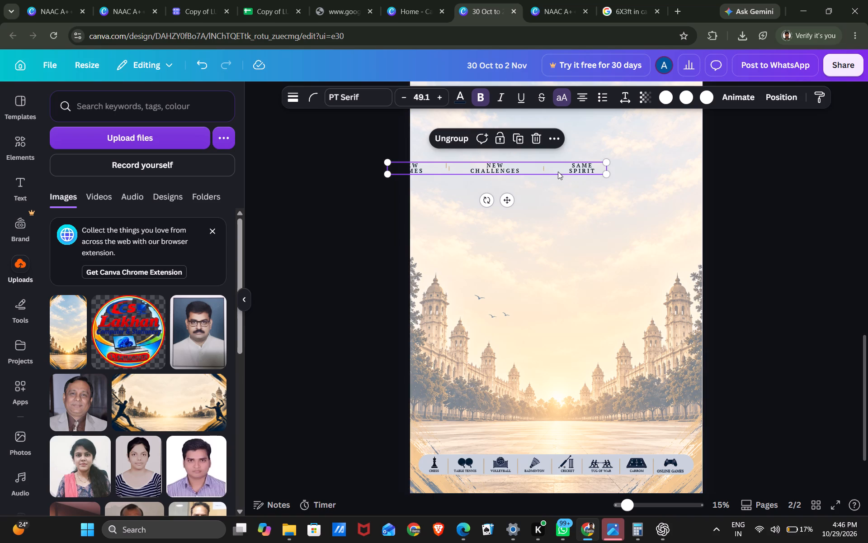
pyautogui.moveTo(526, 167); pyautogui.dragTo(584, 349)
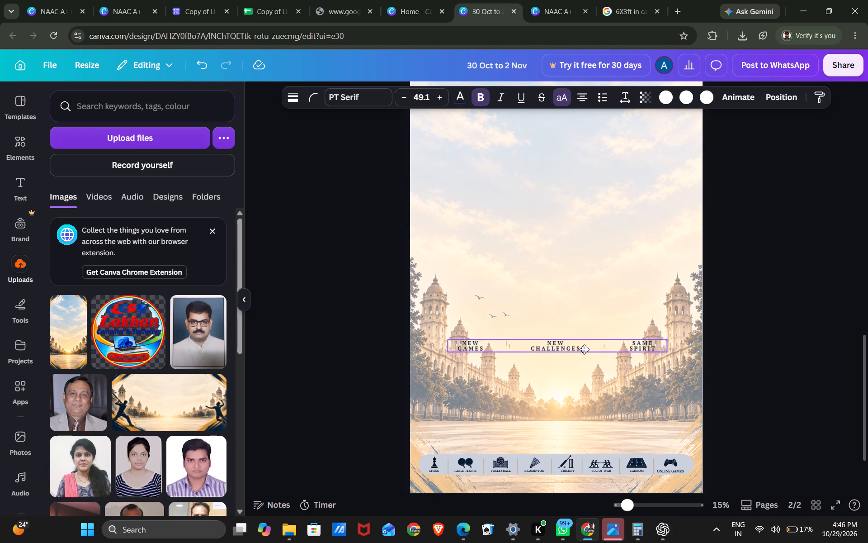
pyautogui.moveTo(584, 349); pyautogui.dragTo(584, 352)
pyautogui.moveTo(665, 346); pyautogui.dragTo(704, 308)
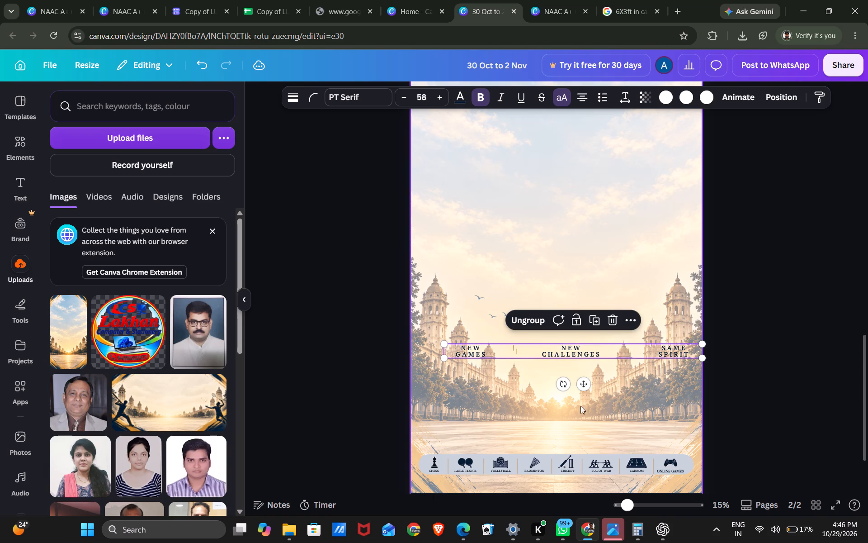
pyautogui.moveTo(444, 356); pyautogui.dragTo(430, 365)
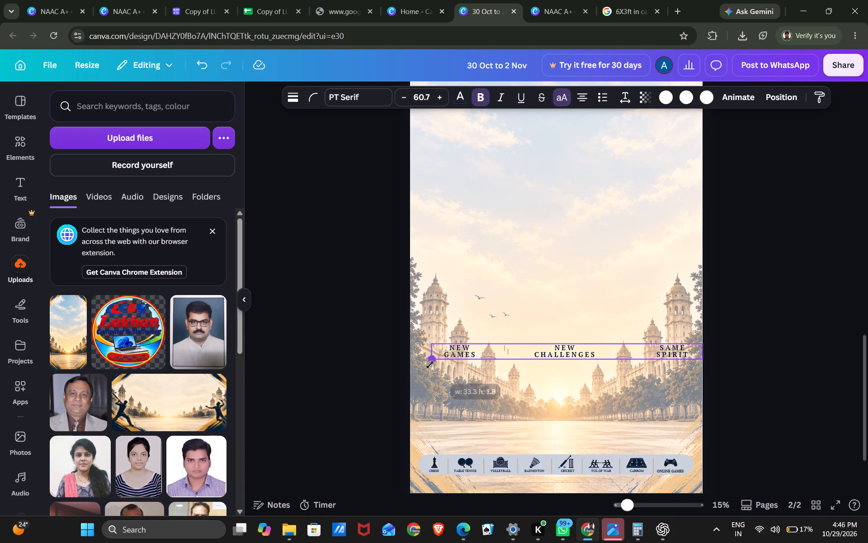
pyautogui.moveTo(430, 365); pyautogui.dragTo(420, 369)
pyautogui.moveTo(568, 385); pyautogui.dragTo(561, 285)
# Ungroup the tagline row and delete the stray small mark beside the divider between NEW GAMES and NEW CHALLENGES.
pyautogui.click(505, 218)
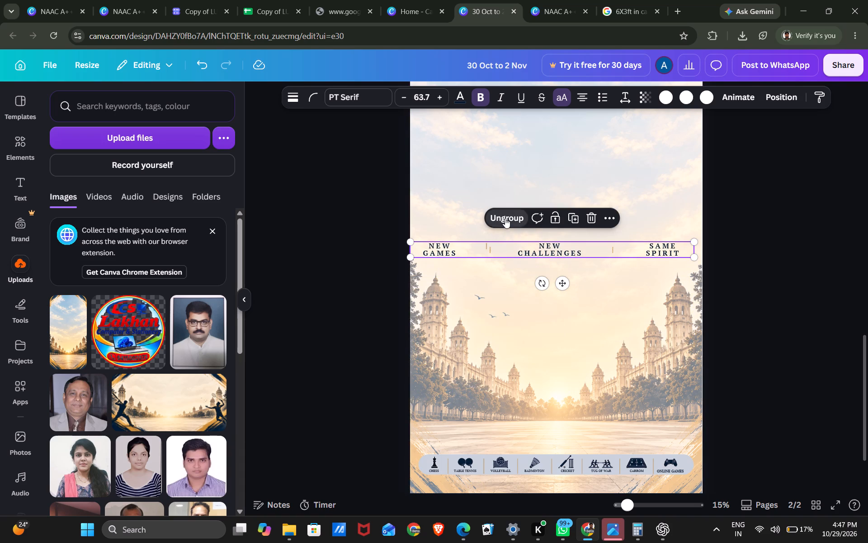
pyautogui.click(481, 223)
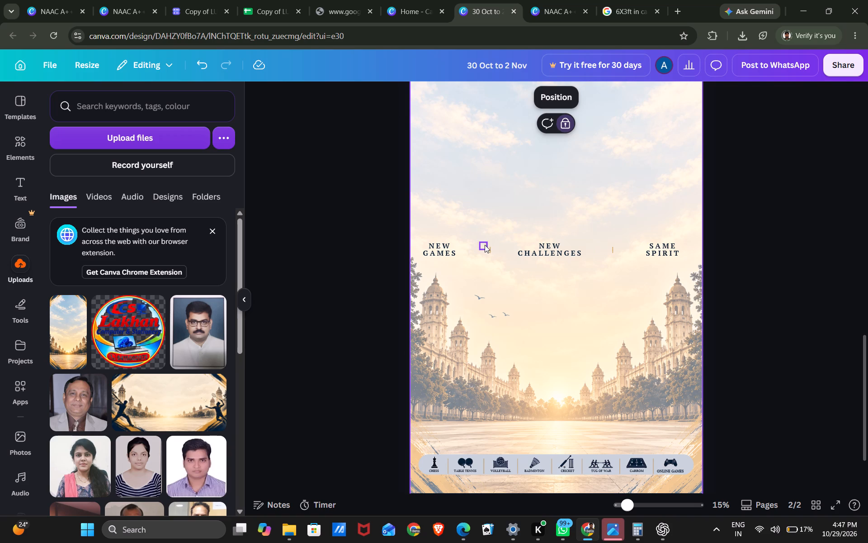
pyautogui.click(485, 245)
pyautogui.click(501, 216)
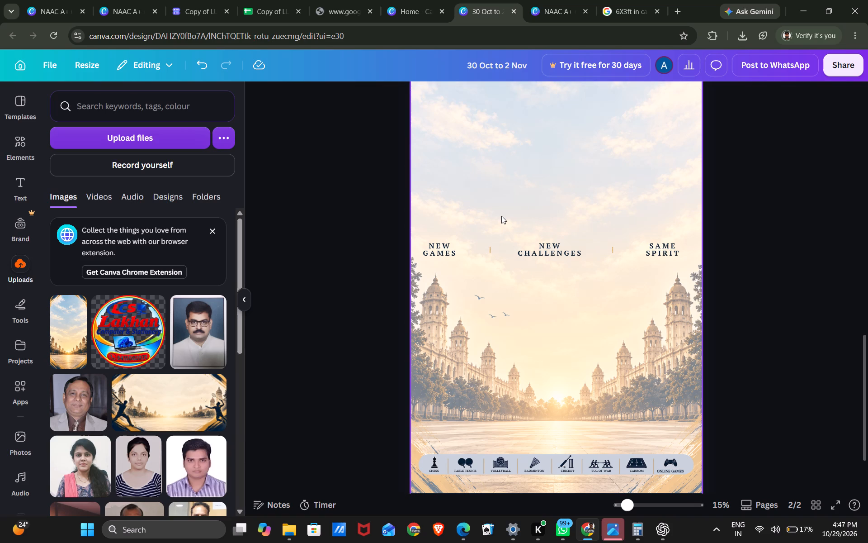
# Regroup the three tagline texts with their two dividers and centre the group horizontally on the page.
pyautogui.click(337, 248)
pyautogui.moveTo(337, 248); pyautogui.dragTo(696, 251)
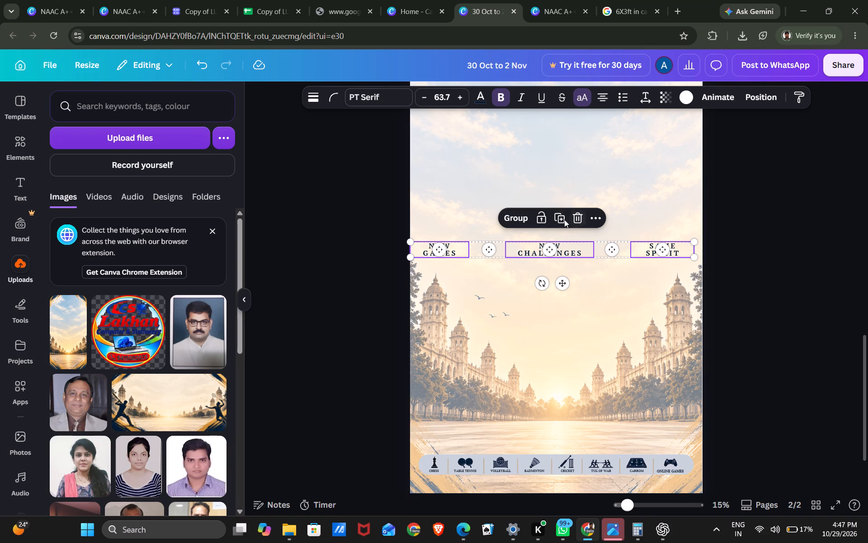
pyautogui.click(512, 216)
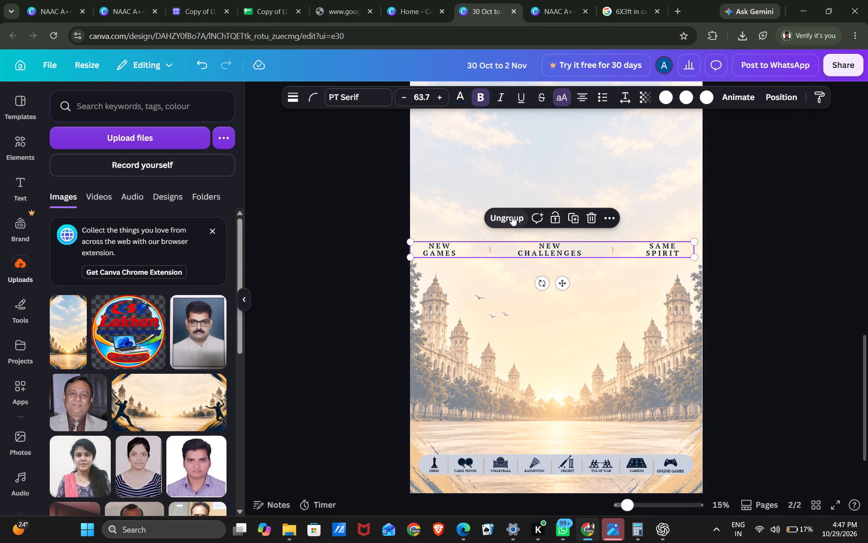
pyautogui.click(604, 220)
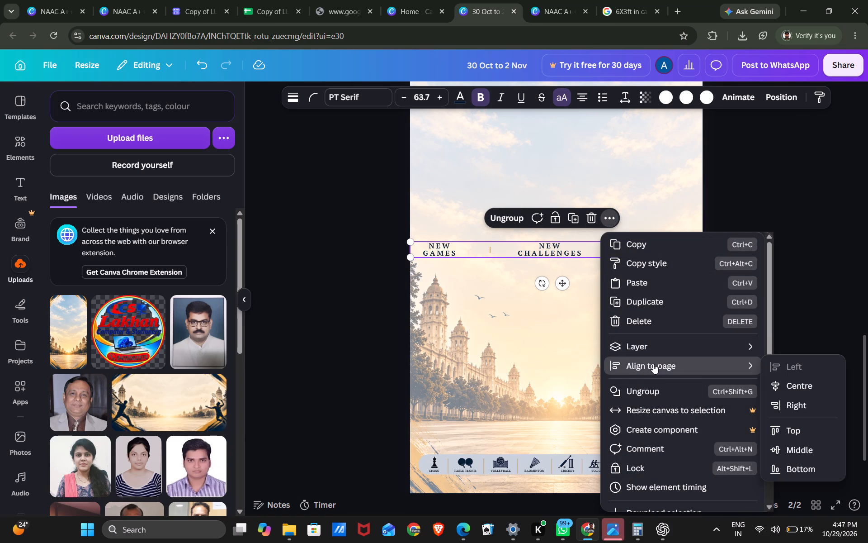
pyautogui.click(800, 388)
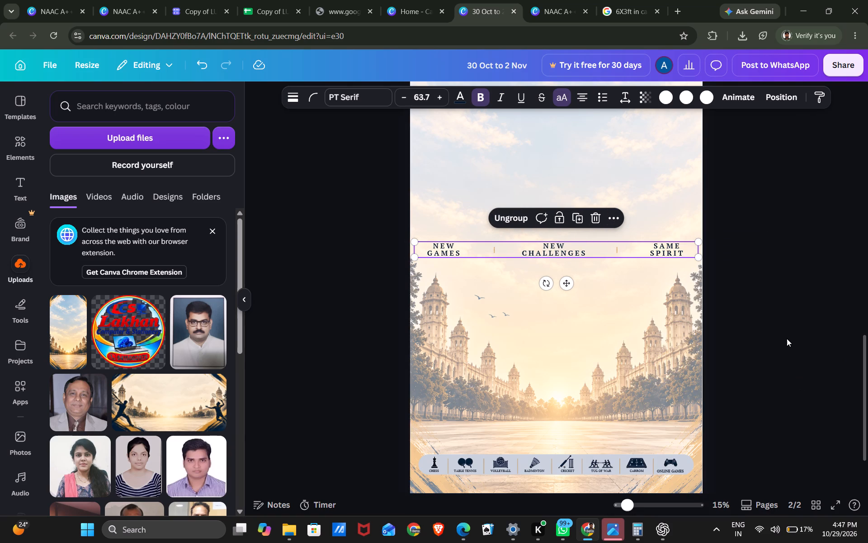
pyautogui.click(786, 337)
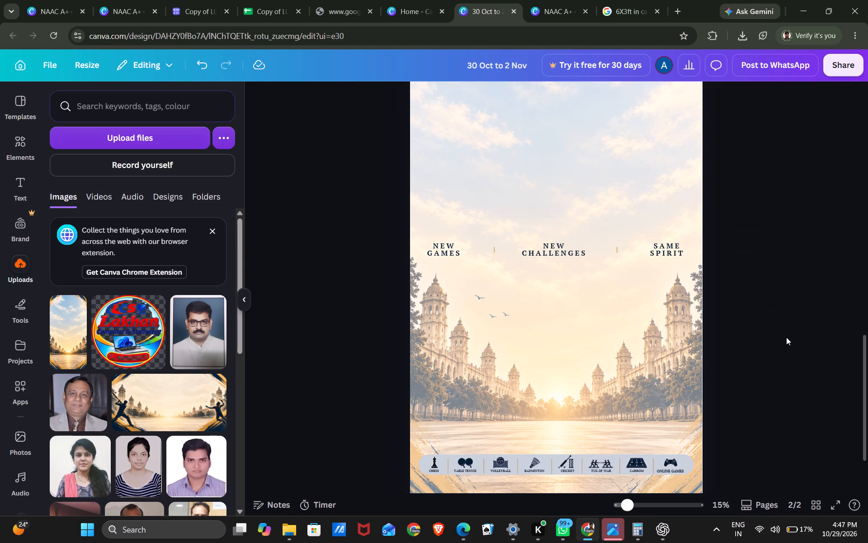
# Group page 2's AARAMBH '26 title with its brush strokes, the SPORTS EVENT banner and the Sports Builds Better You line.
pyautogui.scroll(3, 786, 337)
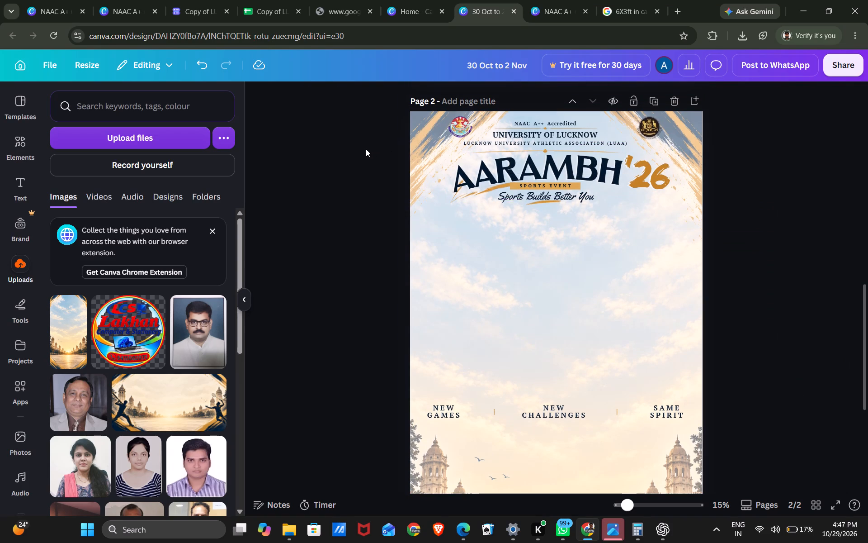
pyautogui.moveTo(360, 112); pyautogui.dragTo(662, 133)
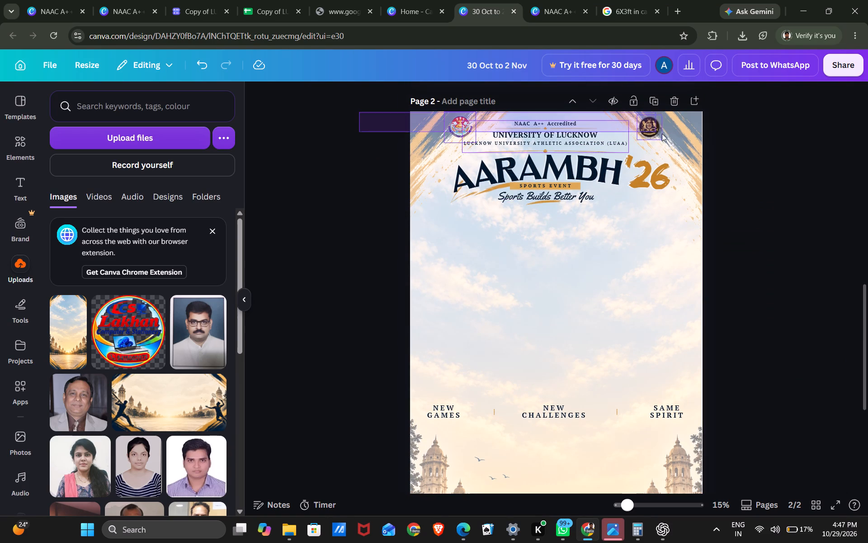
pyautogui.moveTo(662, 133); pyautogui.dragTo(346, 147)
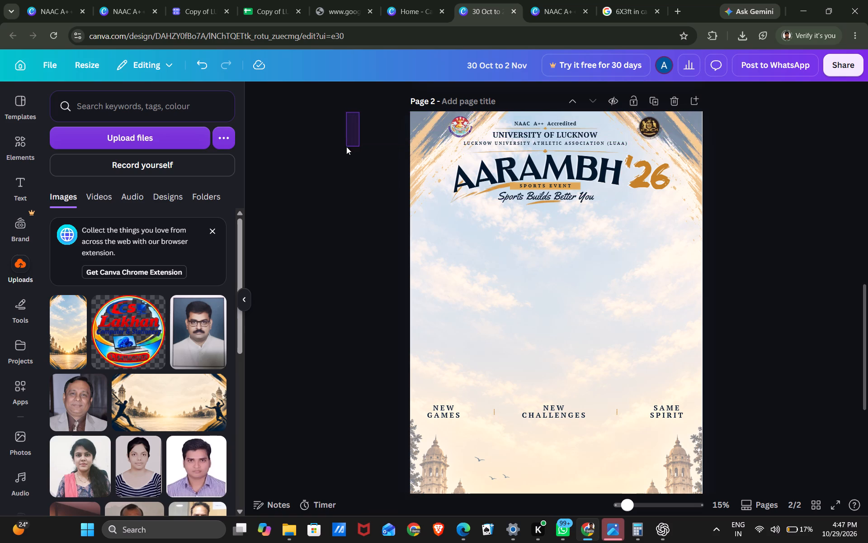
pyautogui.moveTo(346, 147); pyautogui.dragTo(347, 147)
pyautogui.moveTo(400, 171); pyautogui.dragTo(581, 189)
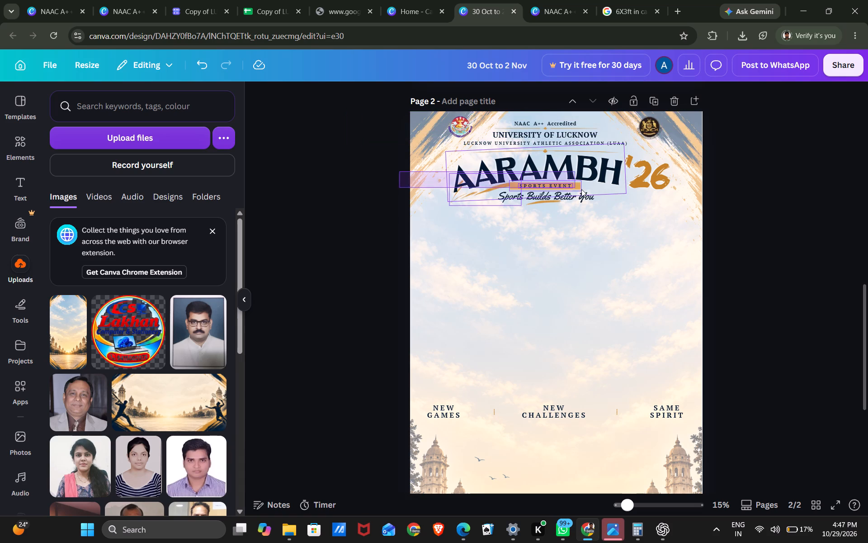
pyautogui.moveTo(581, 189); pyautogui.dragTo(691, 203)
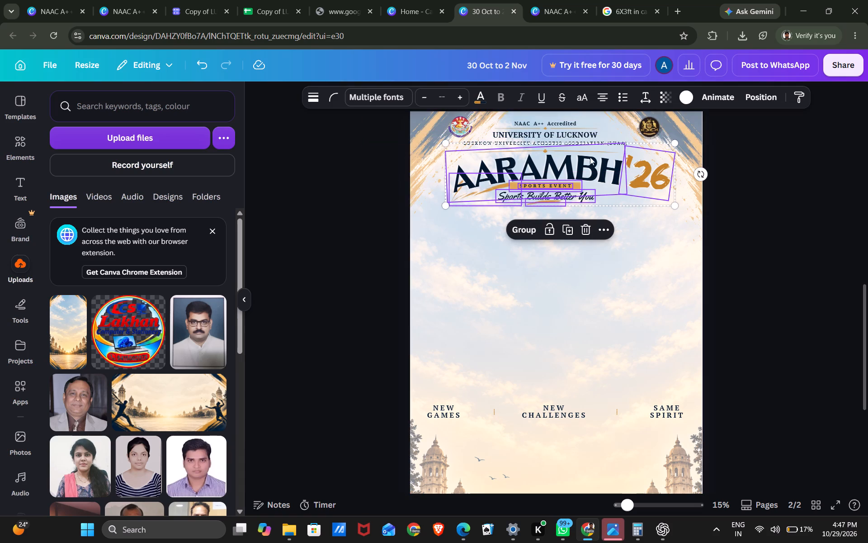
pyautogui.click(521, 234)
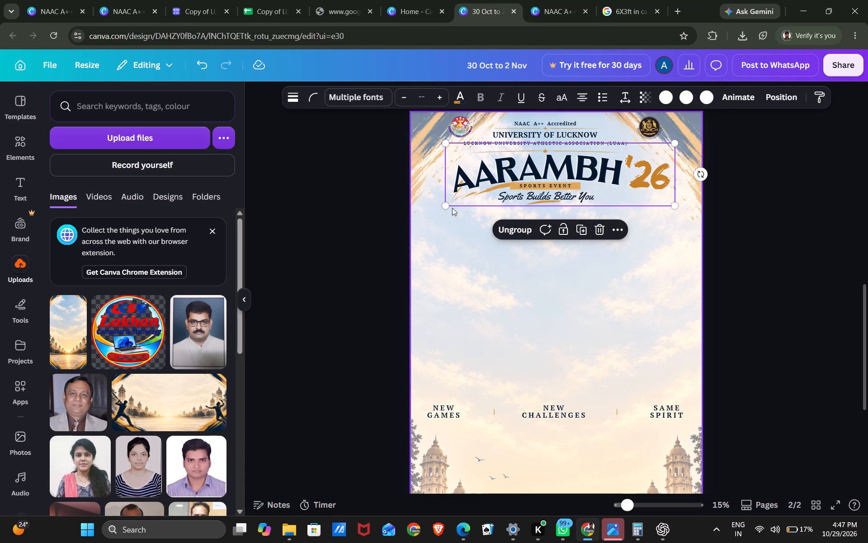
# Enlarge the title group to the full page width, about 36 × 9.8 in, and move it down clear of the university header.
pyautogui.moveTo(446, 207); pyautogui.dragTo(420, 255)
pyautogui.moveTo(675, 216); pyautogui.dragTo(702, 234)
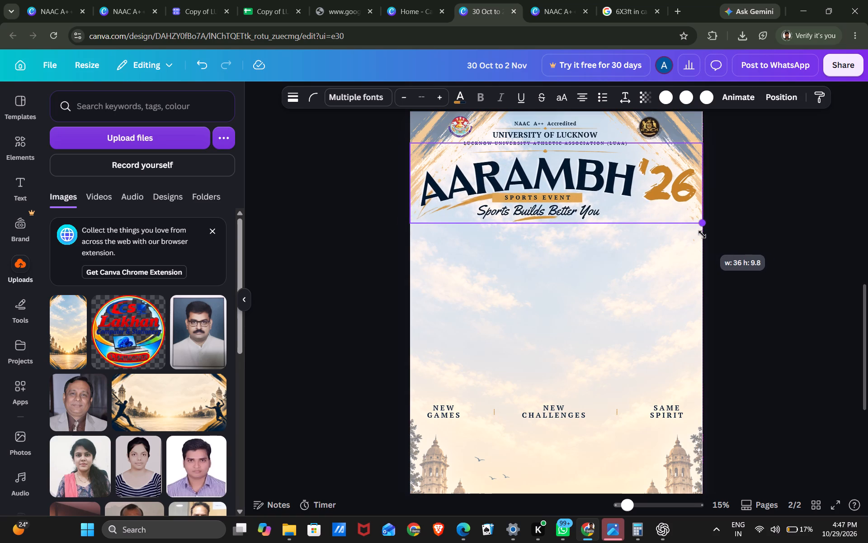
pyautogui.moveTo(702, 234); pyautogui.dragTo(703, 234)
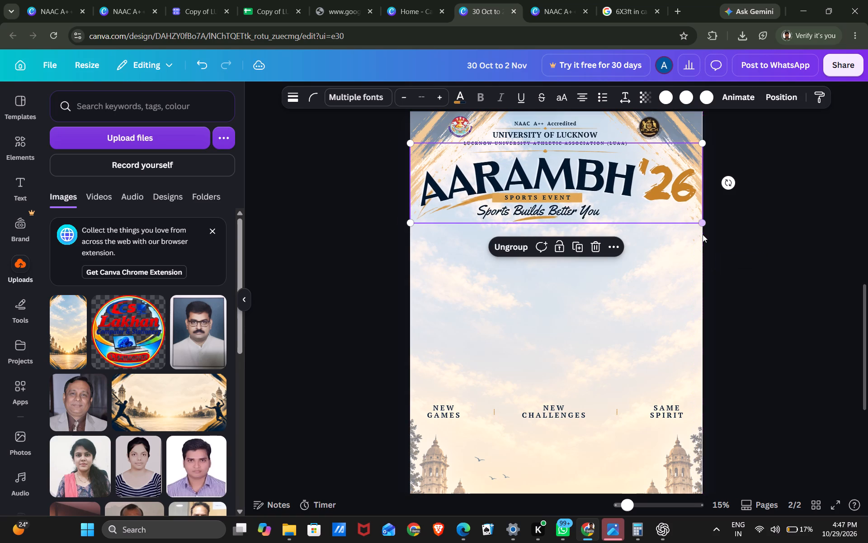
pyautogui.moveTo(594, 201); pyautogui.dragTo(591, 261)
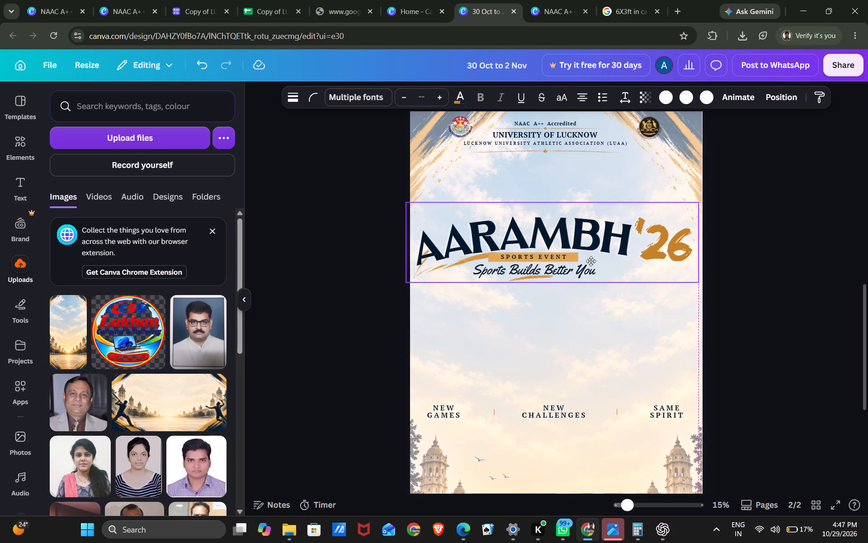
pyautogui.moveTo(591, 261); pyautogui.dragTo(592, 261)
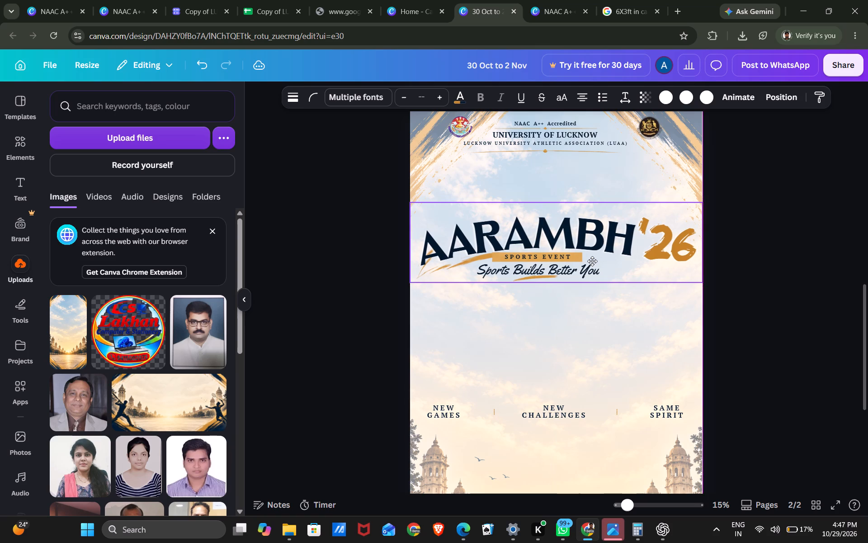
pyautogui.moveTo(592, 261); pyautogui.dragTo(592, 262)
pyautogui.click(757, 392)
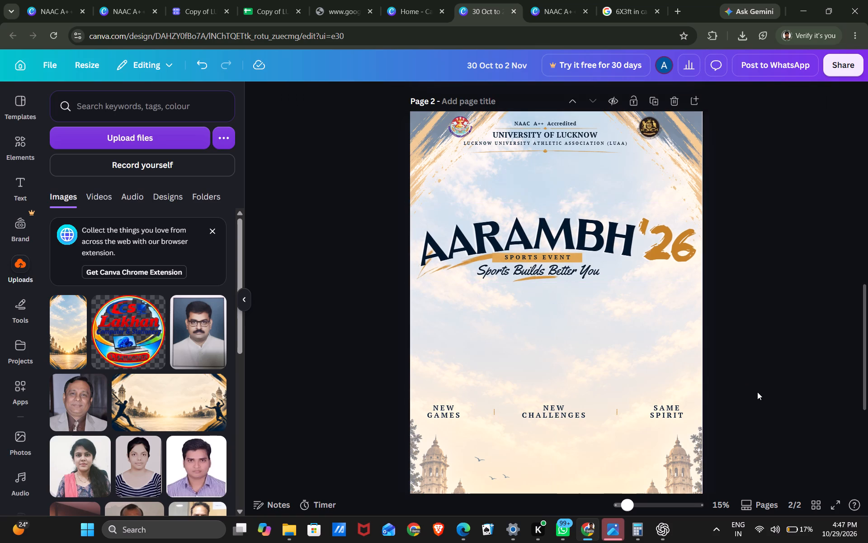
# Move the NEW GAMES, NEW CHALLENGES, SAME SPIRIT row up to just below the title block, keeping it horizontally centred.
pyautogui.click(558, 410)
pyautogui.moveTo(558, 410); pyautogui.dragTo(562, 312)
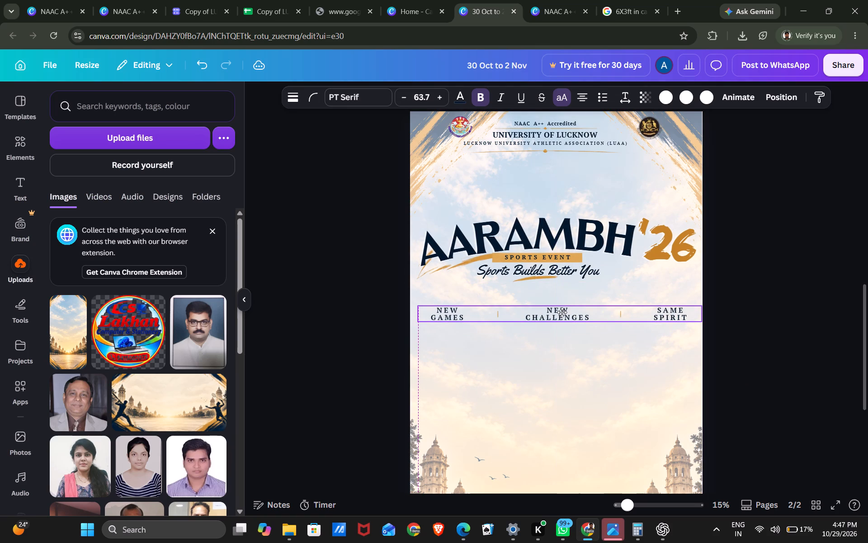
pyautogui.moveTo(562, 312); pyautogui.dragTo(559, 311)
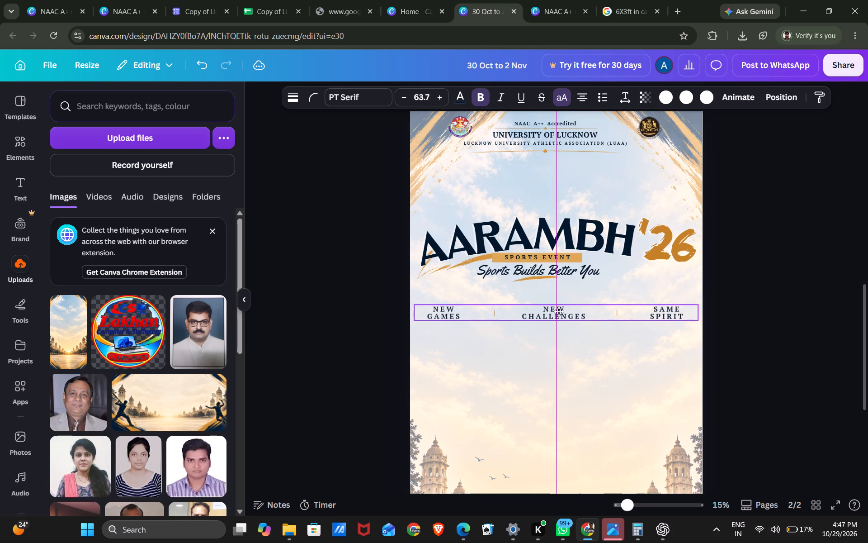
pyautogui.moveTo(559, 311); pyautogui.dragTo(559, 309)
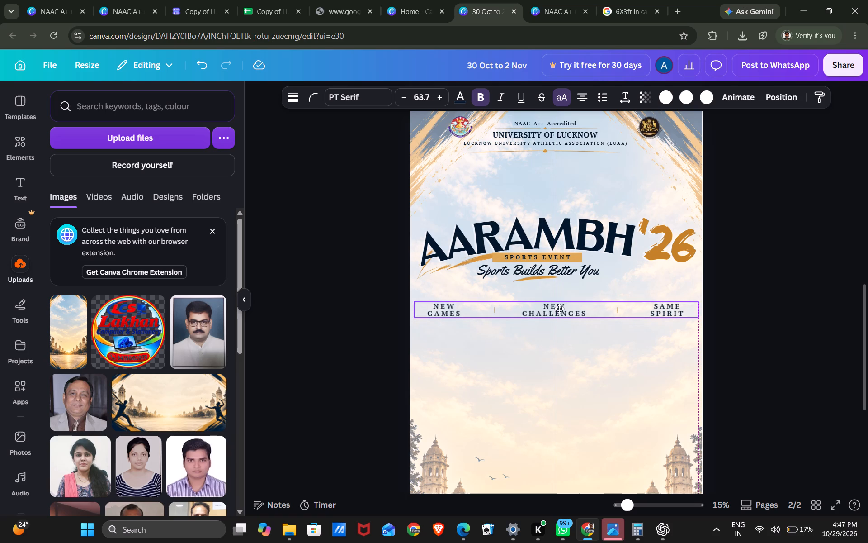
pyautogui.moveTo(559, 309); pyautogui.dragTo(559, 320)
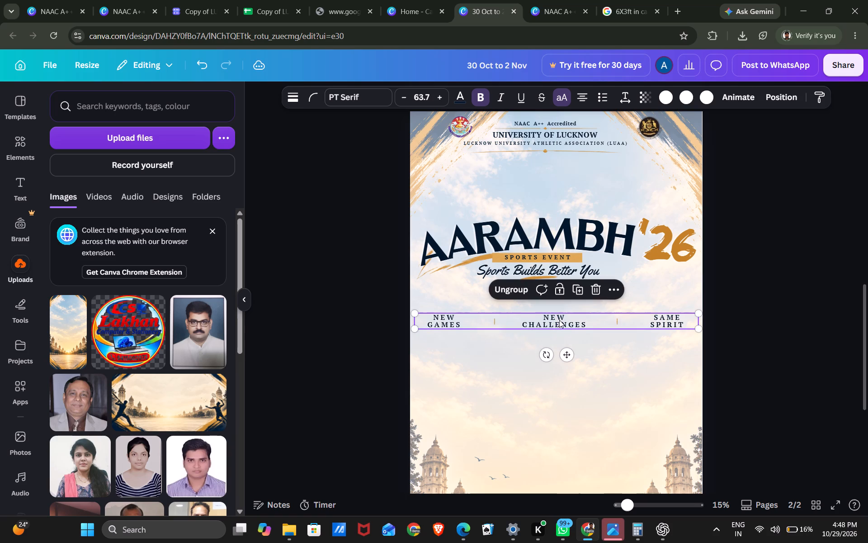
# Ungroup the title block and group only the AARAMBH and '26 lettering together.
pyautogui.click(563, 268)
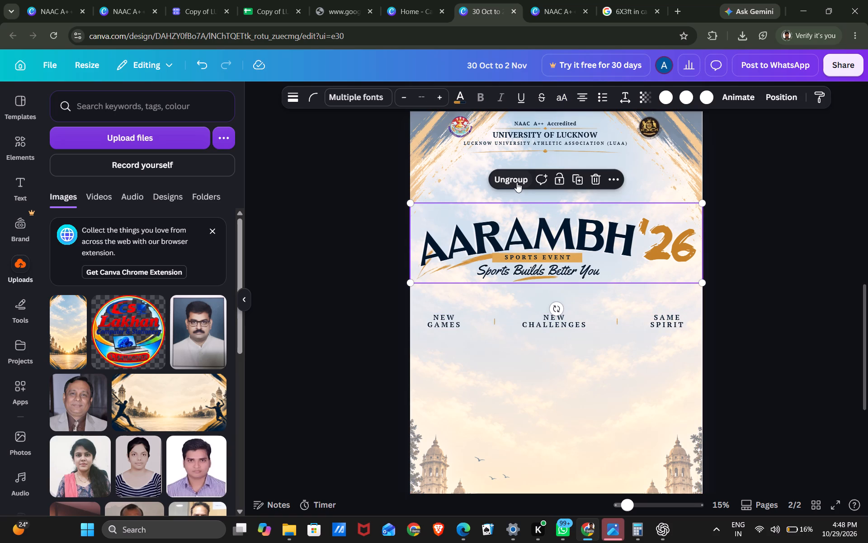
pyautogui.click(516, 180)
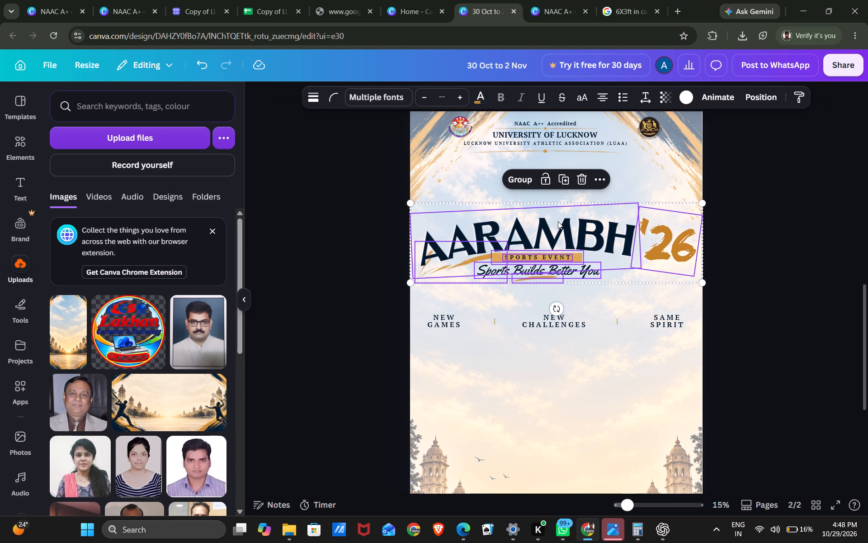
pyautogui.click(558, 221)
pyautogui.click(731, 229)
pyautogui.moveTo(731, 229); pyautogui.dragTo(696, 221)
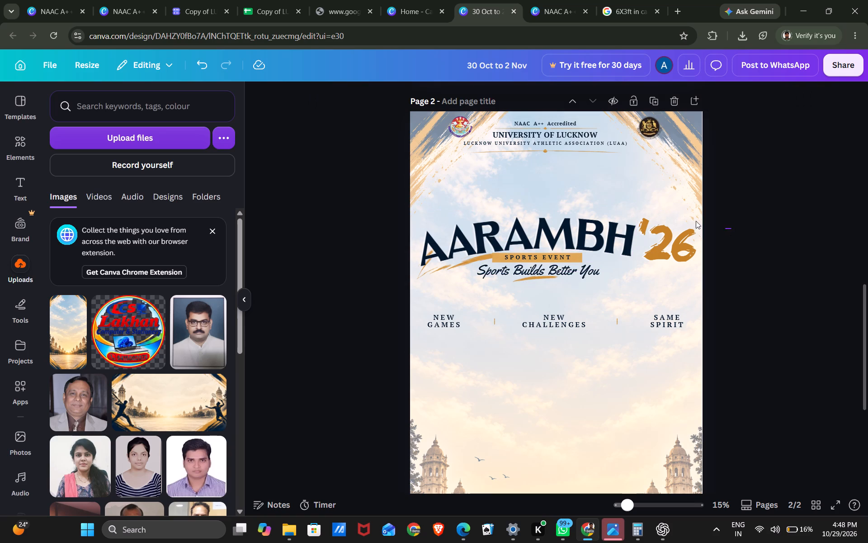
pyautogui.moveTo(696, 221); pyautogui.dragTo(614, 214)
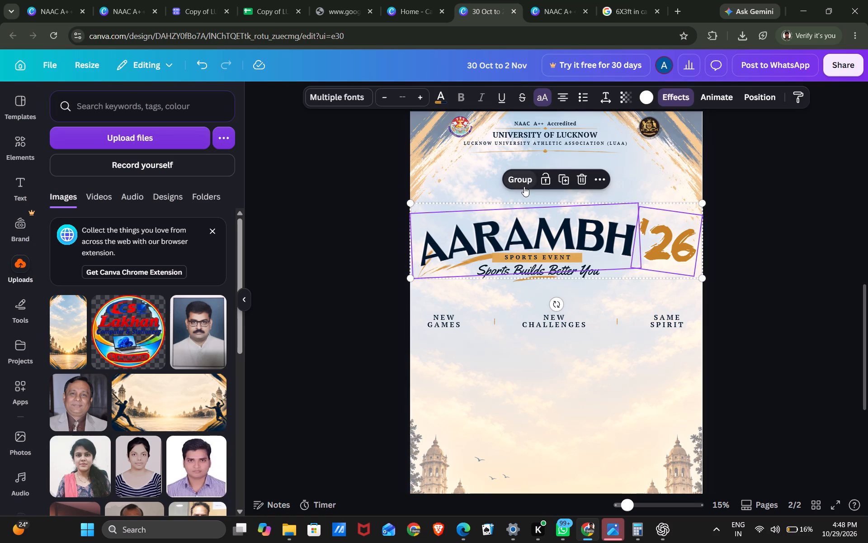
pyautogui.click(524, 186)
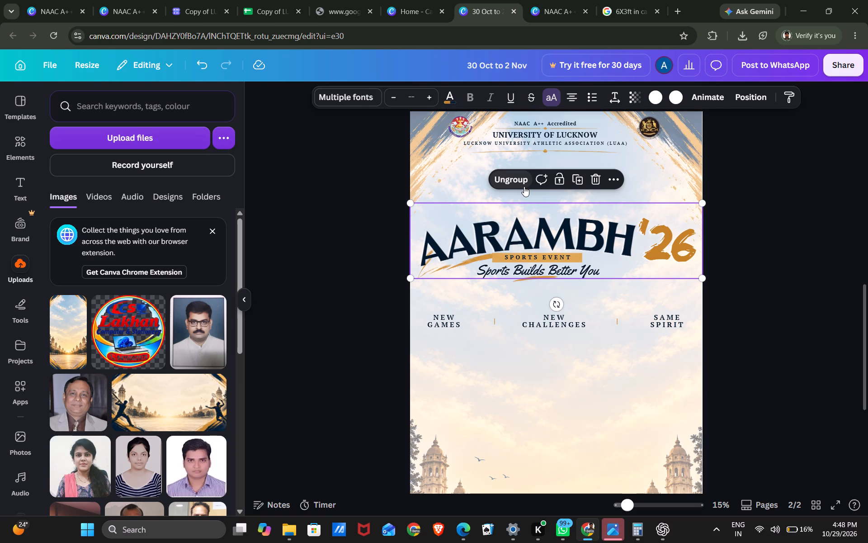
# Move the AARAMBH '26 lettering up, closer to the university header, leaving a gap above the SPORTS EVENT banner.
pyautogui.moveTo(570, 235); pyautogui.dragTo(569, 204)
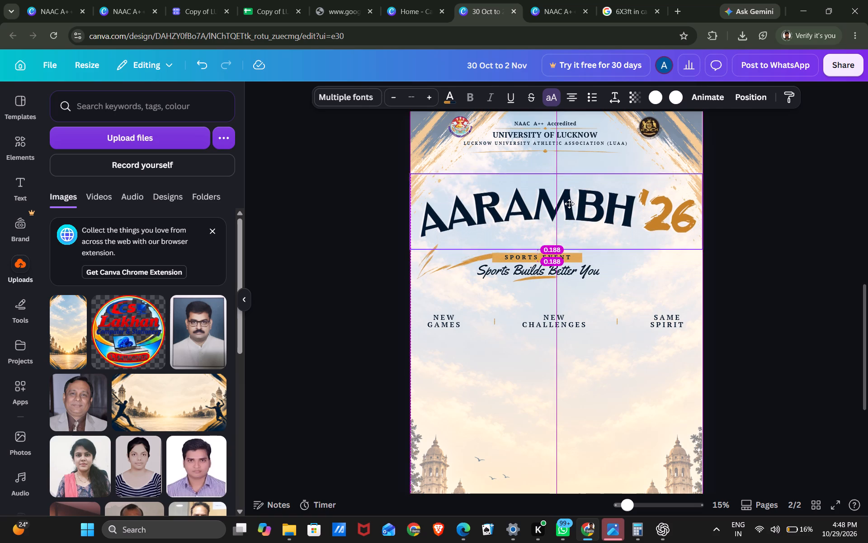
pyautogui.moveTo(569, 204); pyautogui.dragTo(569, 203)
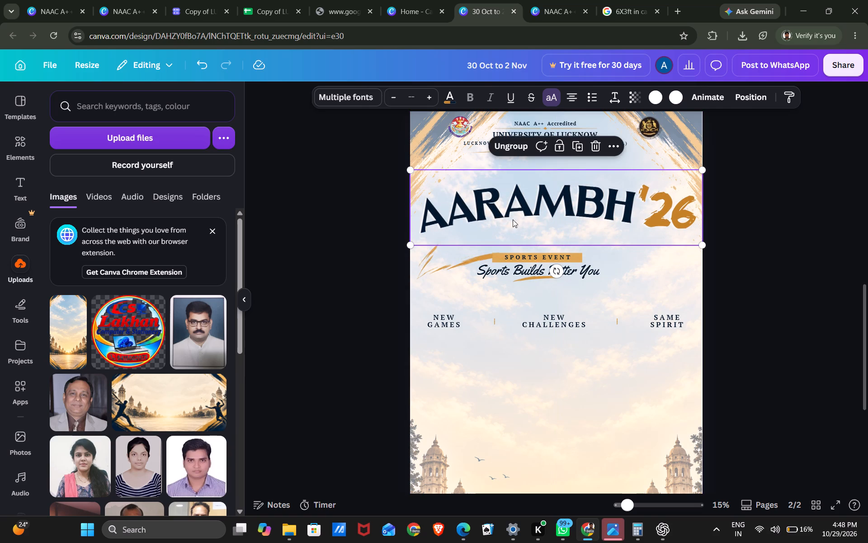
# Move the large gold brush stroke up so it sits directly beneath the first letters of AARAMBH.
pyautogui.click(438, 262)
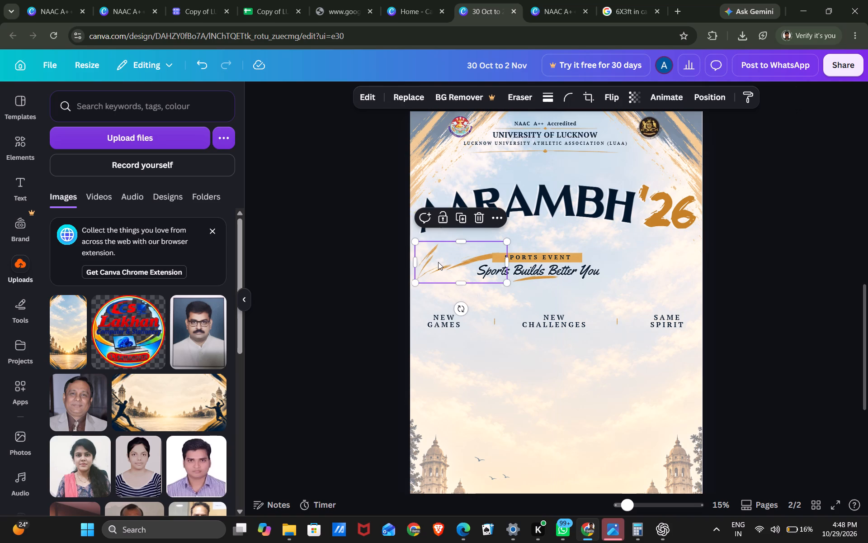
pyautogui.moveTo(438, 262); pyautogui.dragTo(428, 252)
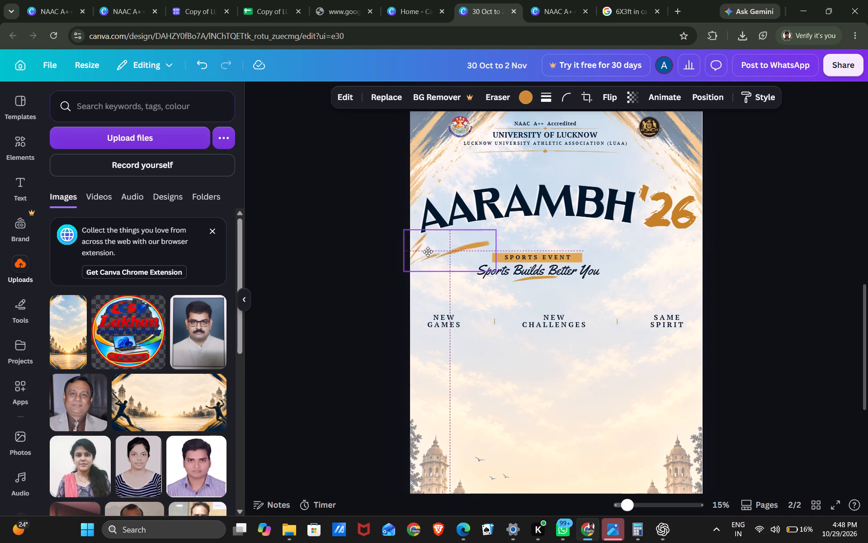
pyautogui.moveTo(428, 252); pyautogui.dragTo(436, 248)
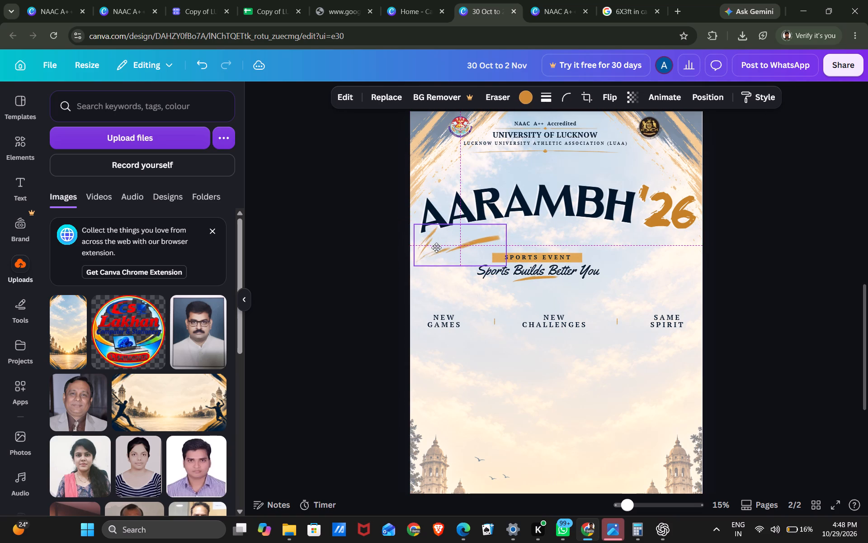
pyautogui.moveTo(436, 248); pyautogui.dragTo(435, 249)
# Check the original landscape AARAMBH banner design, and group page 2's SPORTS EVENT text with its gold bar.
pyautogui.click(127, 0)
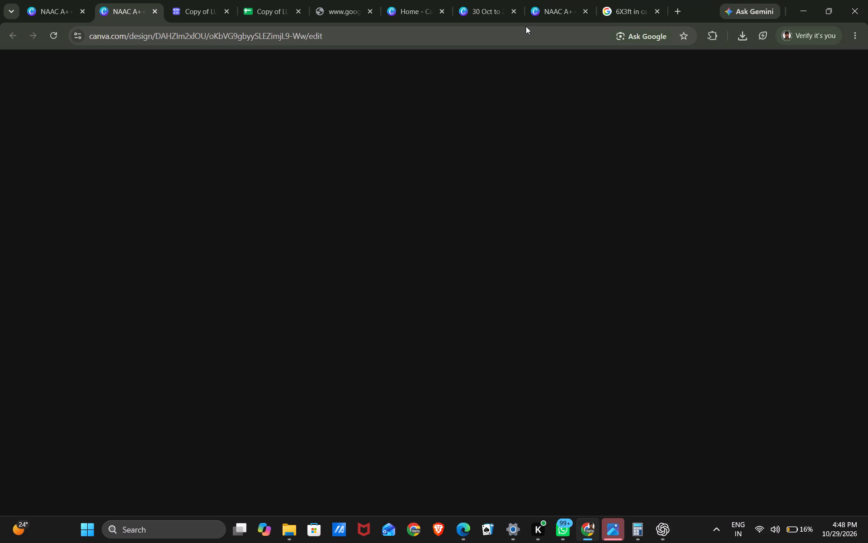
pyautogui.click(546, 0)
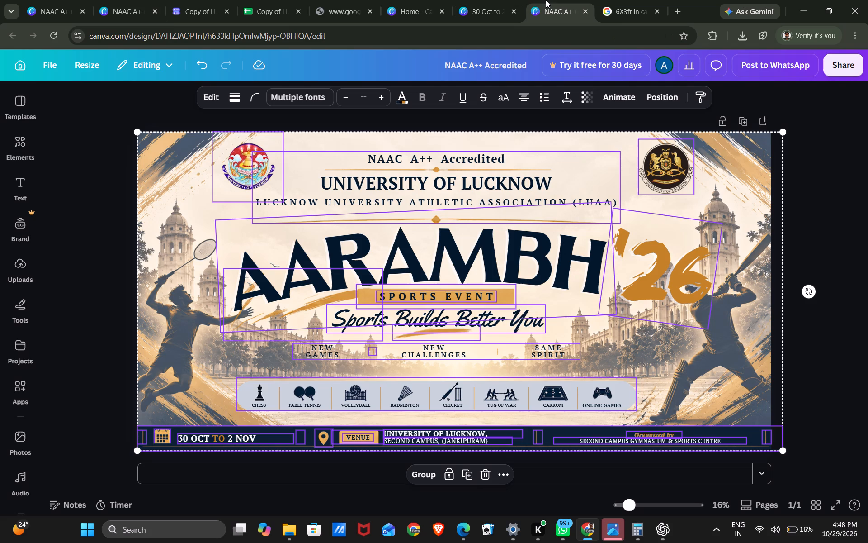
pyautogui.click(474, 0)
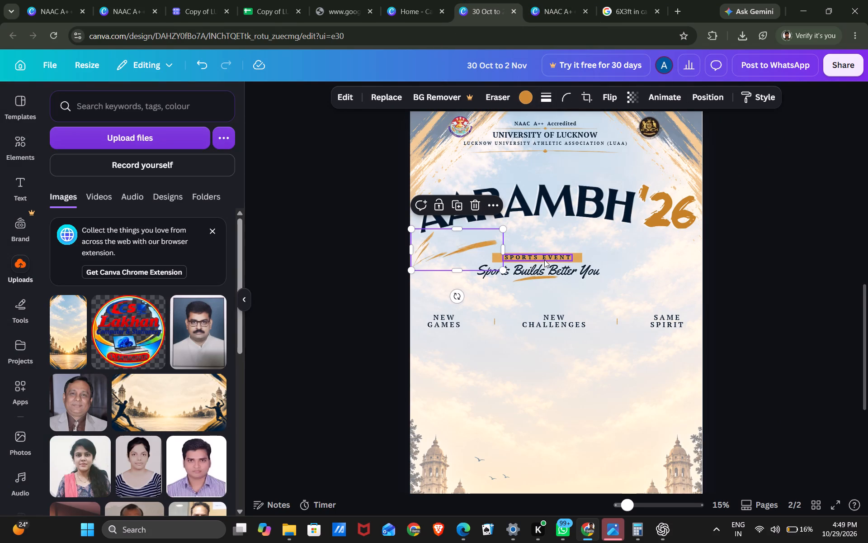
pyautogui.click(604, 252)
pyautogui.moveTo(604, 252); pyautogui.dragTo(549, 252)
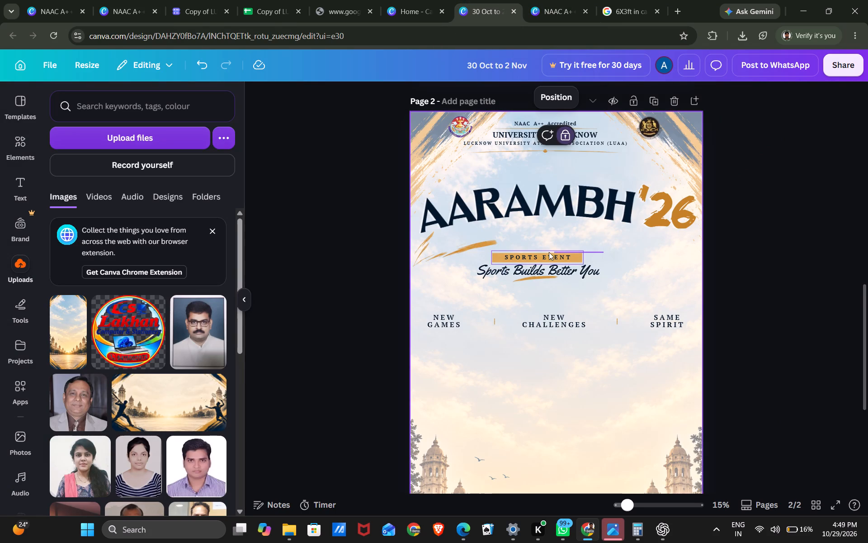
pyautogui.moveTo(549, 252); pyautogui.dragTo(528, 257)
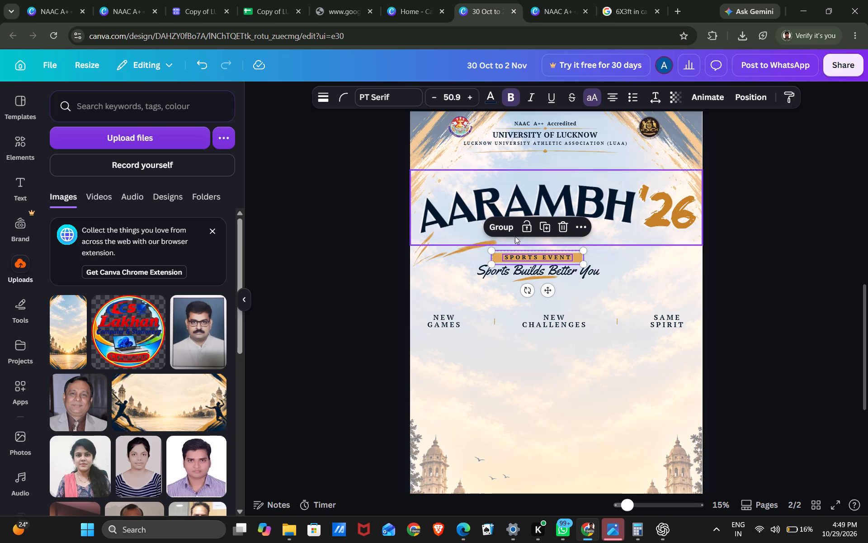
pyautogui.click(501, 226)
# Enlarge the SPORTS EVENT banner to text size 89.9 and place it just beneath AARAMBH, above the Sports Builds Better You line.
pyautogui.moveTo(583, 251); pyautogui.dragTo(652, 230)
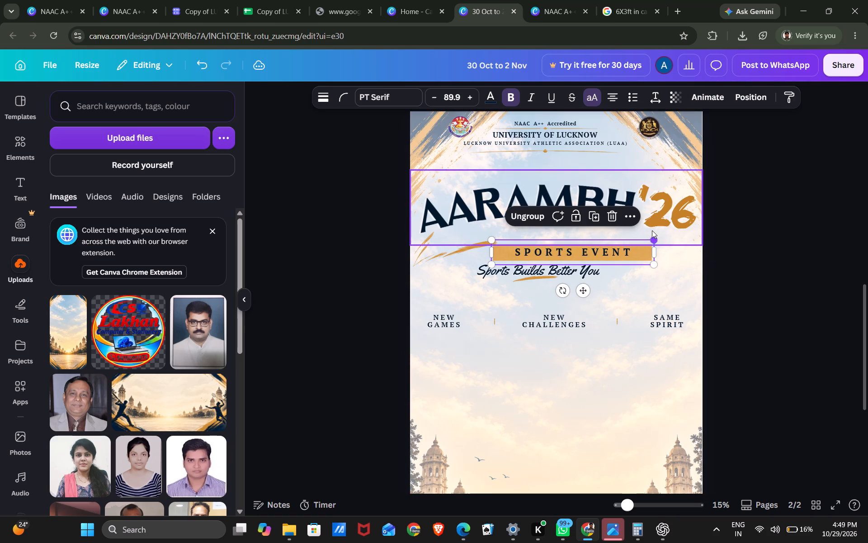
pyautogui.moveTo(580, 293); pyautogui.dragTo(557, 277)
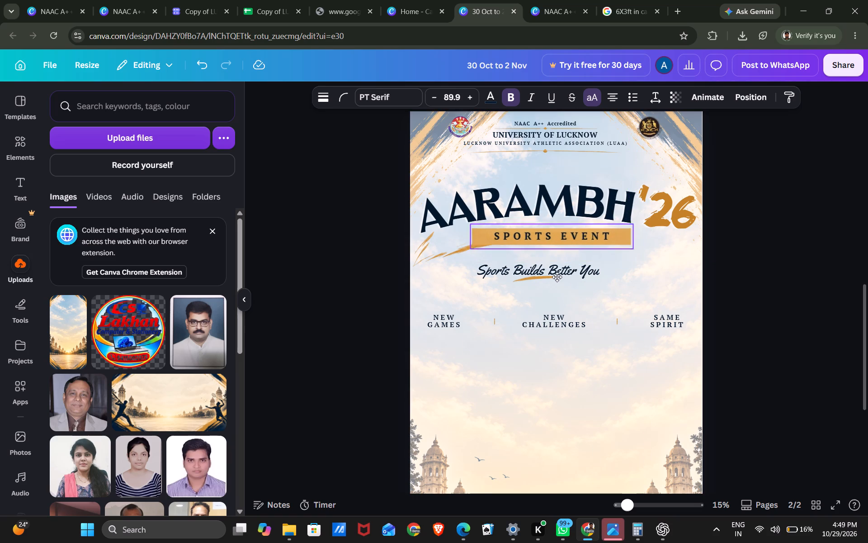
pyautogui.moveTo(557, 277); pyautogui.dragTo(555, 284)
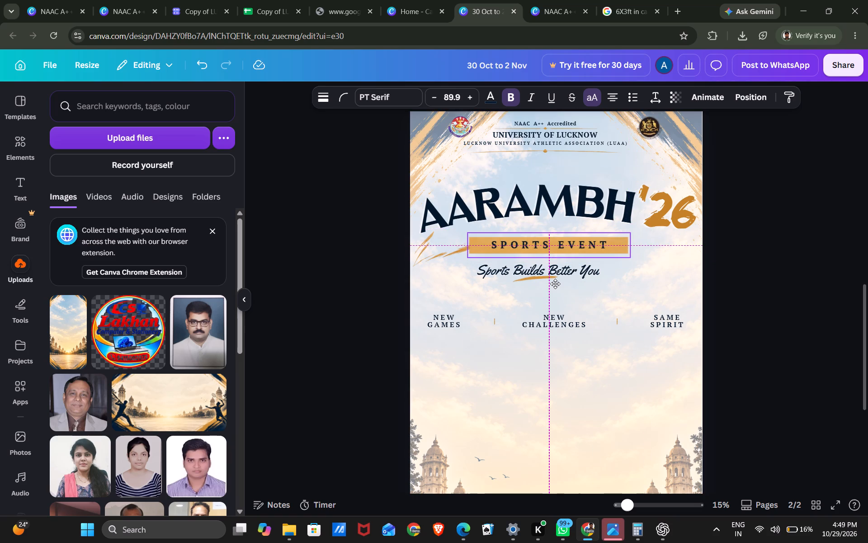
pyautogui.moveTo(555, 284); pyautogui.dragTo(557, 283)
pyautogui.scroll(1, 354, 124)
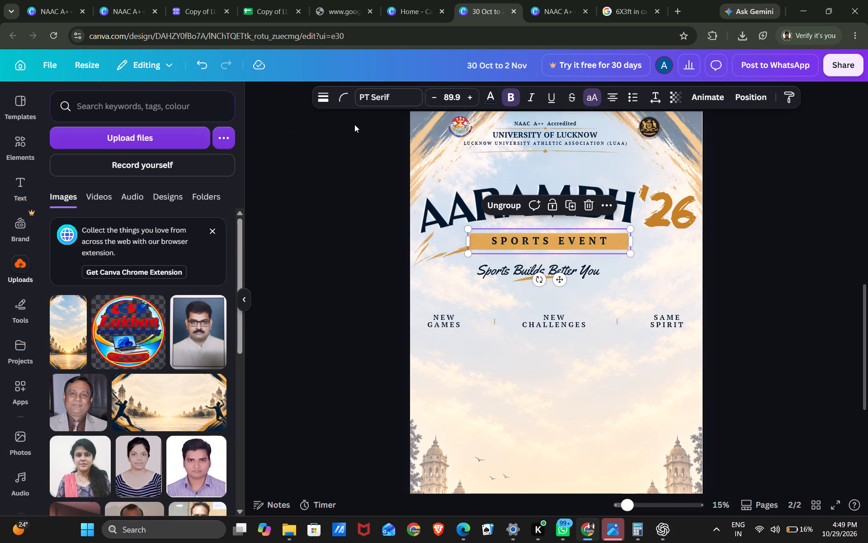
# Group page 2's university header text with both logos and enlarge the group to span the full page width.
pyautogui.scroll(1, 354, 124)
pyautogui.moveTo(379, 125); pyautogui.dragTo(698, 190)
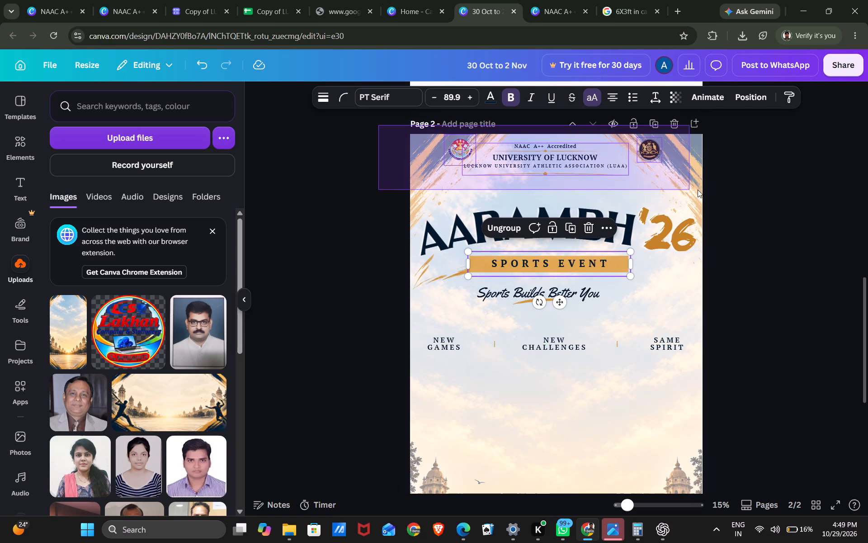
pyautogui.moveTo(698, 190); pyautogui.dragTo(726, 186)
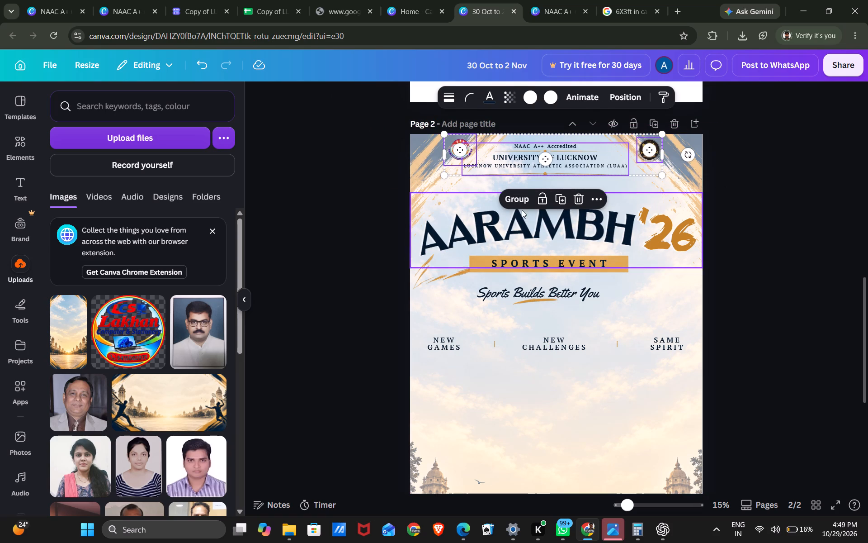
pyautogui.click(518, 201)
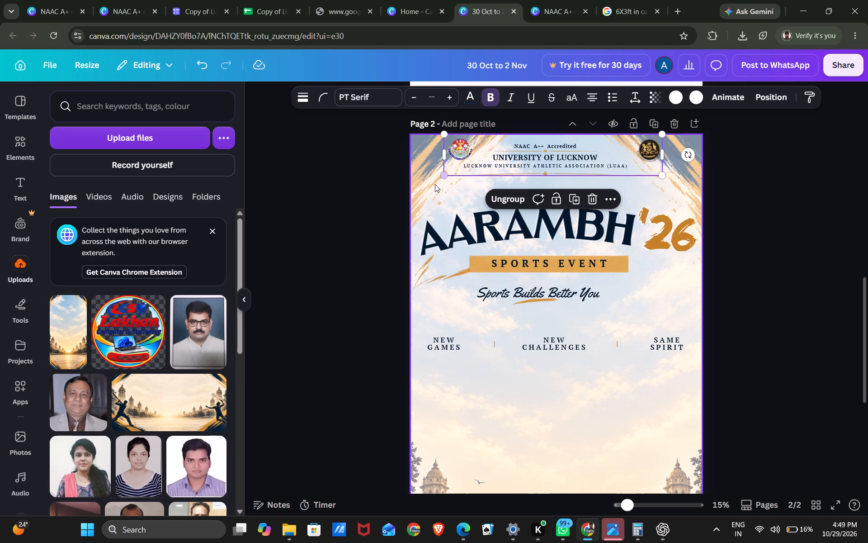
pyautogui.moveTo(445, 176); pyautogui.dragTo(415, 196)
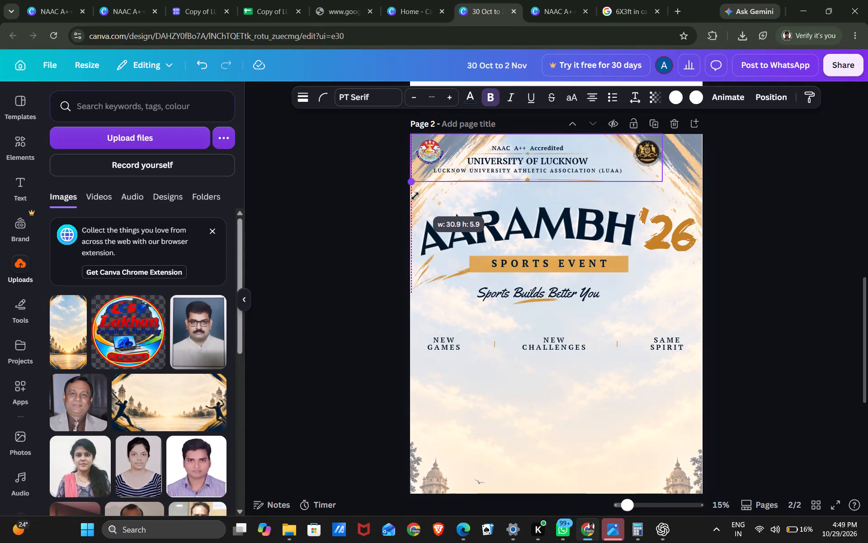
pyautogui.moveTo(415, 196); pyautogui.dragTo(415, 196)
pyautogui.moveTo(664, 182); pyautogui.dragTo(704, 202)
pyautogui.click(764, 200)
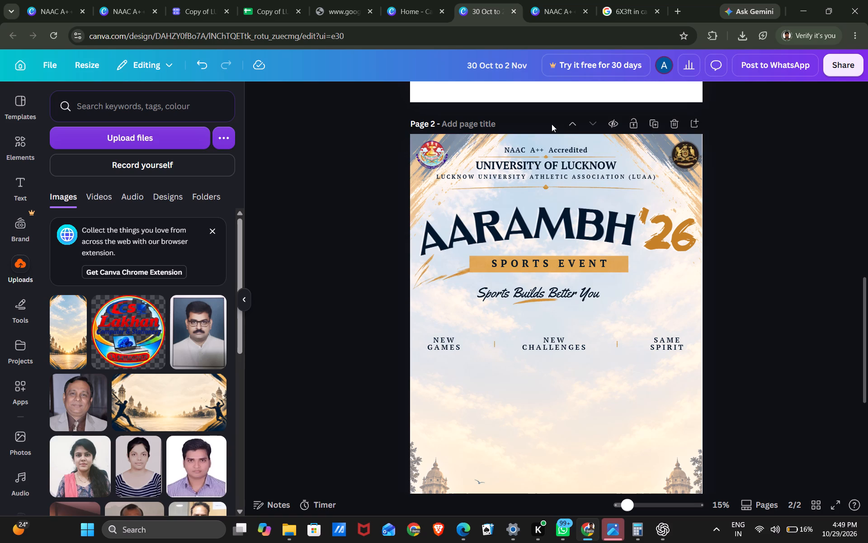
# Ungroup the header and enlarge its three text lines with their gold ornament to fill the space between the two logos.
pyautogui.click(546, 160)
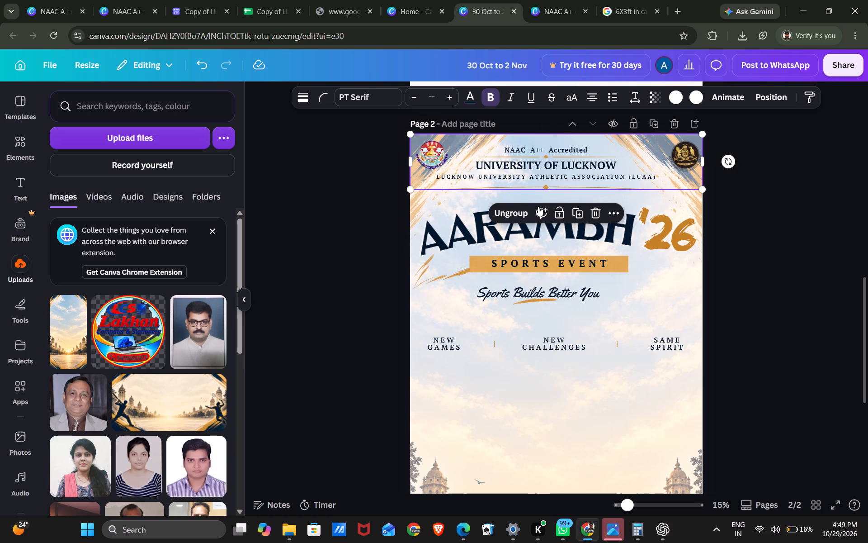
pyautogui.click(513, 210)
pyautogui.click(342, 187)
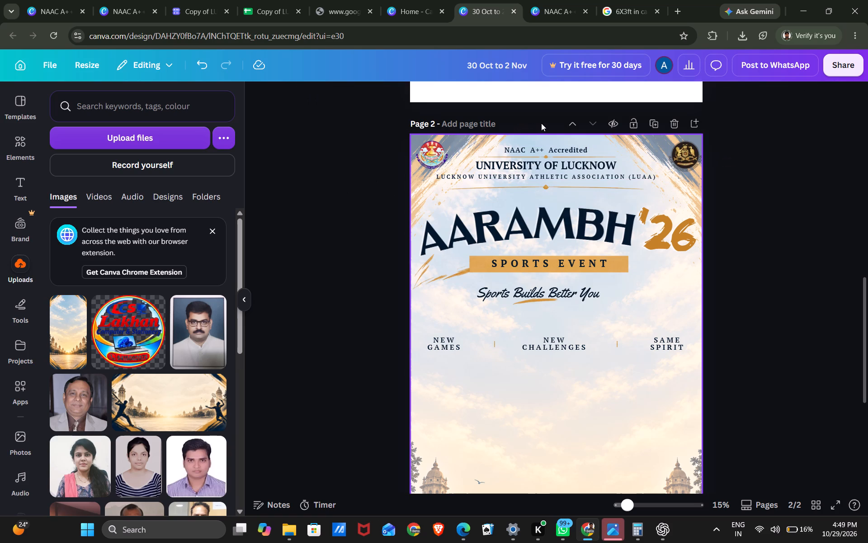
pyautogui.moveTo(541, 123); pyautogui.dragTo(547, 184)
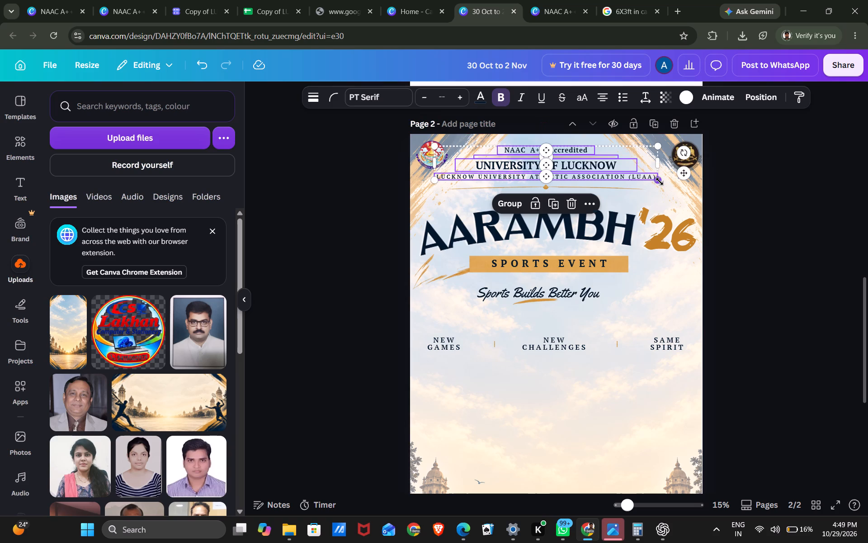
pyautogui.moveTo(660, 181); pyautogui.dragTo(679, 190)
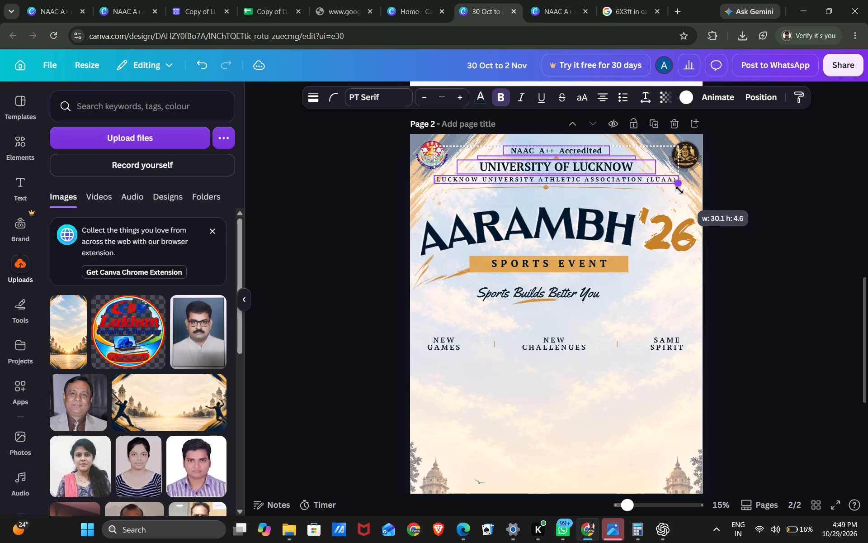
pyautogui.moveTo(679, 190); pyautogui.dragTo(679, 191)
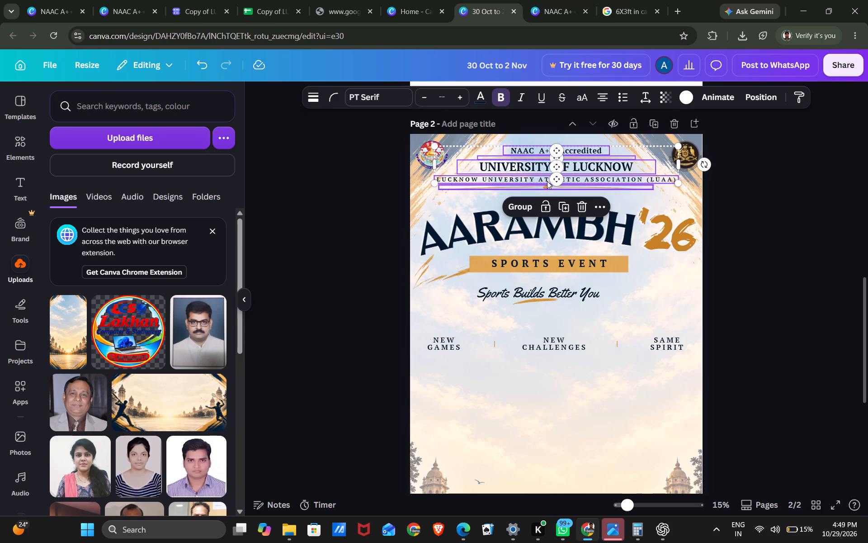
pyautogui.moveTo(435, 183); pyautogui.dragTo(432, 183)
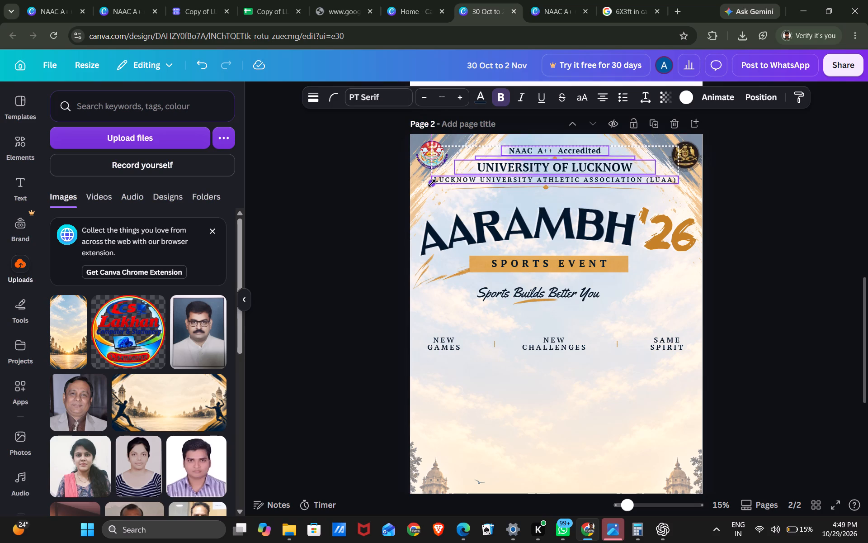
pyautogui.moveTo(432, 183); pyautogui.dragTo(426, 184)
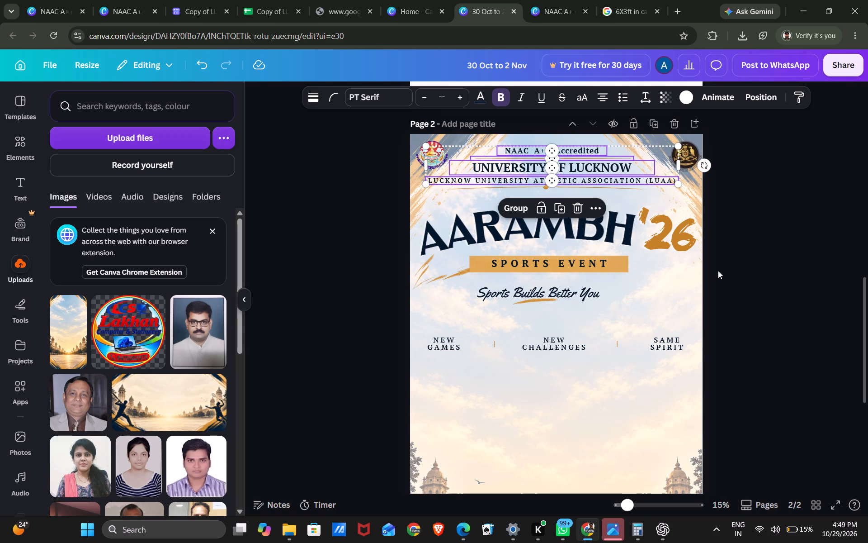
pyautogui.click(725, 271)
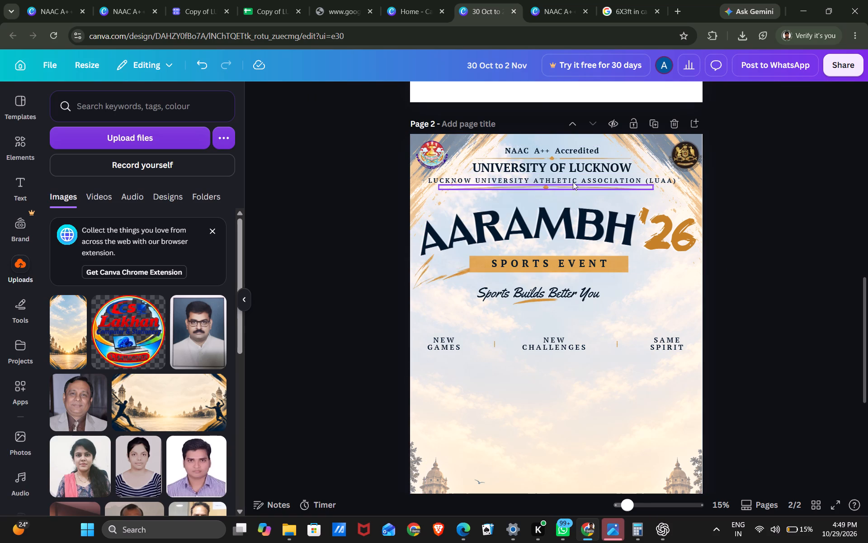
# Move the header's lower gold divider down, midway between the LUAA text line and the AARAMBH lettering.
pyautogui.click(569, 187)
pyautogui.doubleClick(569, 187)
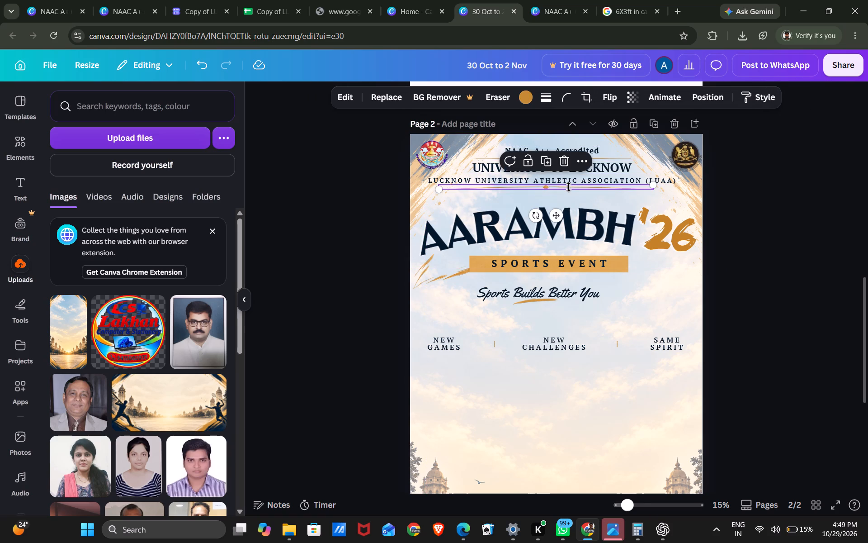
pyautogui.moveTo(556, 216); pyautogui.dragTo(556, 227)
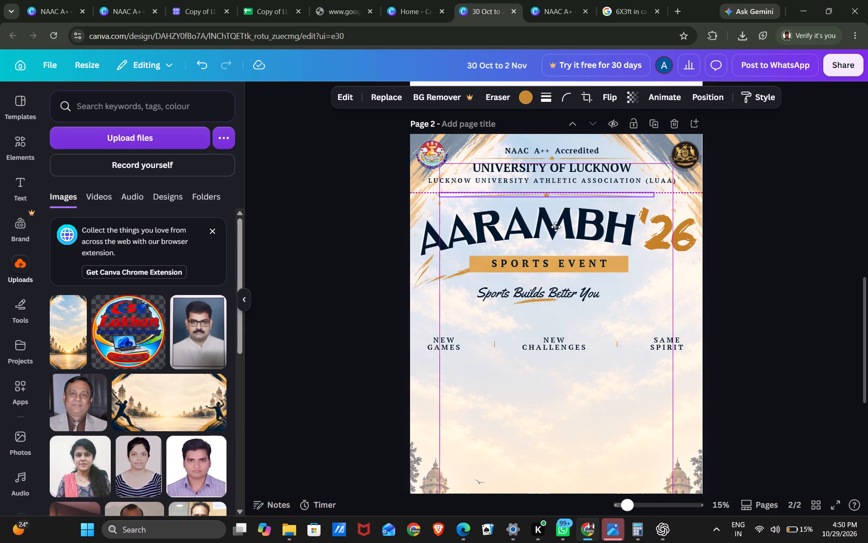
pyautogui.moveTo(556, 227); pyautogui.dragTo(556, 226)
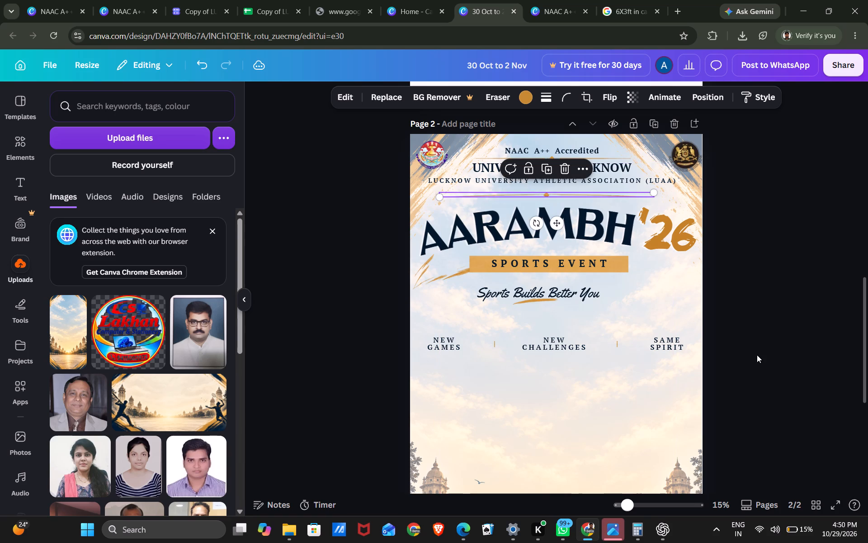
pyautogui.click(757, 355)
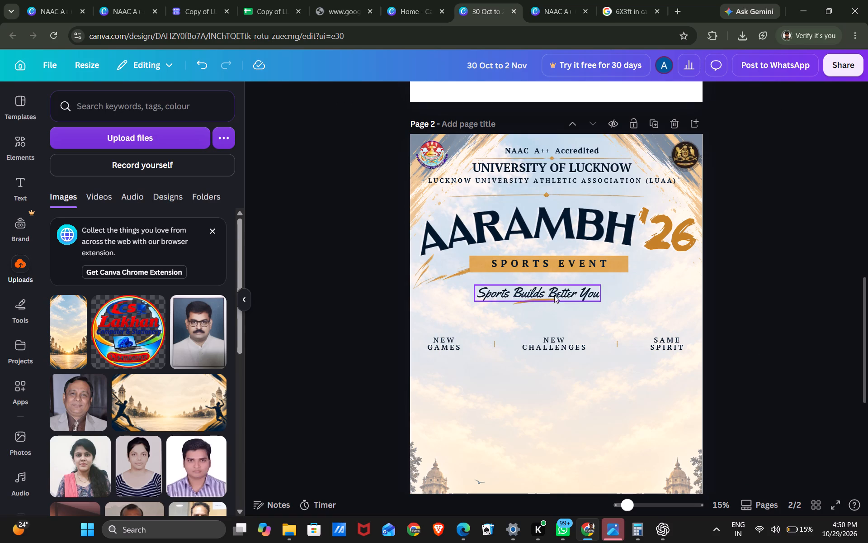
# Centre the Sports Builds Better You tagline horizontally on page 2.
pyautogui.click(573, 287)
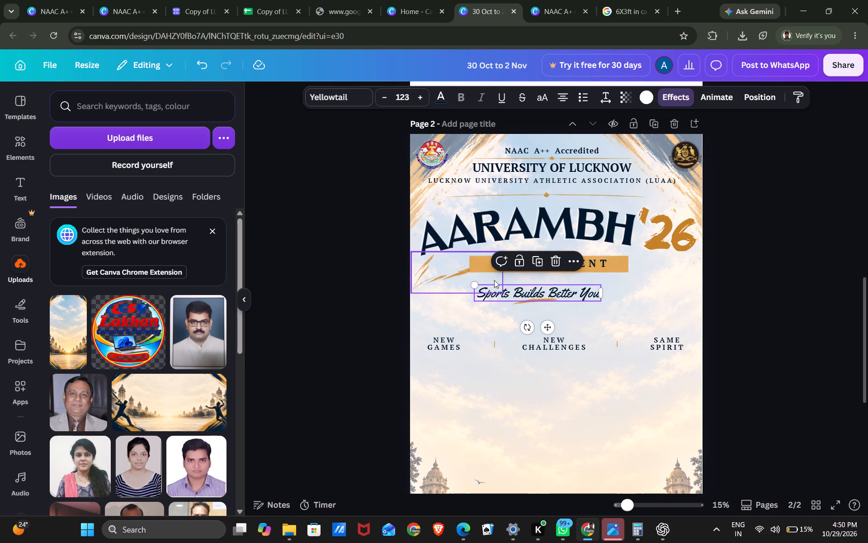
pyautogui.click(572, 260)
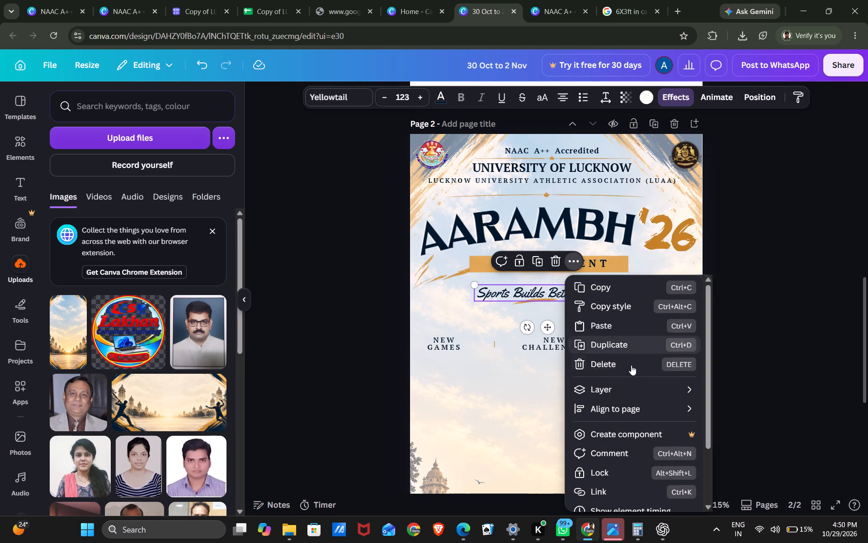
pyautogui.click(727, 415)
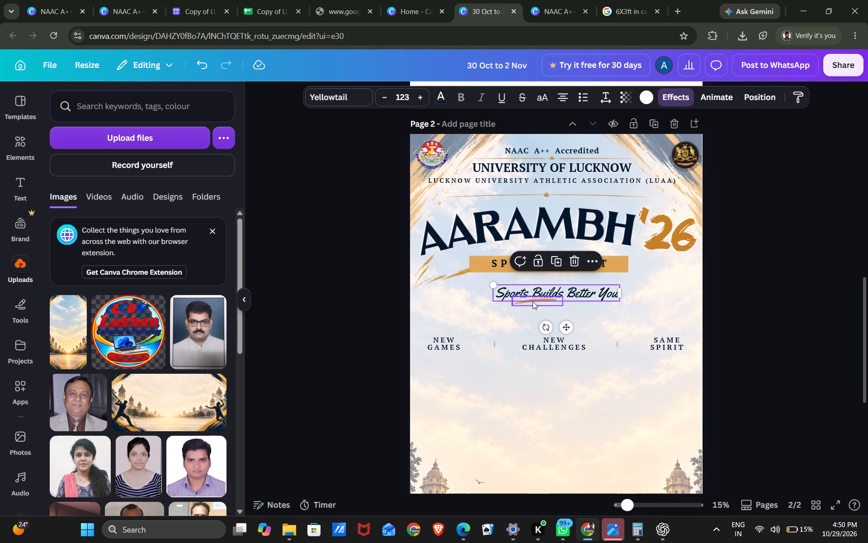
# Stretch the gold brush stroke under the tagline vertically to a height of about 1.6 in.
pyautogui.click(532, 305)
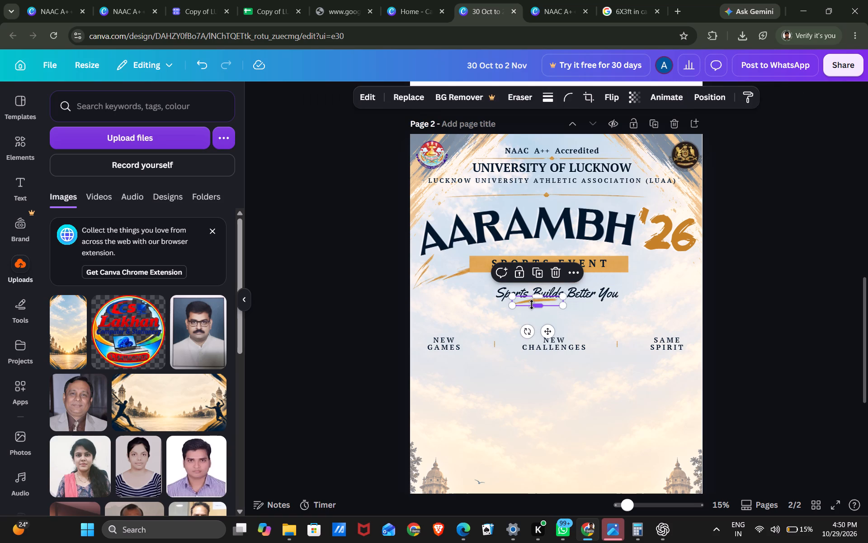
pyautogui.moveTo(532, 305); pyautogui.dragTo(525, 305)
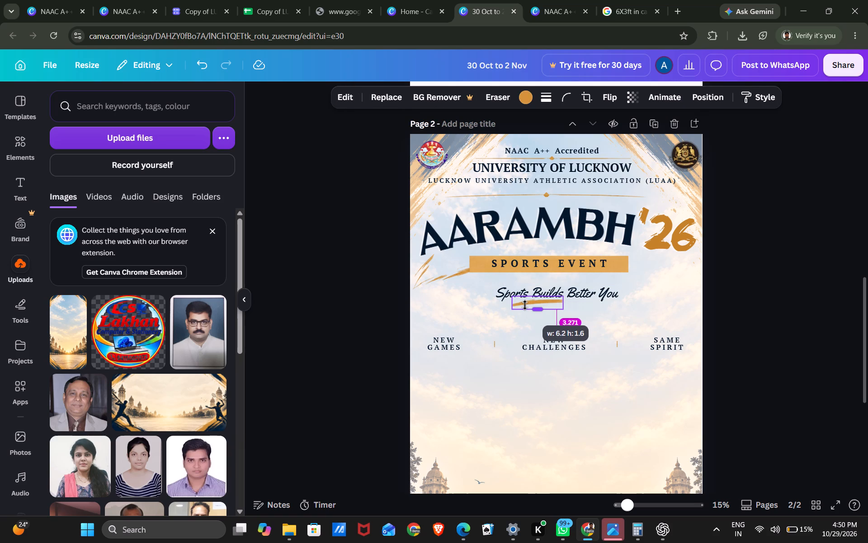
pyautogui.moveTo(525, 305); pyautogui.dragTo(525, 305)
pyautogui.moveTo(525, 305); pyautogui.dragTo(527, 305)
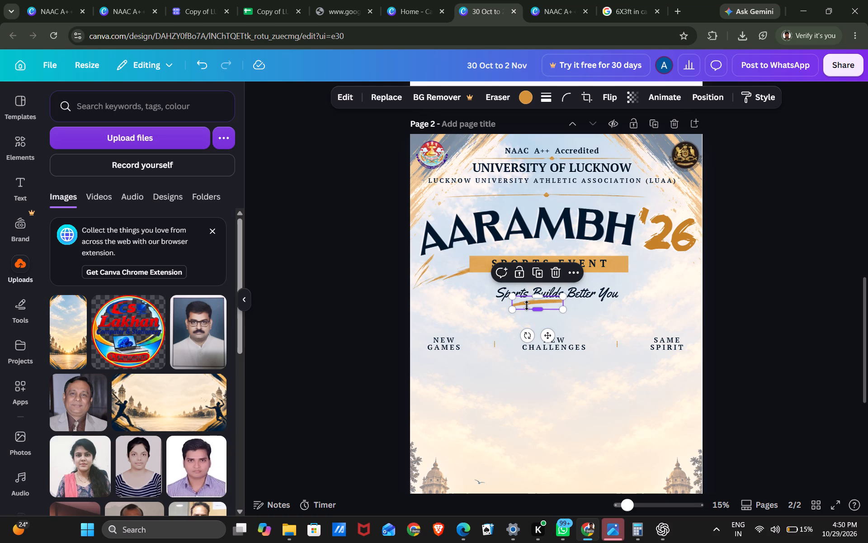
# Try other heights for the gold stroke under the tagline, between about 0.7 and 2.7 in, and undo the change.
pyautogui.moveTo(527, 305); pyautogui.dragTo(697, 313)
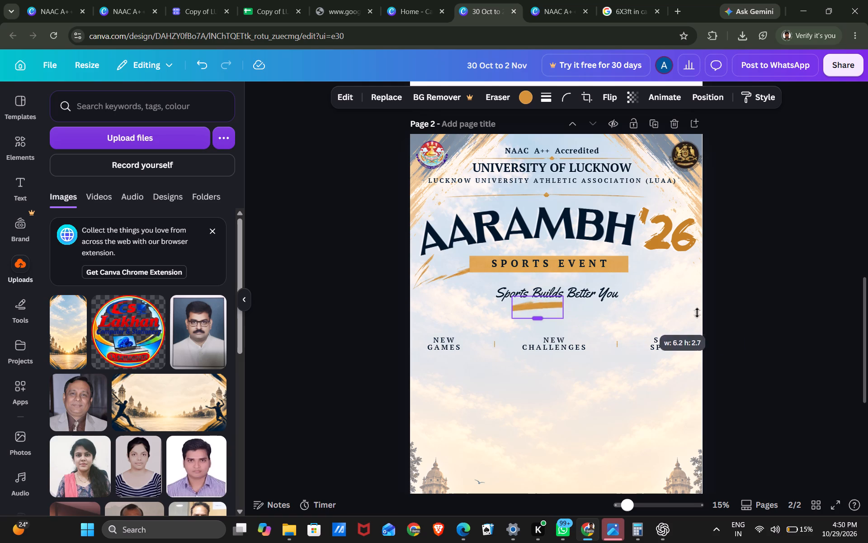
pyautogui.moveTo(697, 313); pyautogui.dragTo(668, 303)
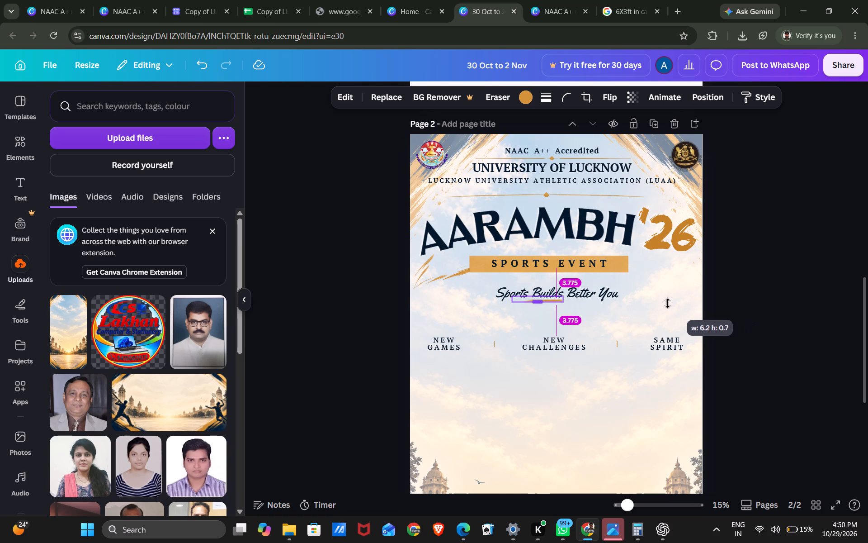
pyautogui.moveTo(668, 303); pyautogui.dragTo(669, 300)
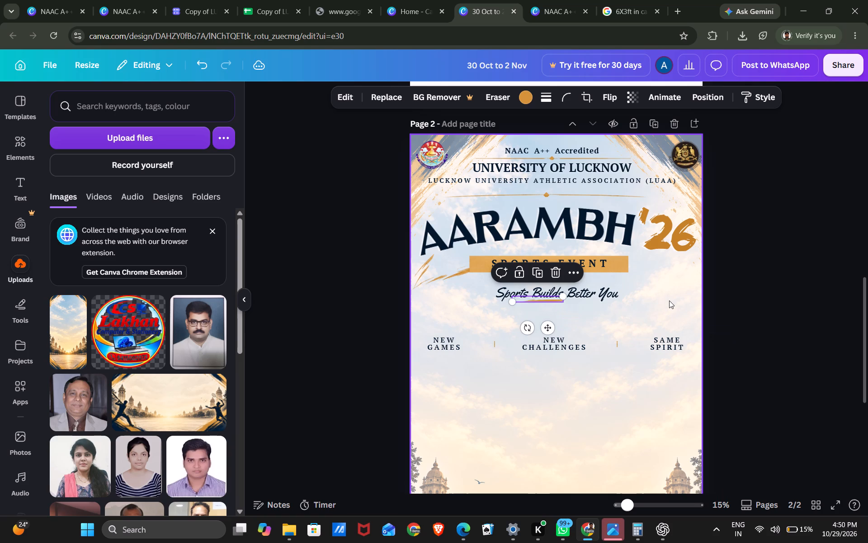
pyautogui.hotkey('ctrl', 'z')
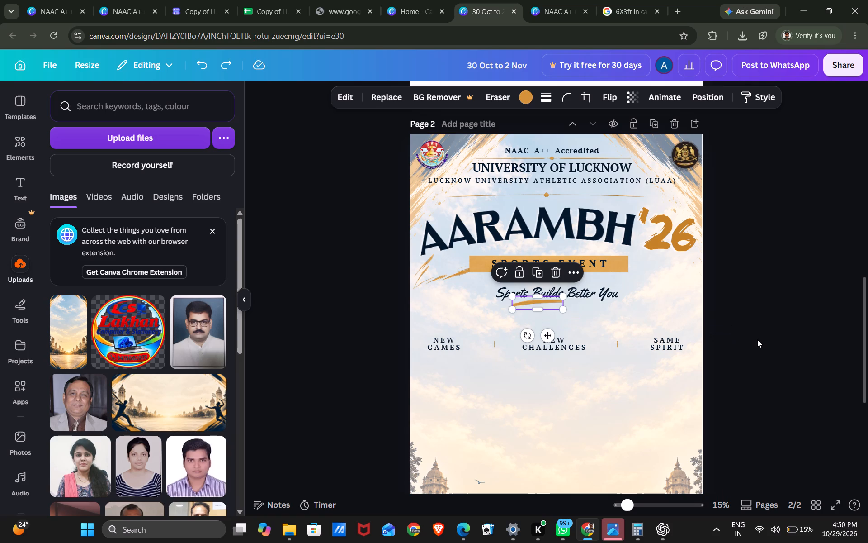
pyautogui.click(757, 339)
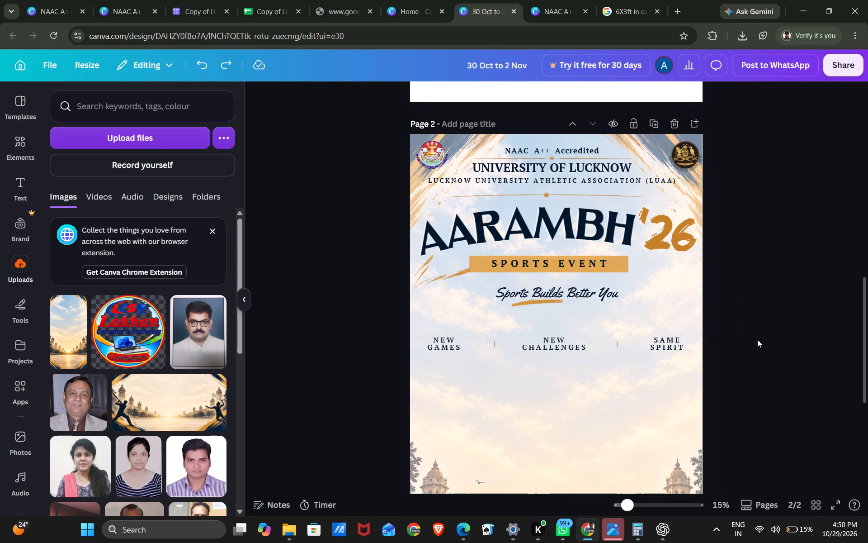
# Nudge the Sports Builds Better You tagline up, clear of its gold stroke and closer to the SPORTS EVENT banner.
pyautogui.click(570, 285)
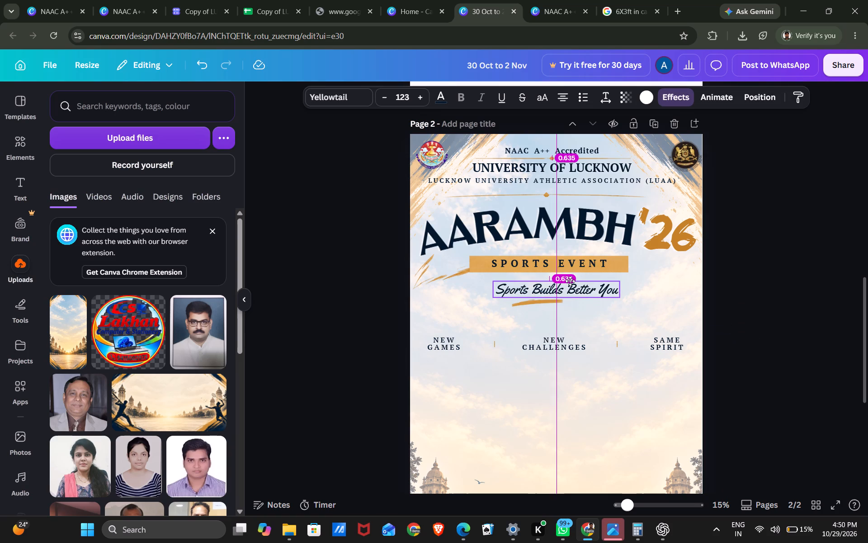
pyautogui.click(745, 338)
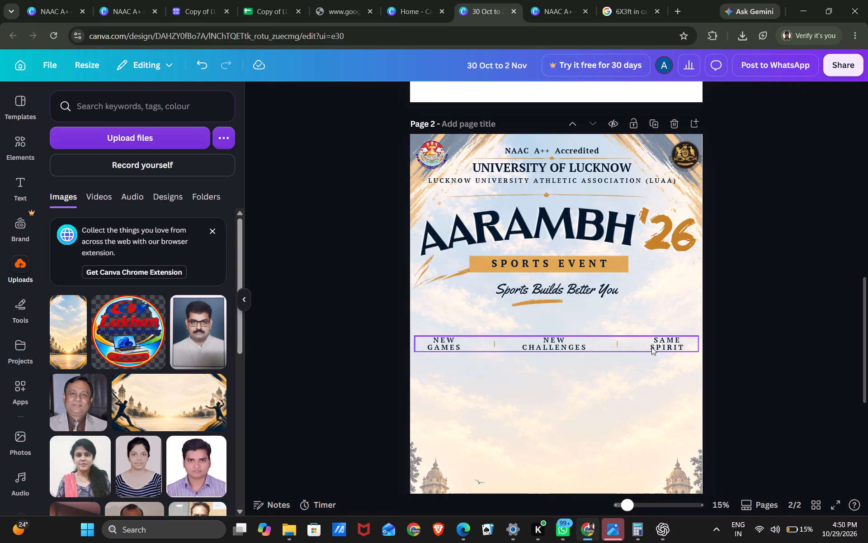
# Move the NEW GAMES, NEW CHALLENGES, SAME SPIRIT row up to about 1.97 in below the tagline's gold stroke.
pyautogui.moveTo(627, 349); pyautogui.dragTo(627, 337)
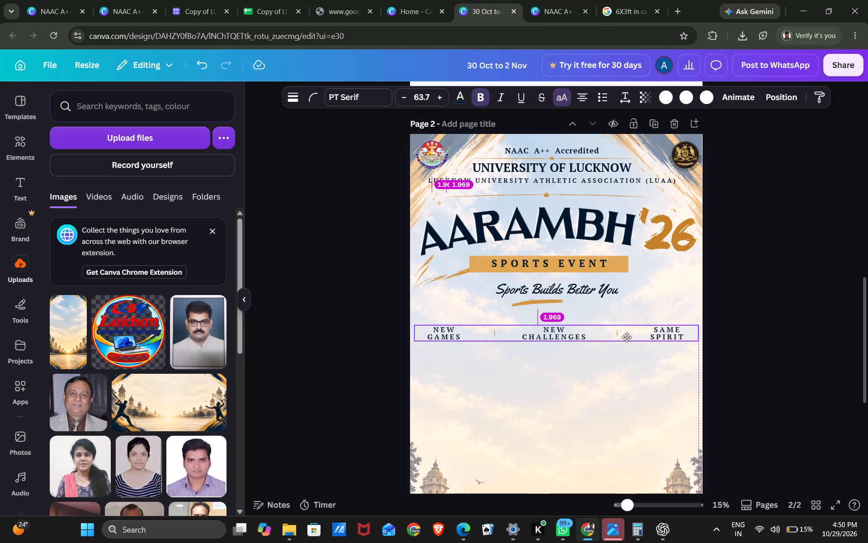
pyautogui.moveTo(627, 337); pyautogui.dragTo(627, 338)
pyautogui.click(769, 336)
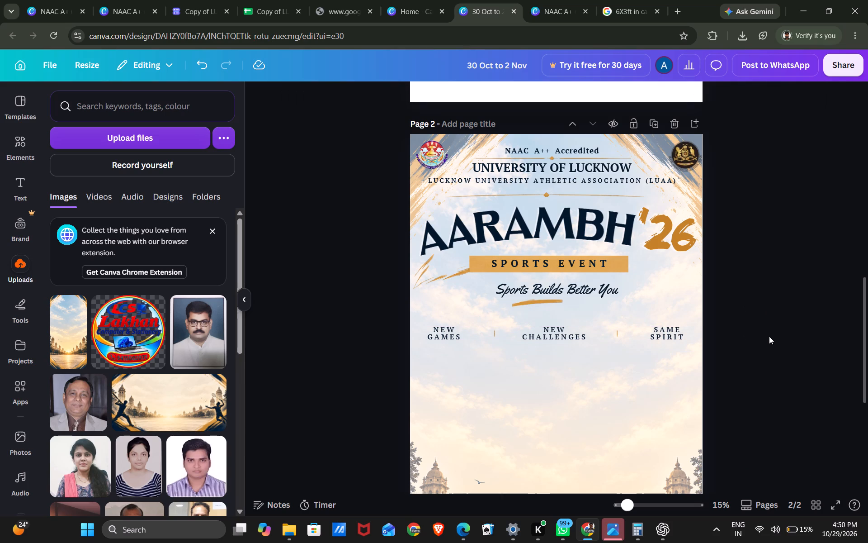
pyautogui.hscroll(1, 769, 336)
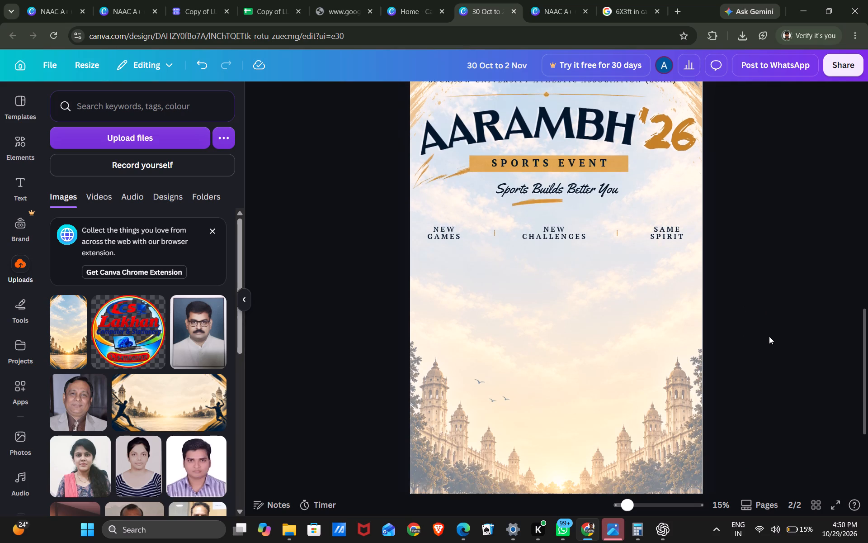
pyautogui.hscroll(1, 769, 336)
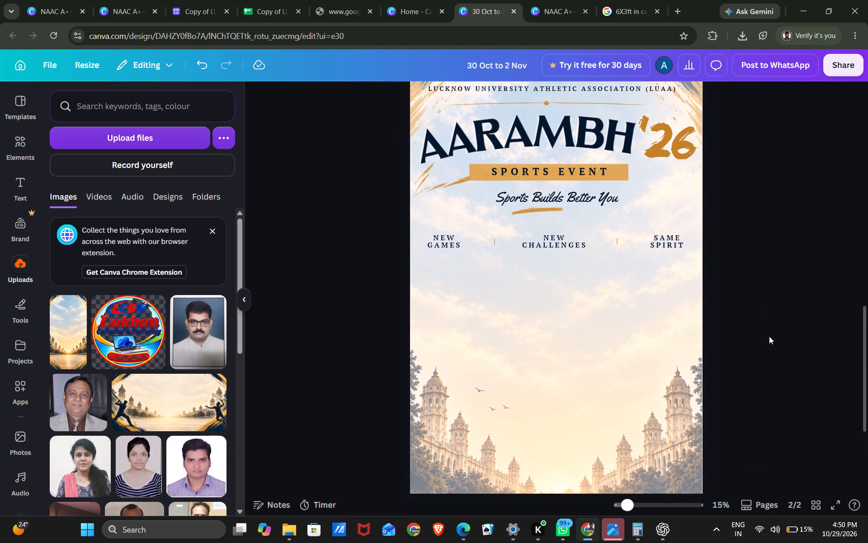
# Enlarge the text of the grouped AARAMBH '26 title by several font-size increments, keeping '26 on one line.
pyautogui.hscroll(1, 769, 336)
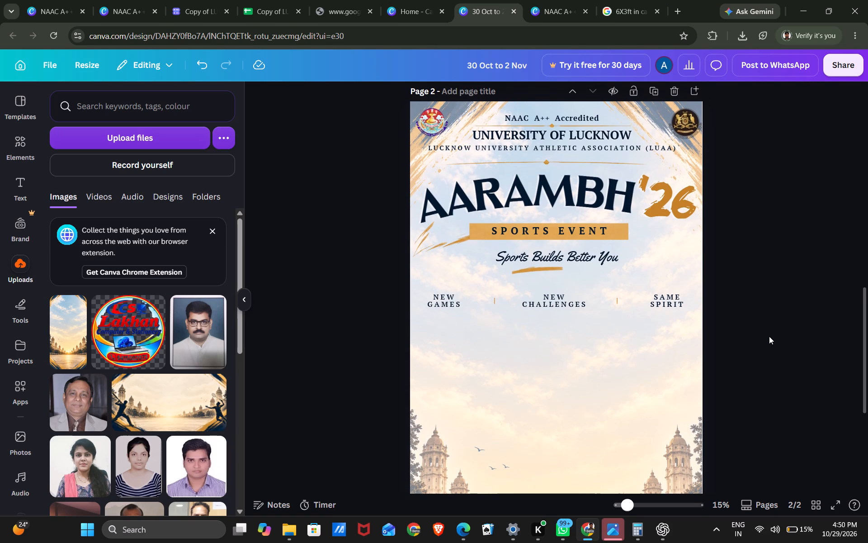
pyautogui.hscroll(1, 769, 336)
pyautogui.click(652, 192)
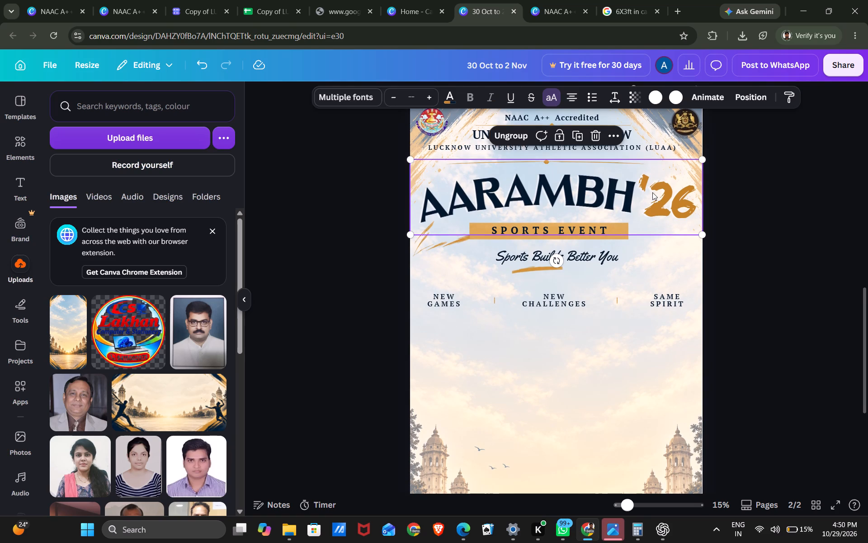
pyautogui.click(429, 96)
pyautogui.click(429, 96)
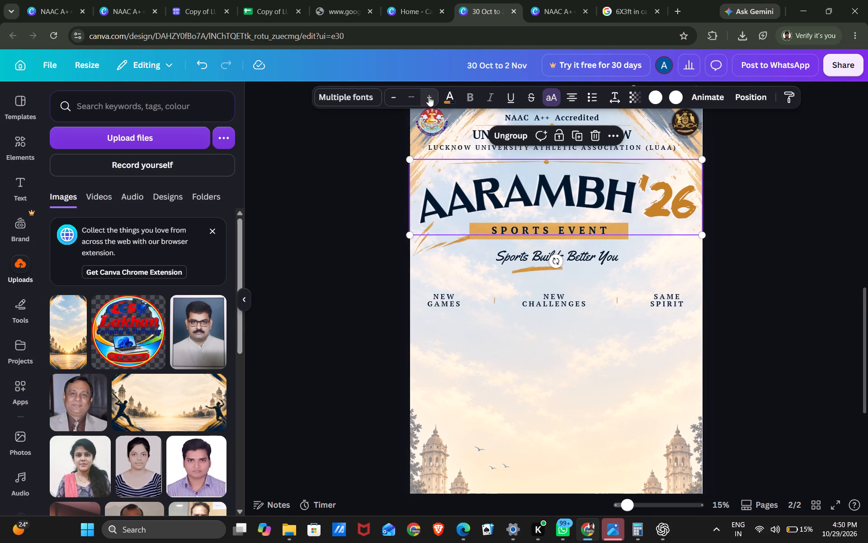
pyautogui.click(671, 208)
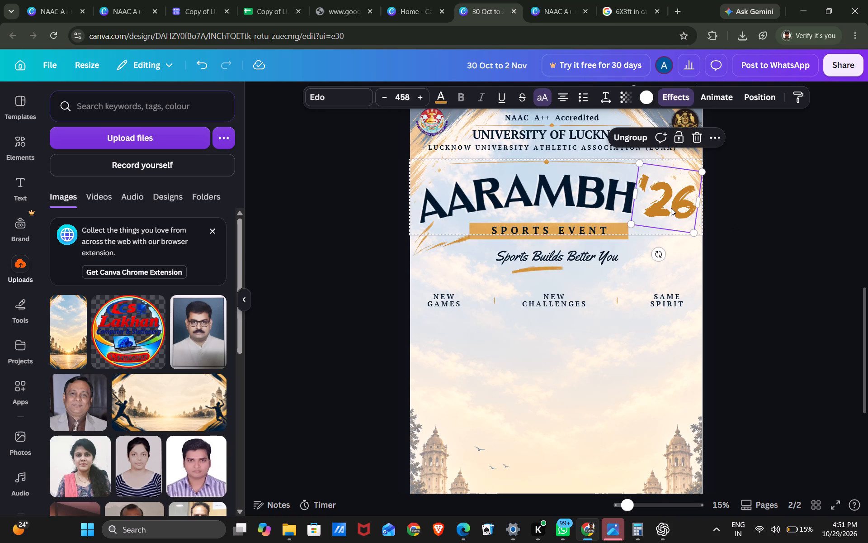
pyautogui.click(745, 215)
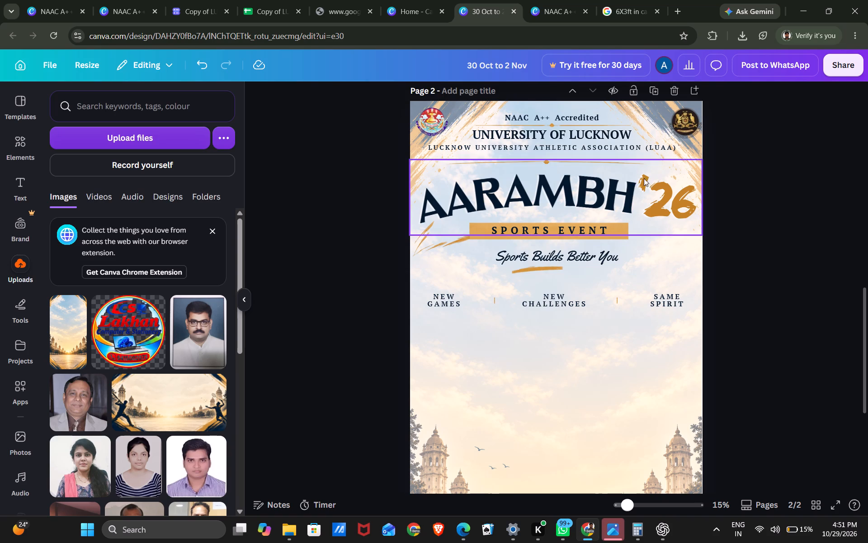
pyautogui.click(597, 192)
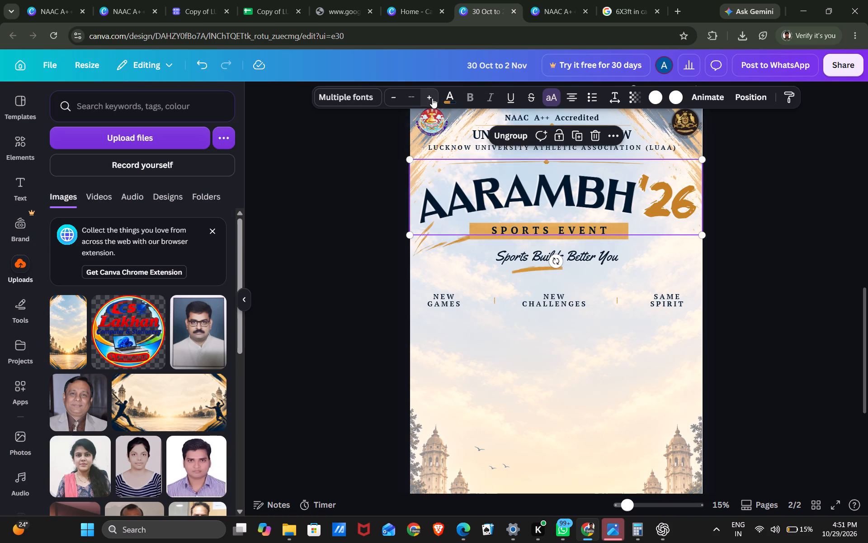
pyautogui.click(431, 98)
pyautogui.click(431, 98)
pyautogui.click(431, 98)
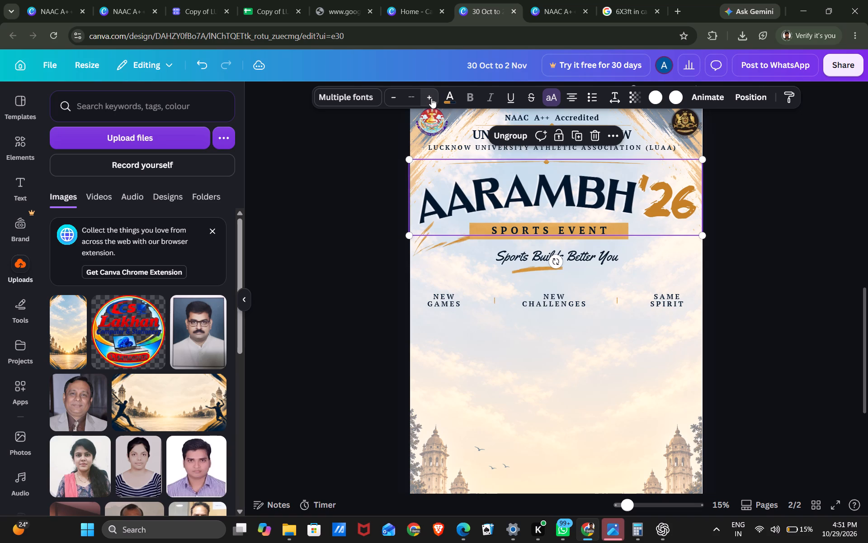
pyautogui.click(431, 98)
pyautogui.click(431, 98)
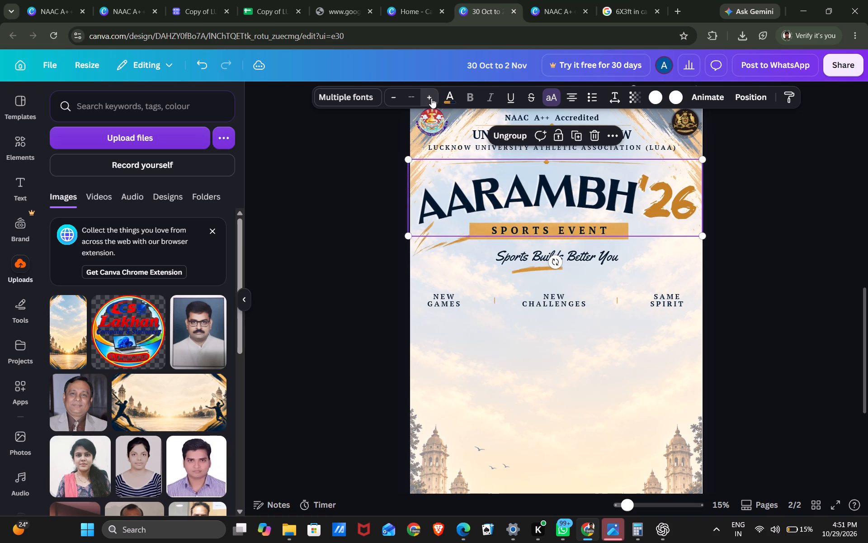
pyautogui.click(431, 98)
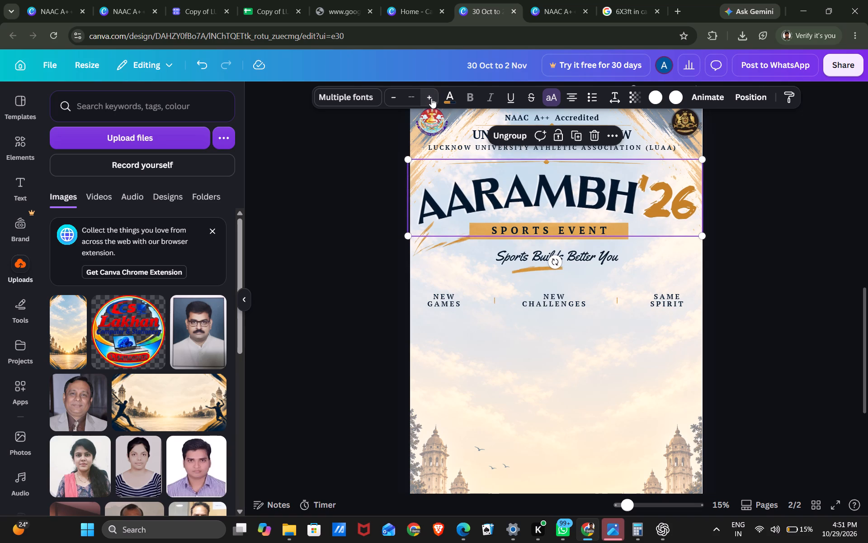
pyautogui.click(431, 98)
pyautogui.click(431, 98)
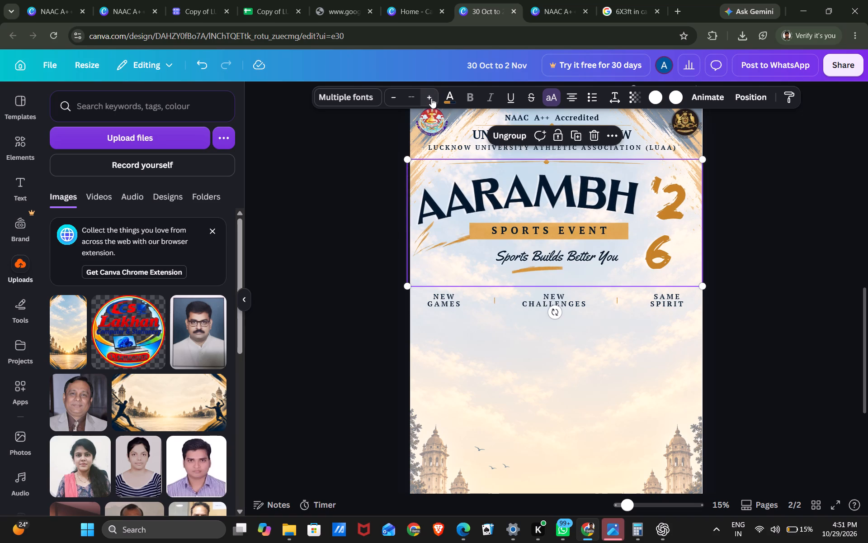
pyautogui.click(389, 98)
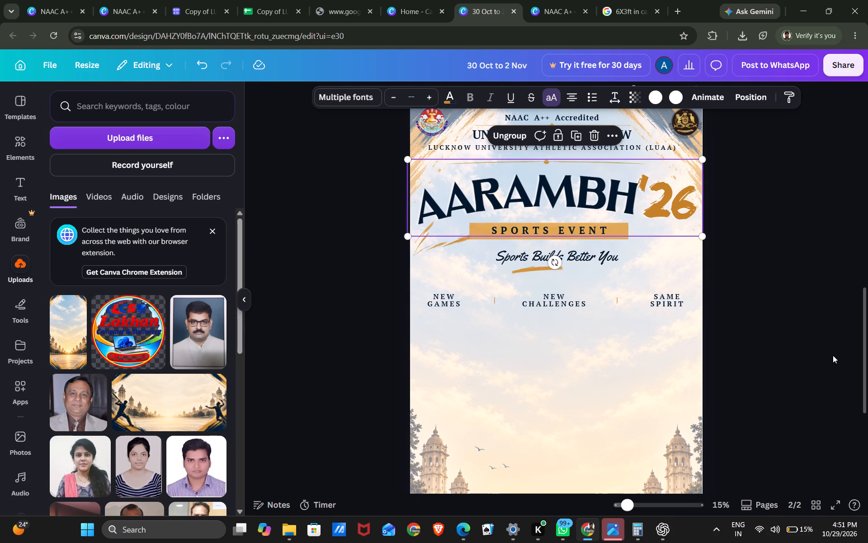
pyautogui.click(833, 355)
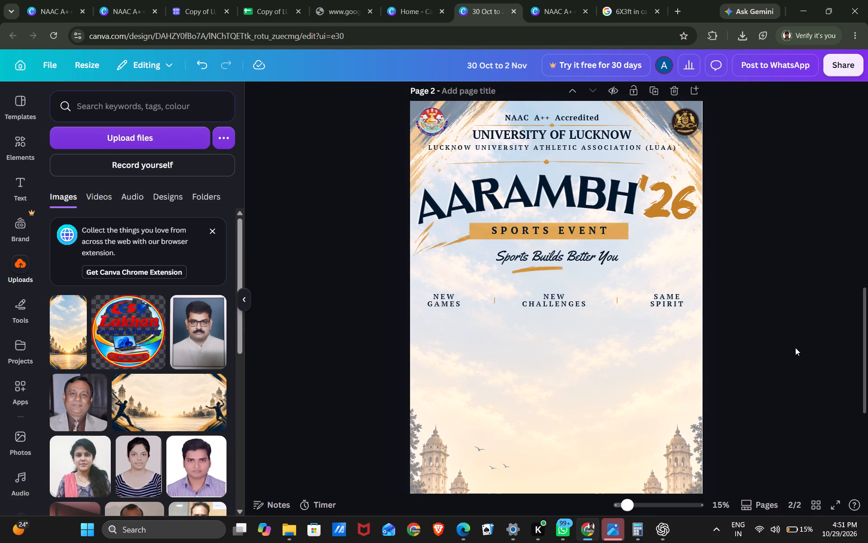
pyautogui.click(795, 348)
# Group the AARAMBH '26 title, SPORTS EVENT banner with its brush strokes, tagline and NEW GAMES, NEW CHALLENGES, SAME SPIRIT row.
pyautogui.scroll(-2, 795, 348)
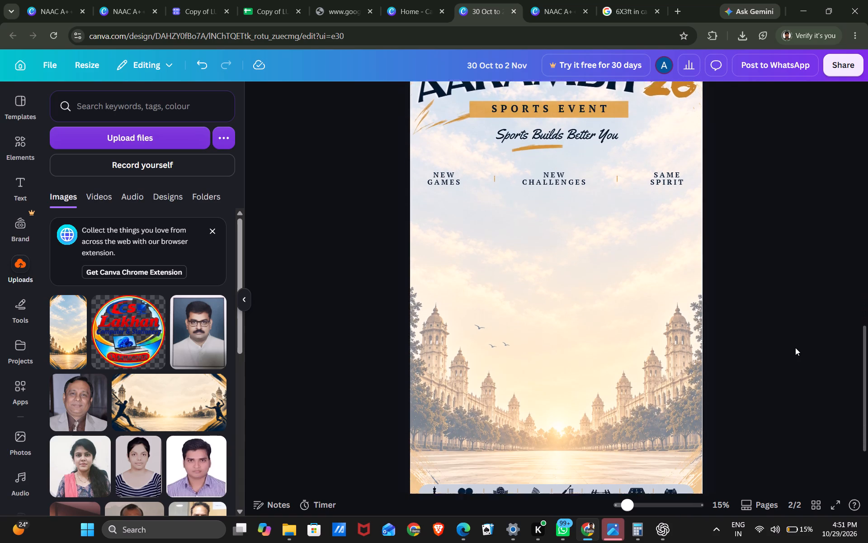
pyautogui.scroll(-2, 795, 348)
pyautogui.scroll(1, 795, 348)
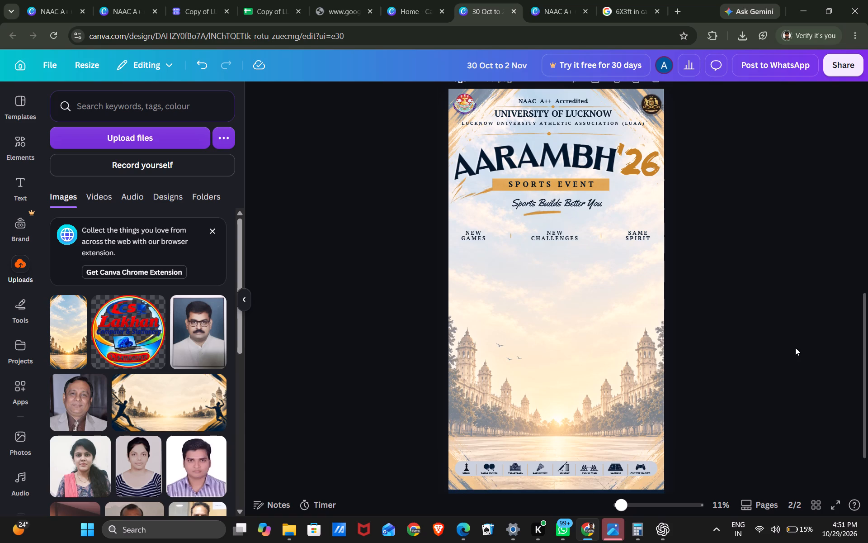
pyautogui.scroll(1, 795, 348)
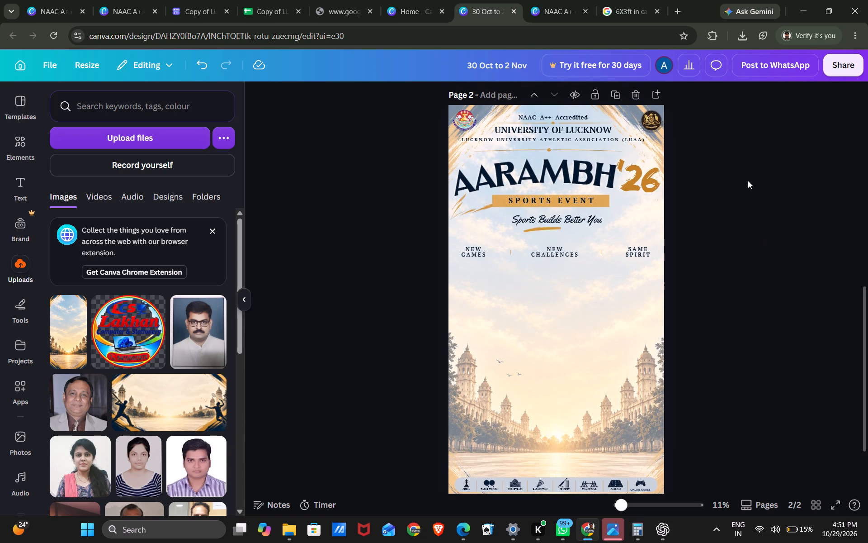
pyautogui.moveTo(748, 181); pyautogui.dragTo(434, 263)
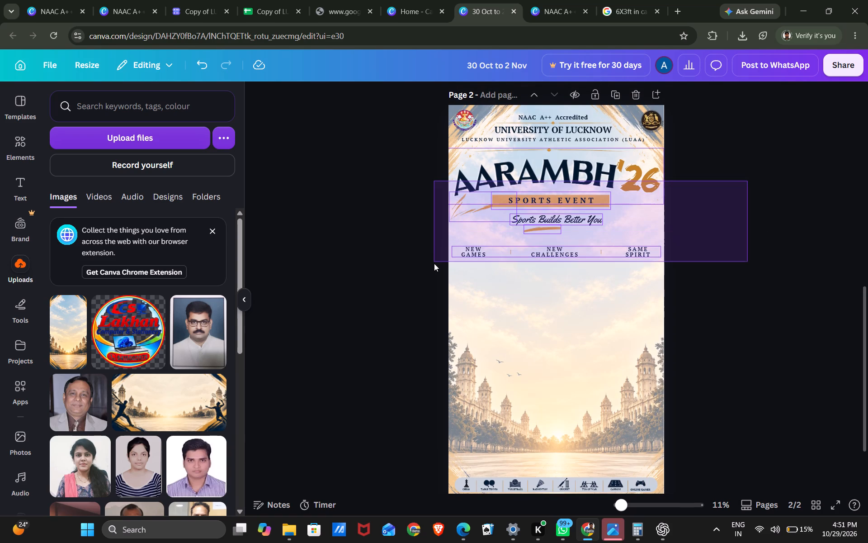
pyautogui.moveTo(434, 263); pyautogui.dragTo(434, 264)
pyautogui.click(524, 126)
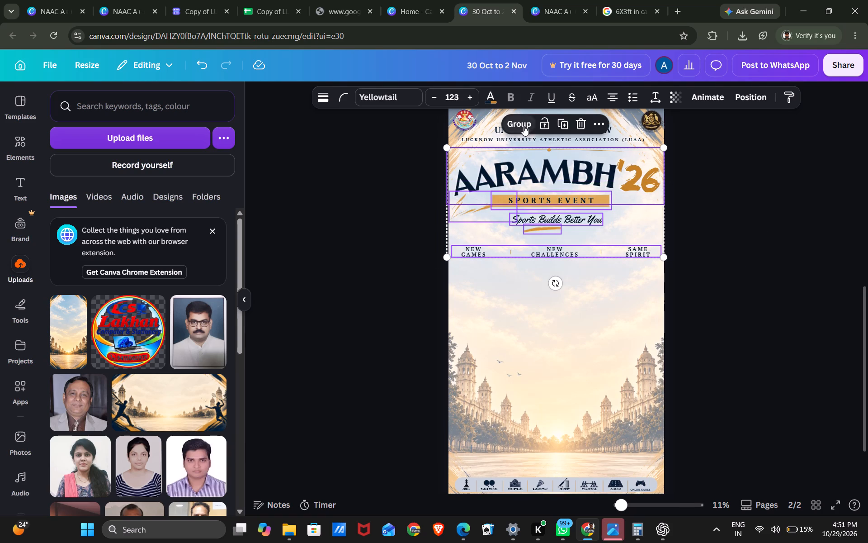
# Move the grouped title block down, leaving open sky between it and the ornamental line under the university header.
pyautogui.press('Down')
pyautogui.press('Down')
pyautogui.press('Down')
pyautogui.press('Down')
pyautogui.press('Down')
pyautogui.press('Down')
pyautogui.press('Down')
pyautogui.press('Down')
pyautogui.press('Down')
pyautogui.press('Down')
pyautogui.press('Down')
pyautogui.press('Down')
pyautogui.press('Down')
pyautogui.press('Down')
pyautogui.press('Down')
pyautogui.press('Down')
pyautogui.press('Down')
pyautogui.press('Down')
pyautogui.press('Down')
pyautogui.press('Down')
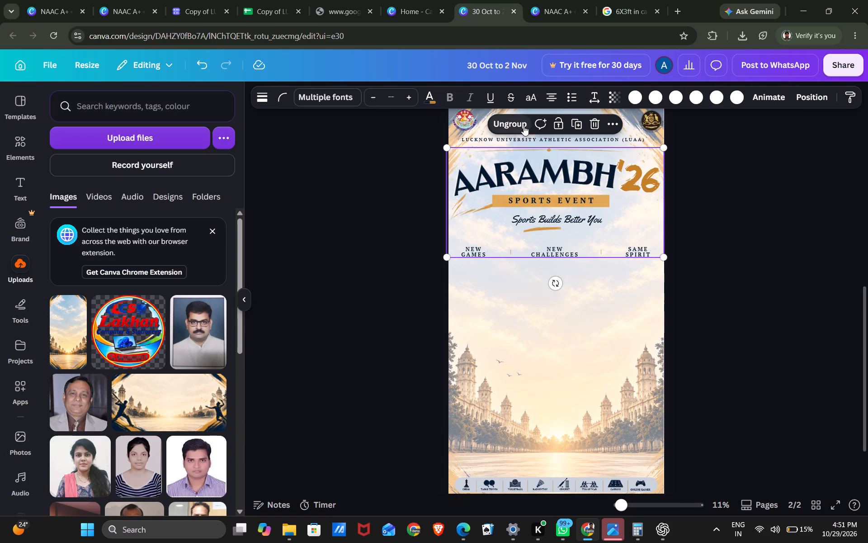
pyautogui.moveTo(552, 219); pyautogui.dragTo(551, 253)
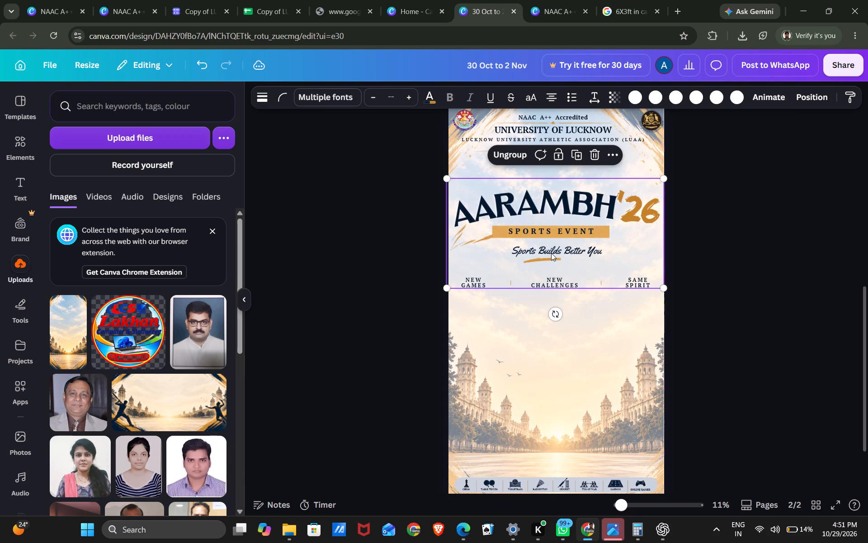
pyautogui.click(714, 267)
pyautogui.moveTo(575, 242); pyautogui.dragTo(575, 241)
pyautogui.moveTo(575, 241); pyautogui.dragTo(575, 235)
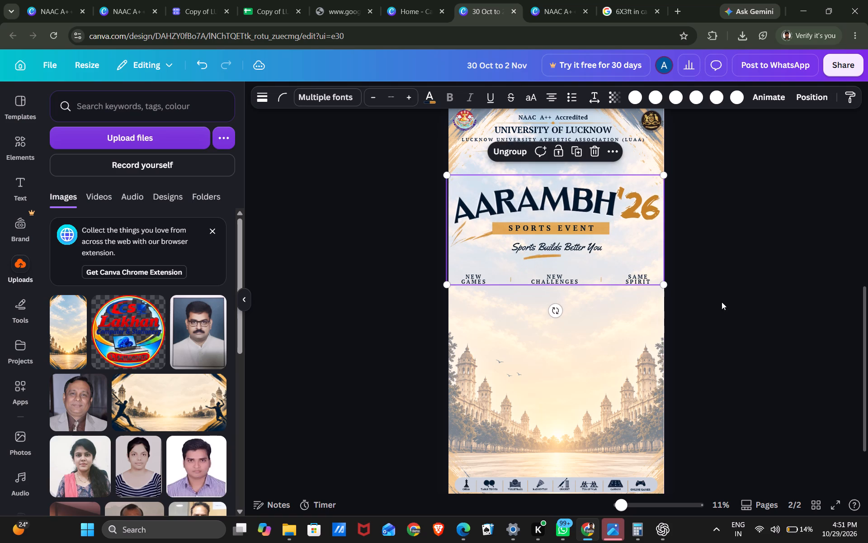
pyautogui.click(770, 325)
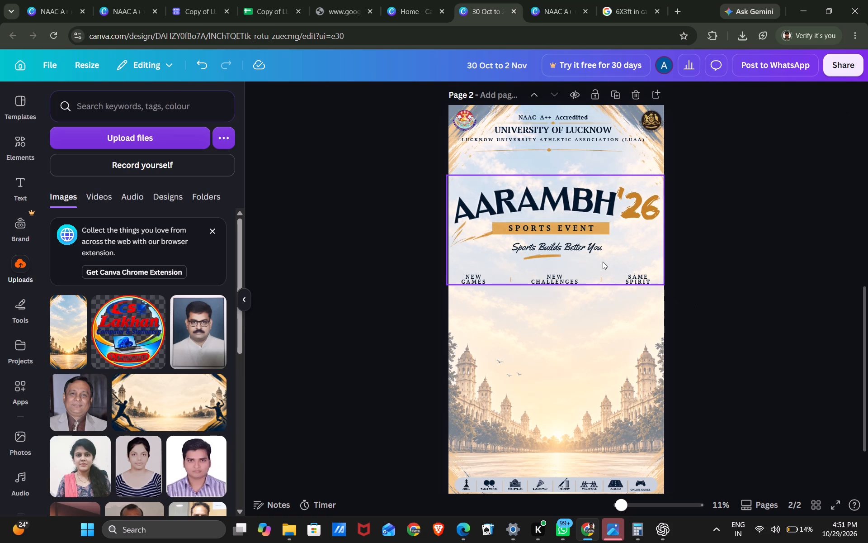
# Ungroup the title block into its separate texts, banner and brush strokes.
pyautogui.click(603, 262)
pyautogui.click(508, 153)
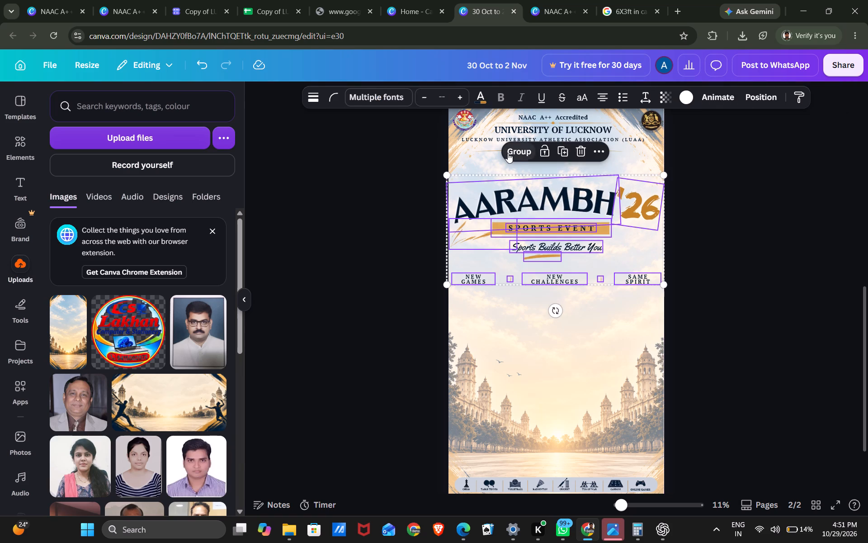
pyautogui.click(694, 199)
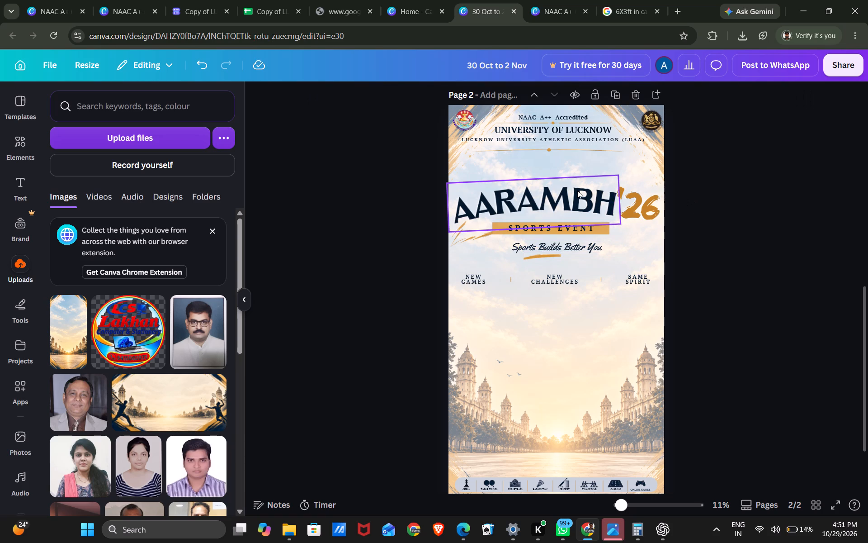
# Group AARAMBH with '26 and move the title up, clear of the SPORTS EVENT banner.
pyautogui.moveTo(693, 196); pyautogui.dragTo(593, 197)
pyautogui.click(518, 152)
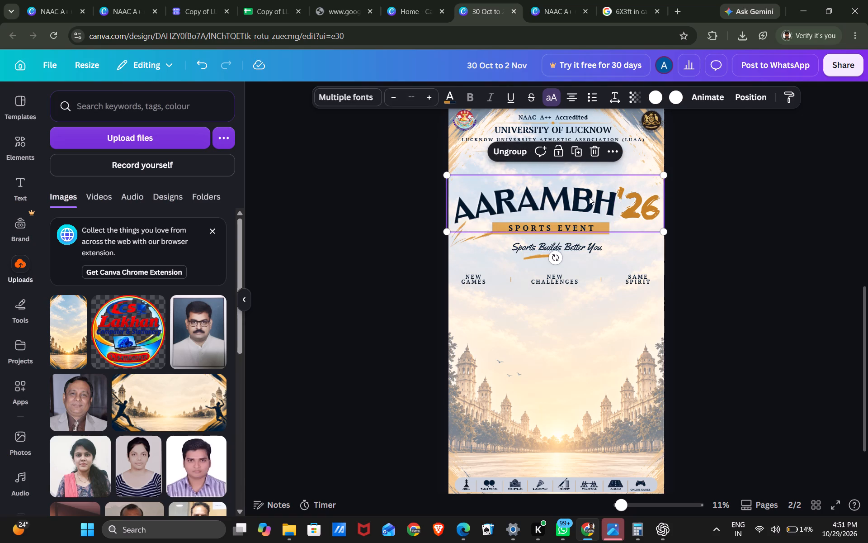
pyautogui.moveTo(590, 197); pyautogui.dragTo(590, 185)
pyautogui.click(746, 300)
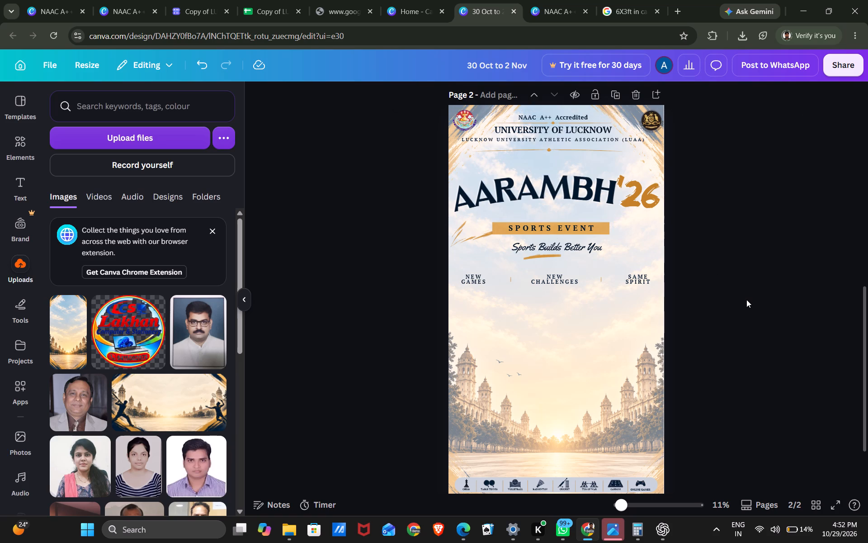
# Move the gold brush-stroke graphic beside the SPORTS EVENT banner slightly up toward the title.
pyautogui.click(463, 229)
pyautogui.moveTo(463, 229); pyautogui.dragTo(463, 223)
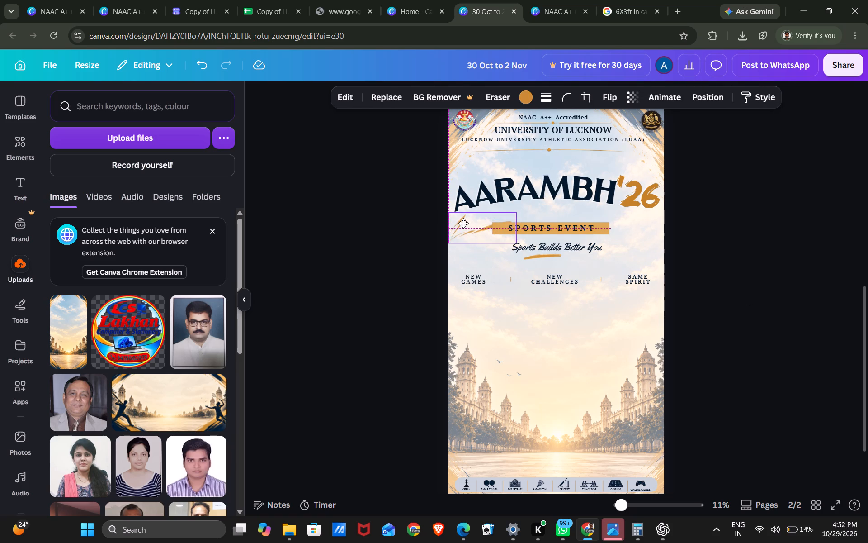
pyautogui.moveTo(463, 223); pyautogui.dragTo(463, 223)
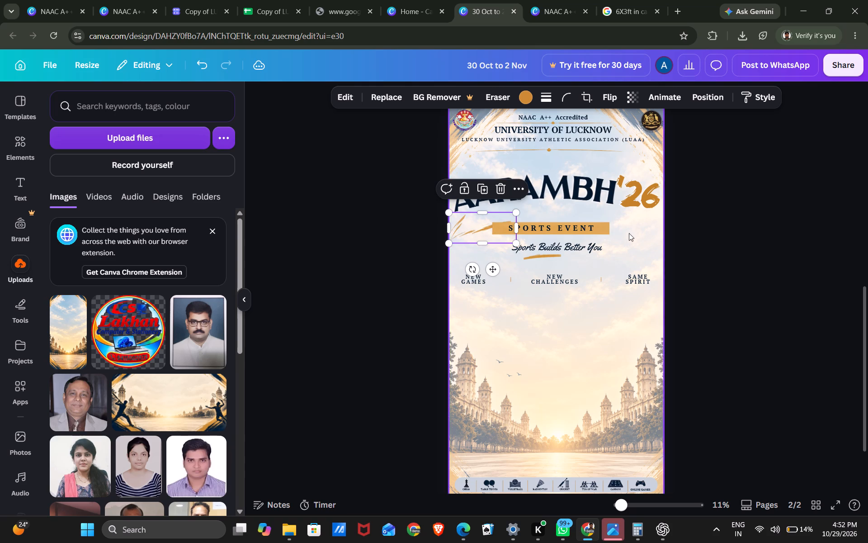
# Group the SPORTS EVENT text with its gold bar and move the banner up closer beneath the AARAMBH '26 title.
pyautogui.click(686, 223)
pyautogui.moveTo(686, 223); pyautogui.dragTo(629, 216)
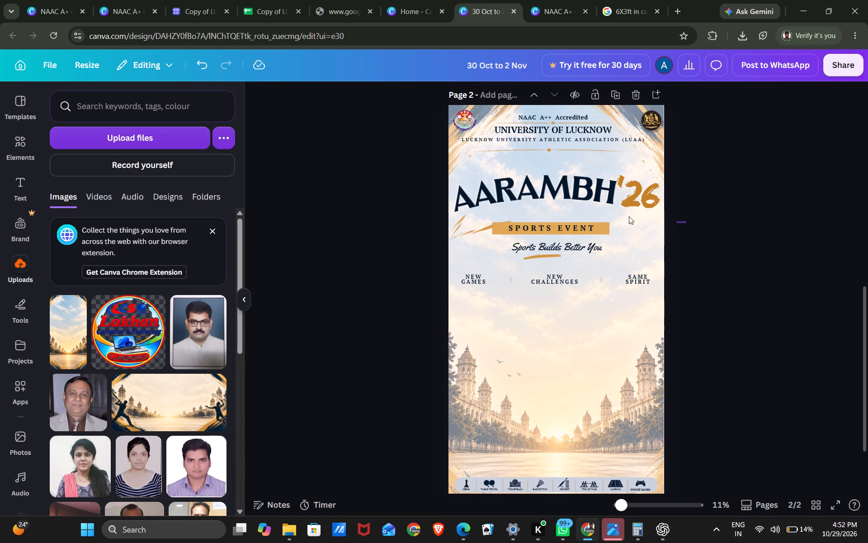
pyautogui.moveTo(629, 216); pyautogui.dragTo(544, 229)
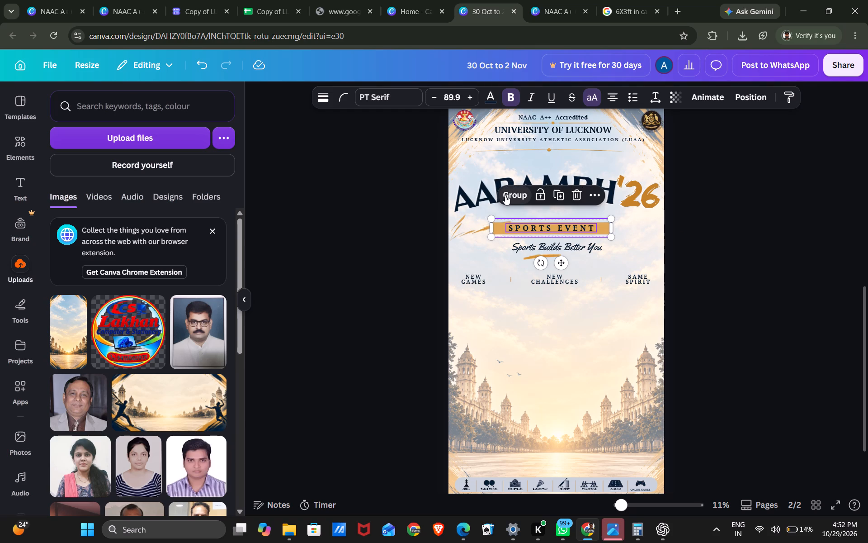
pyautogui.moveTo(511, 195); pyautogui.dragTo(518, 195)
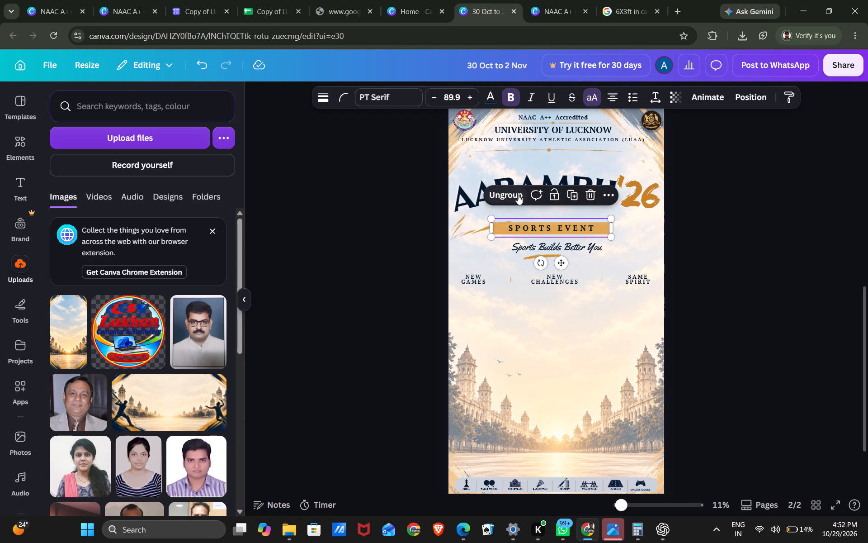
pyautogui.click(518, 195)
pyautogui.click(518, 195)
pyautogui.moveTo(550, 231); pyautogui.dragTo(550, 226)
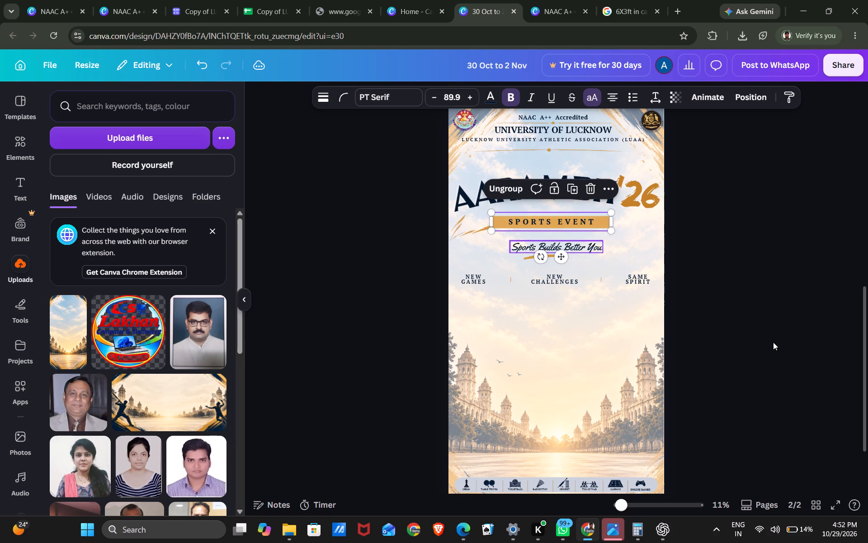
pyautogui.click(771, 342)
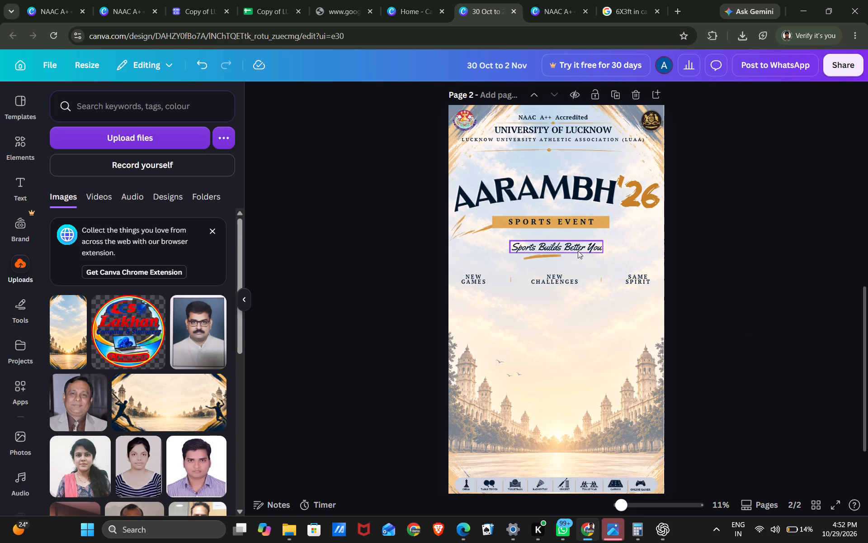
# Group the Sports Builds Better You tagline with its gold underline and move it up slightly beneath the SPORTS EVENT banner.
pyautogui.moveTo(683, 257); pyautogui.dragTo(540, 247)
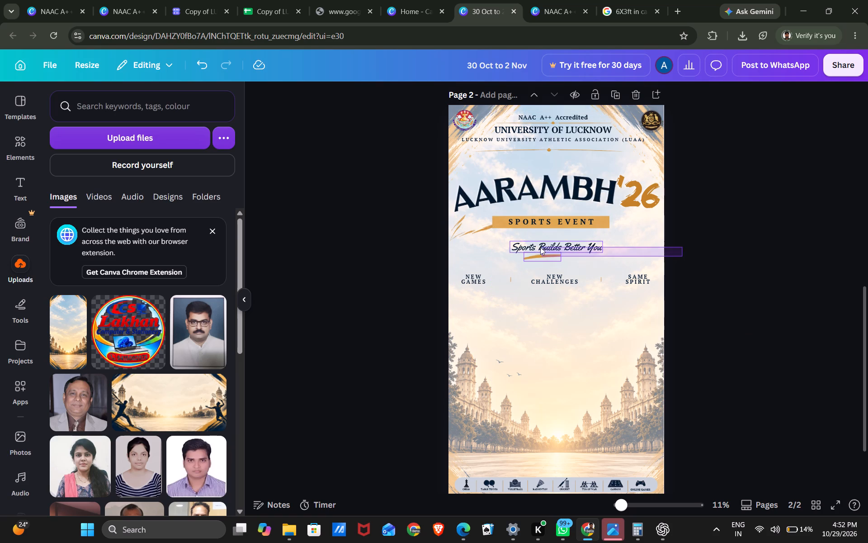
pyautogui.moveTo(540, 247); pyautogui.dragTo(533, 246)
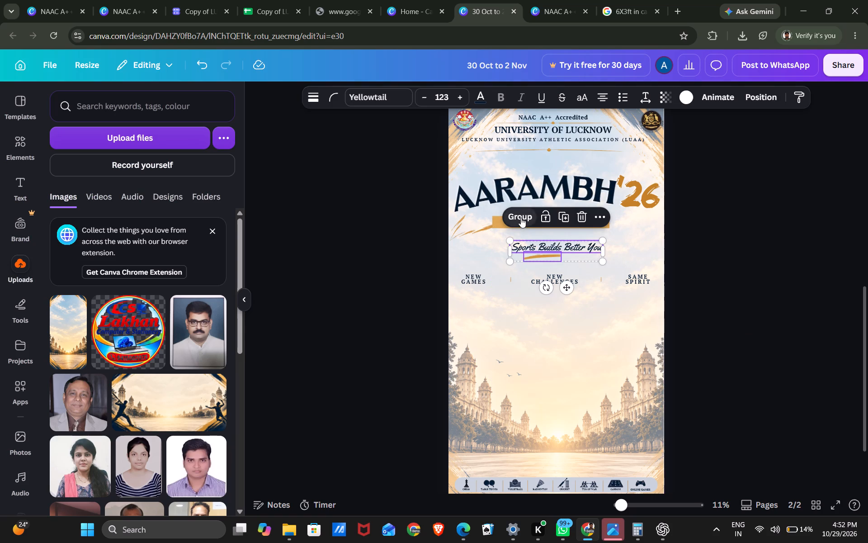
pyautogui.click(521, 218)
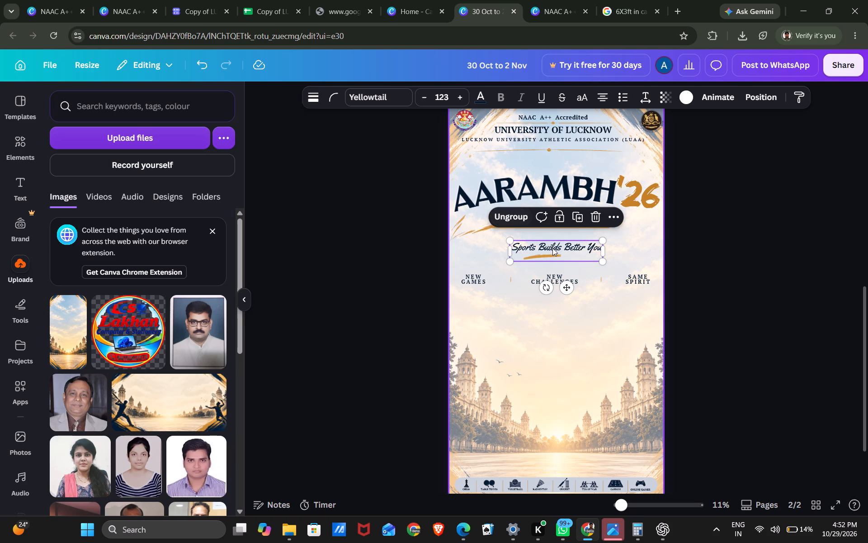
pyautogui.moveTo(552, 248); pyautogui.dragTo(551, 244)
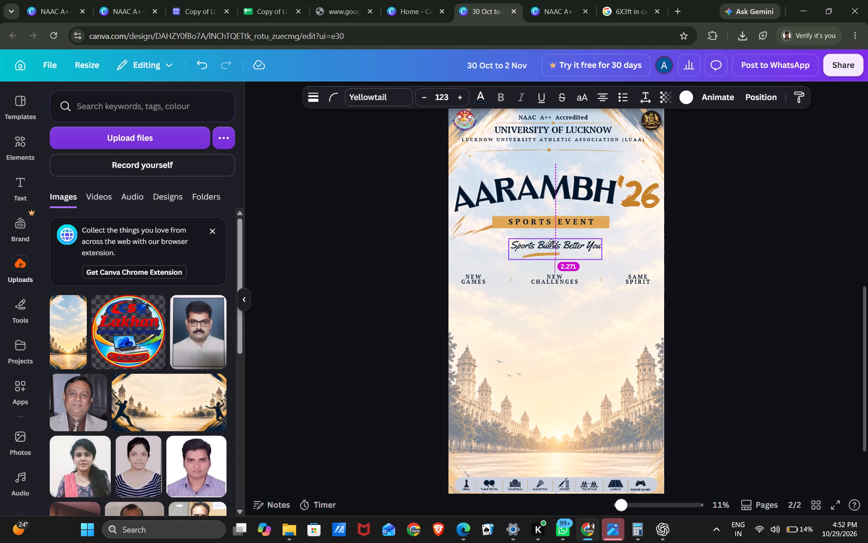
pyautogui.moveTo(551, 244); pyautogui.dragTo(550, 246)
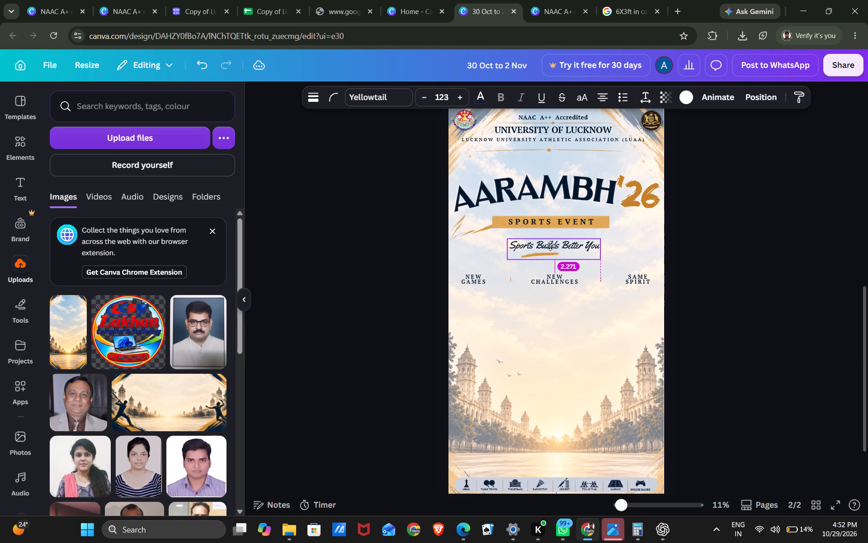
pyautogui.moveTo(550, 246); pyautogui.dragTo(552, 246)
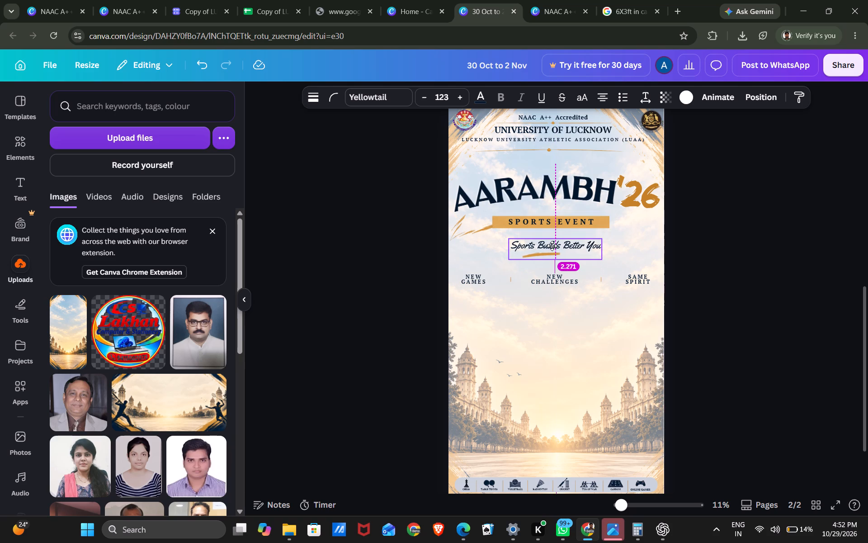
pyautogui.moveTo(552, 246); pyautogui.dragTo(550, 243)
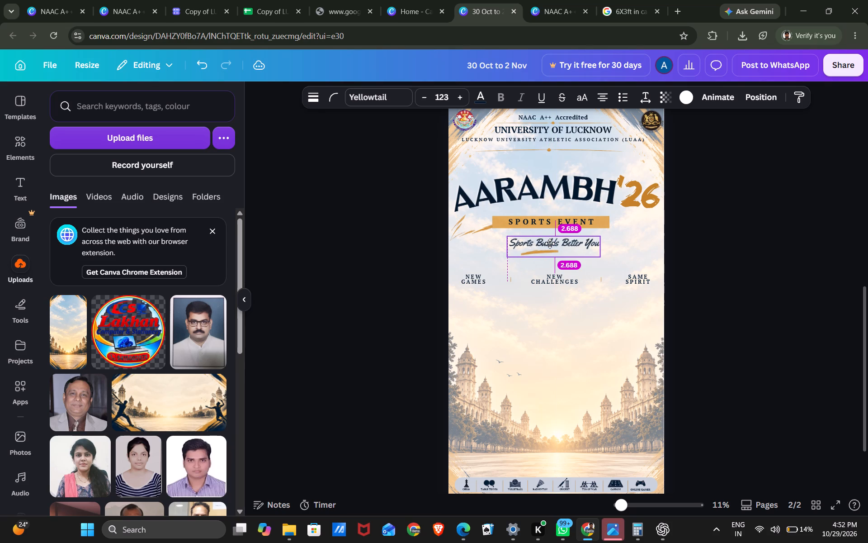
pyautogui.moveTo(550, 243); pyautogui.dragTo(547, 244)
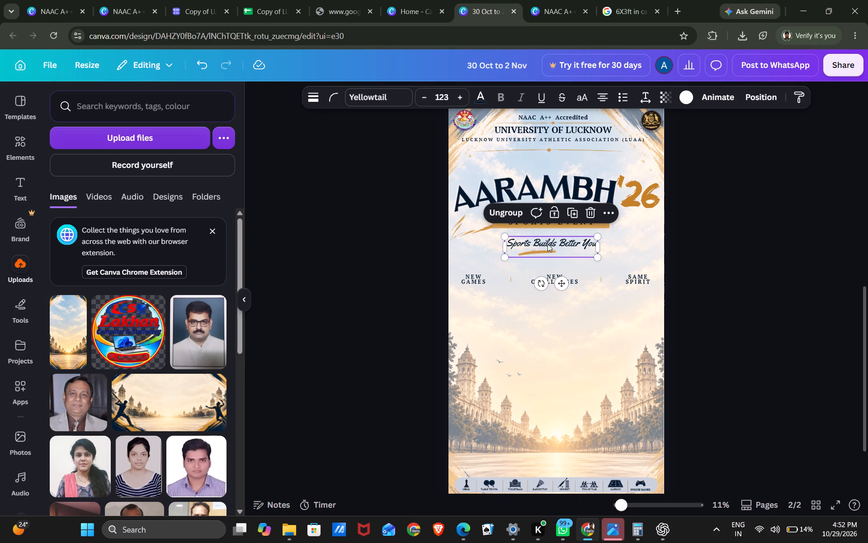
pyautogui.click(714, 274)
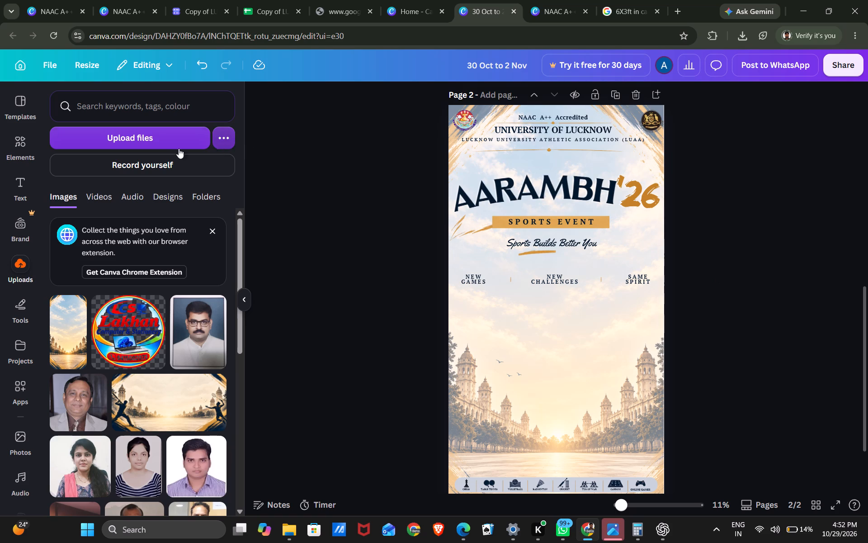
# Search the elements for a photo frame and place the white-bordered circular frame centred just below the NEW CHALLENGES text.
pyautogui.click(16, 150)
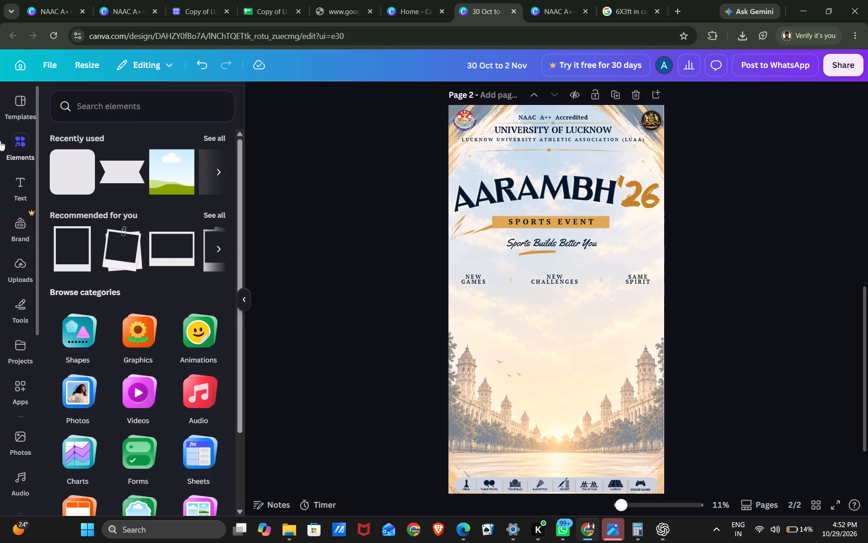
pyautogui.click(212, 137)
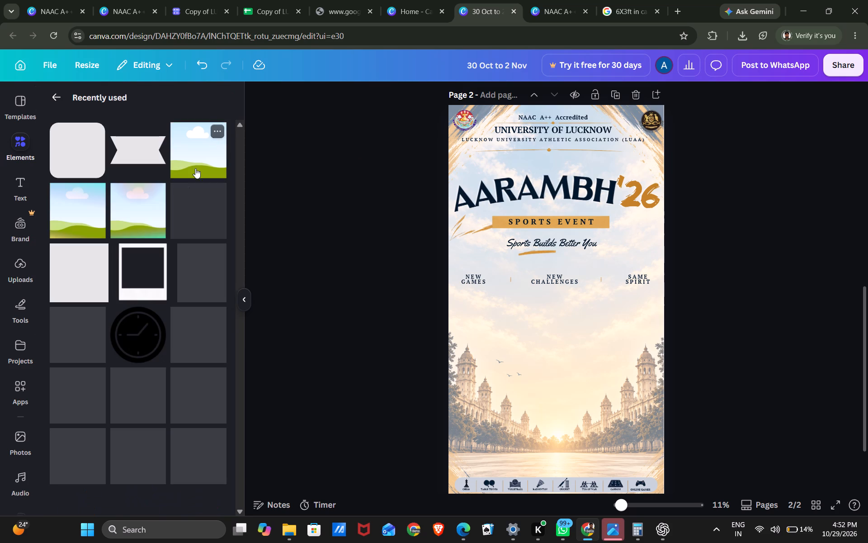
pyautogui.scroll(-2, 153, 346)
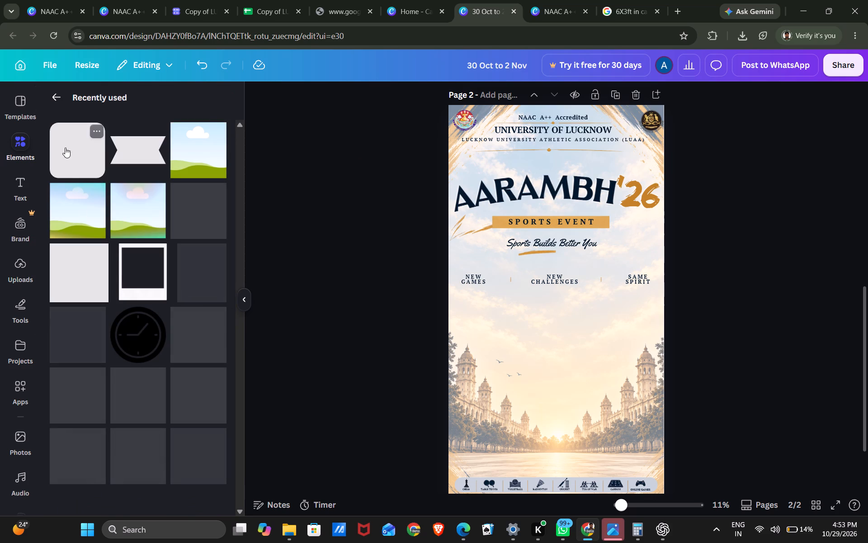
pyautogui.click(57, 101)
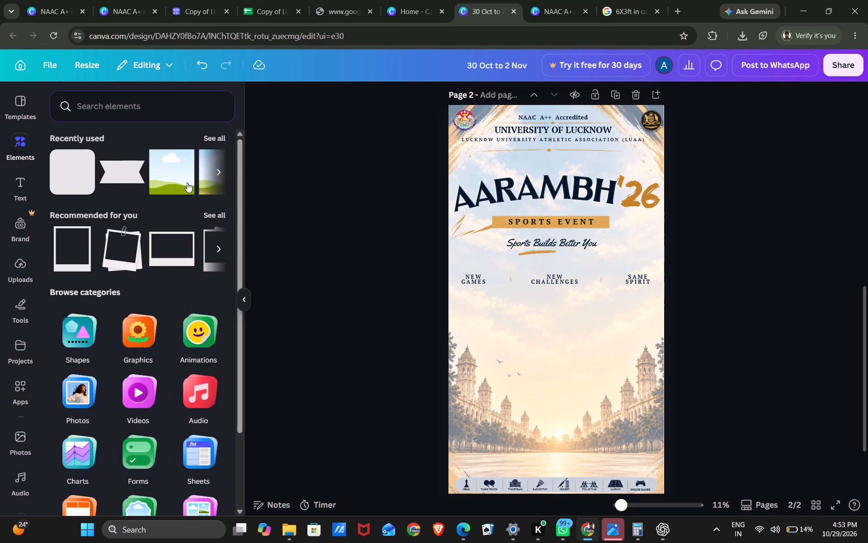
pyautogui.click(115, 107)
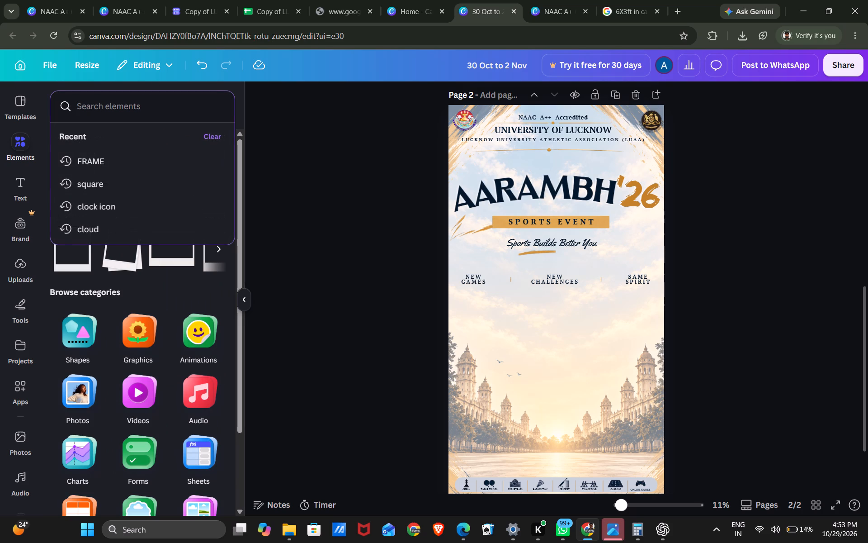
pyautogui.write('frame')
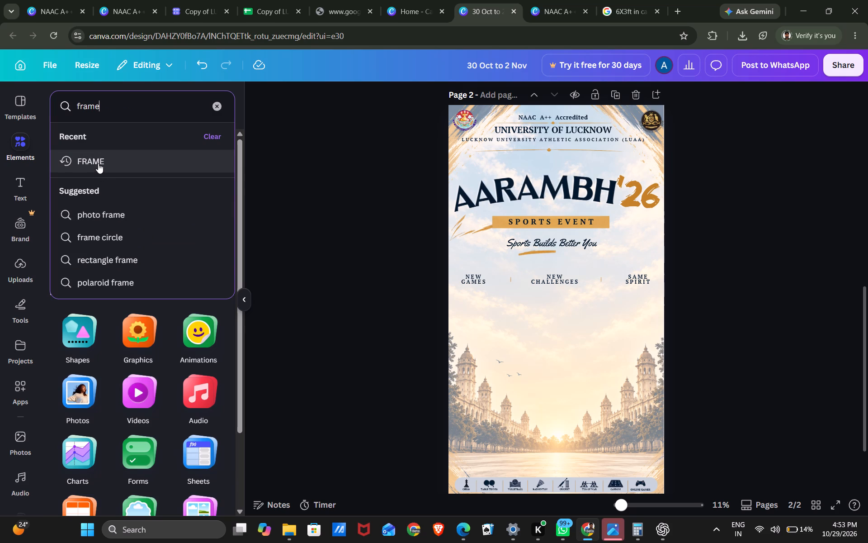
pyautogui.click(104, 215)
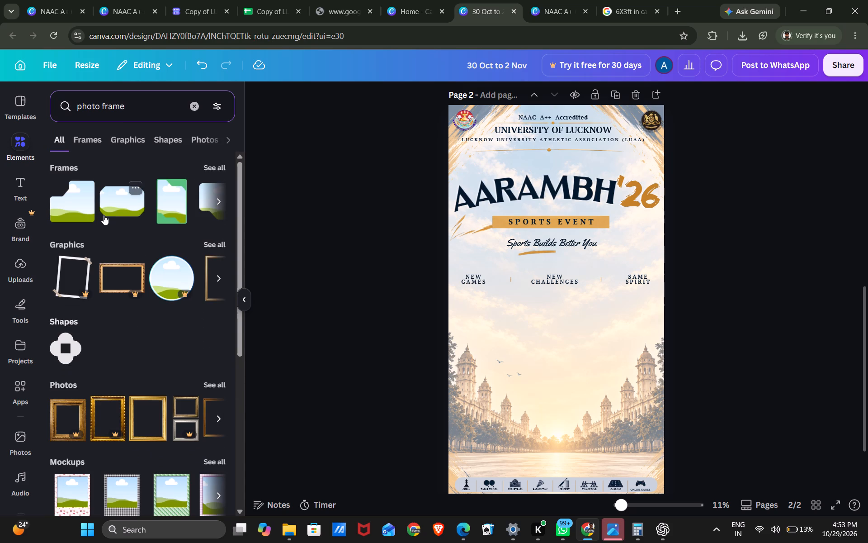
pyautogui.click(214, 171)
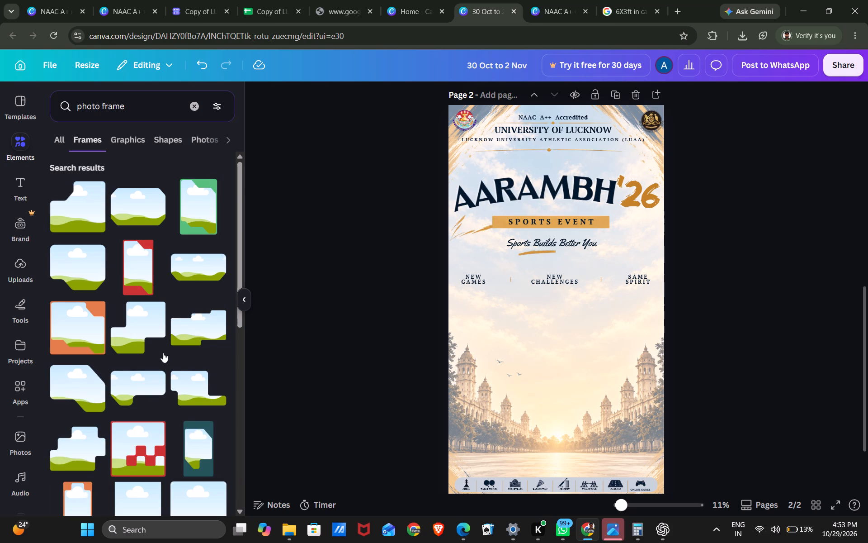
pyautogui.scroll(-4, 152, 377)
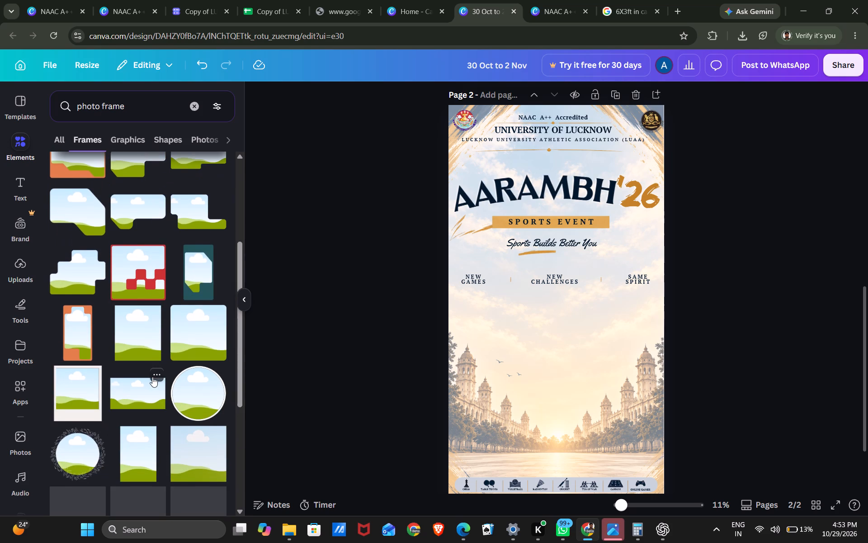
pyautogui.scroll(-2, 152, 377)
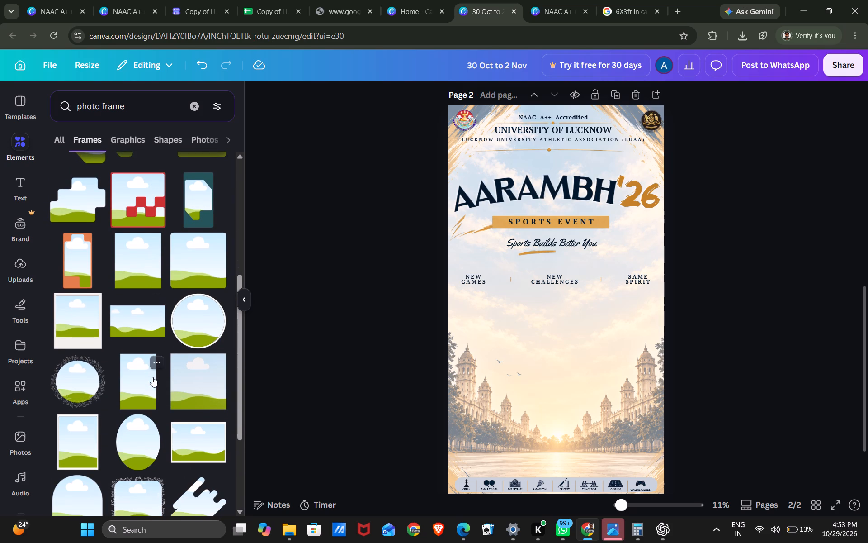
pyautogui.click(202, 328)
pyautogui.moveTo(552, 335); pyautogui.dragTo(552, 367)
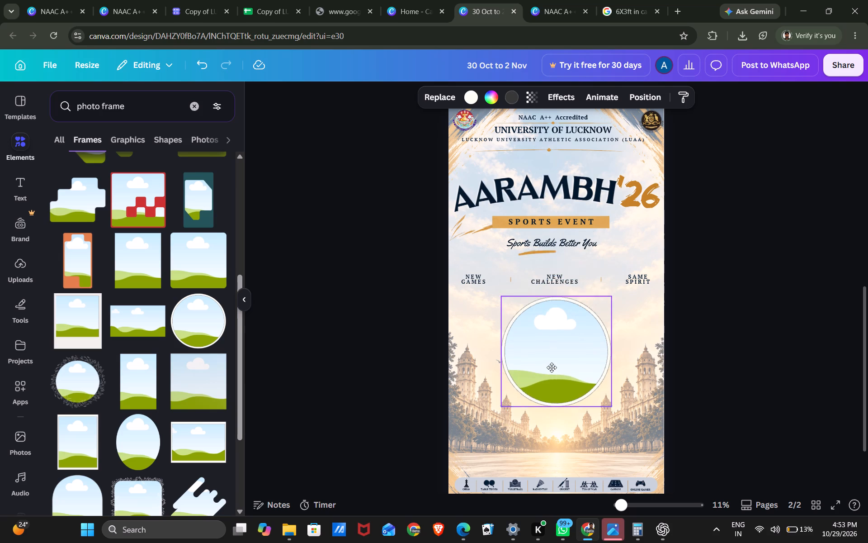
pyautogui.moveTo(552, 367); pyautogui.dragTo(552, 369)
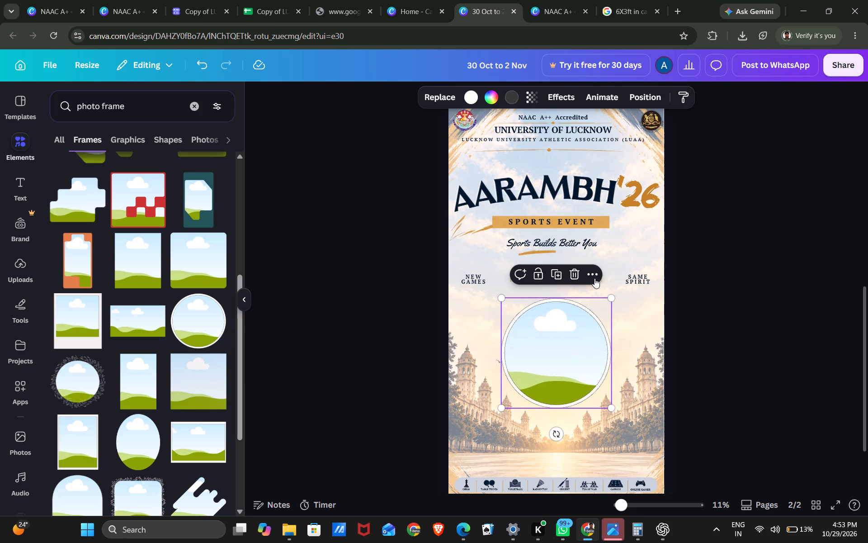
pyautogui.click(595, 274)
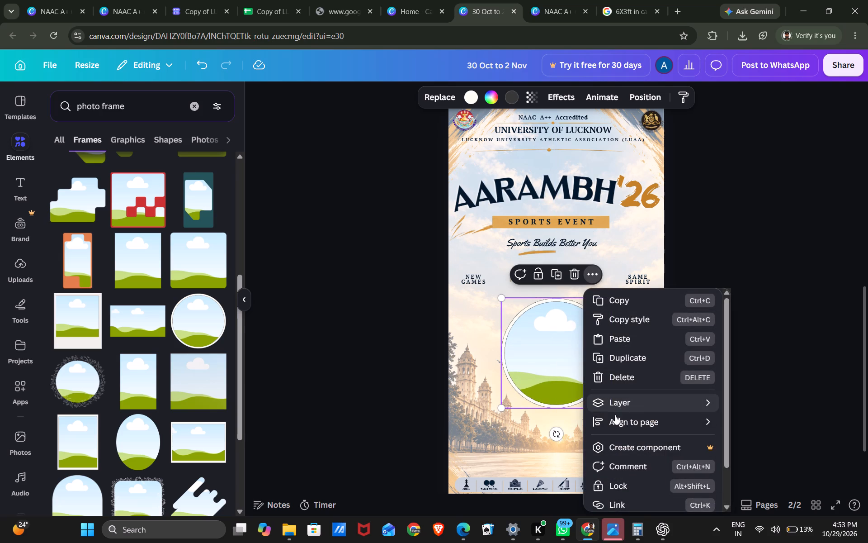
pyautogui.click(805, 292)
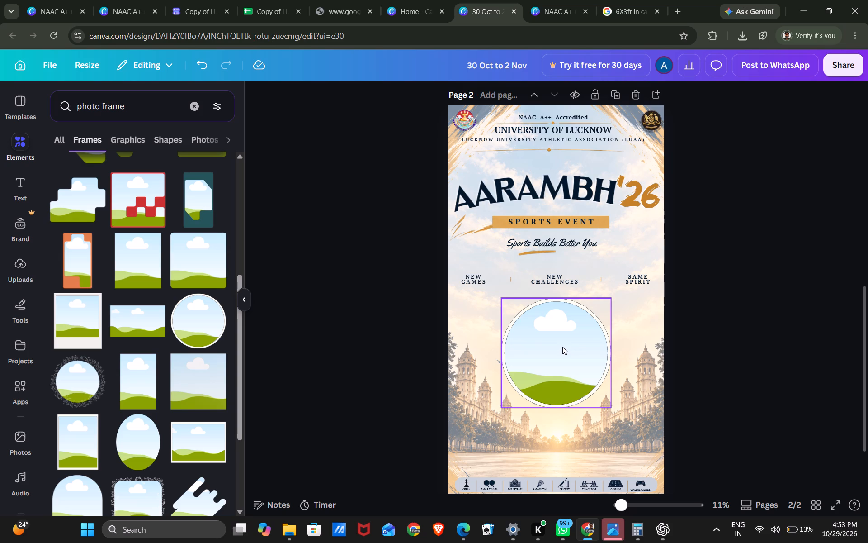
pyautogui.click(701, 374)
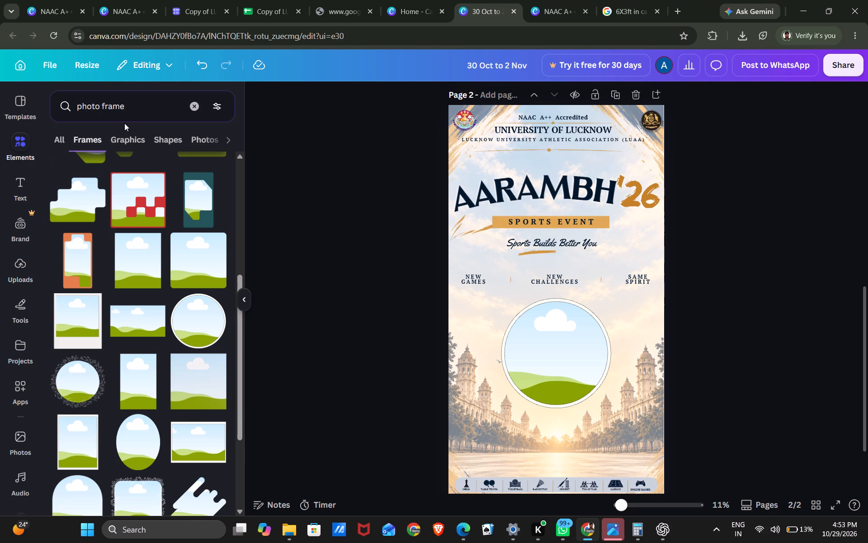
# Add a square shape from the elements and reshape it into a bar about 15.1 × 3.9 in just below the circular frame.
pyautogui.click(193, 109)
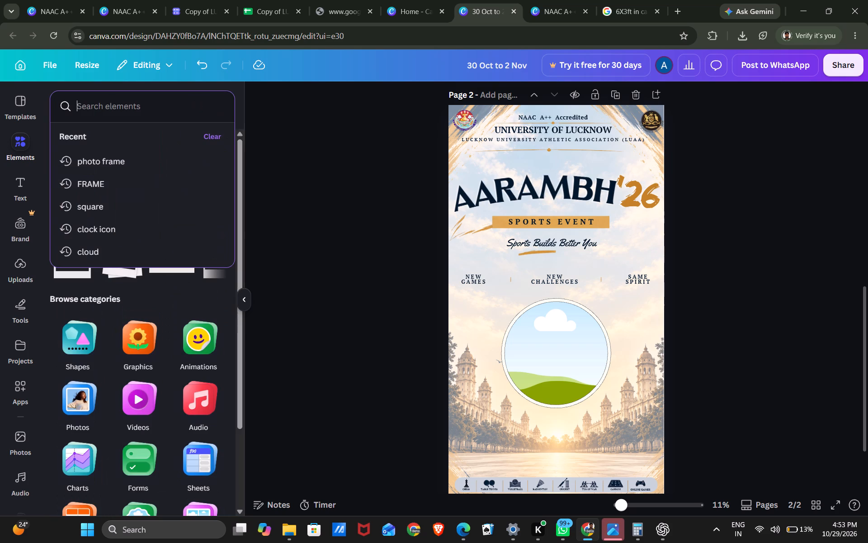
pyautogui.click(88, 205)
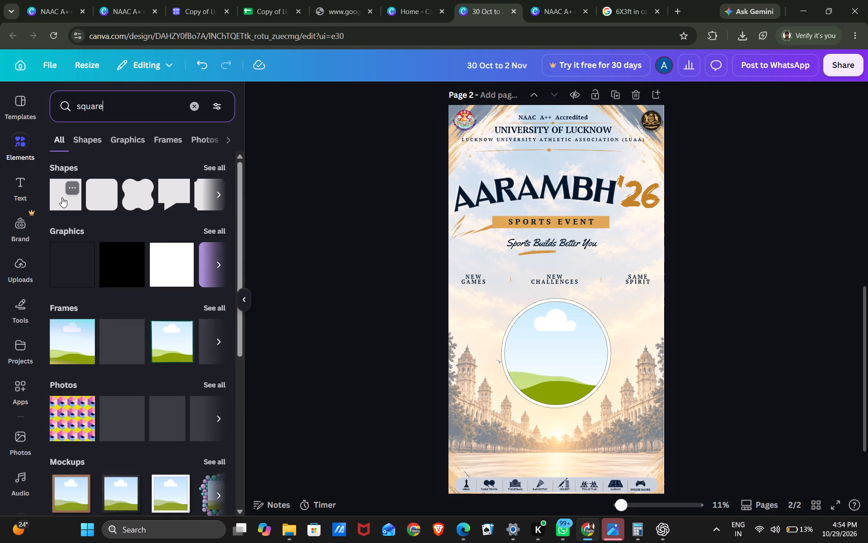
pyautogui.click(62, 197)
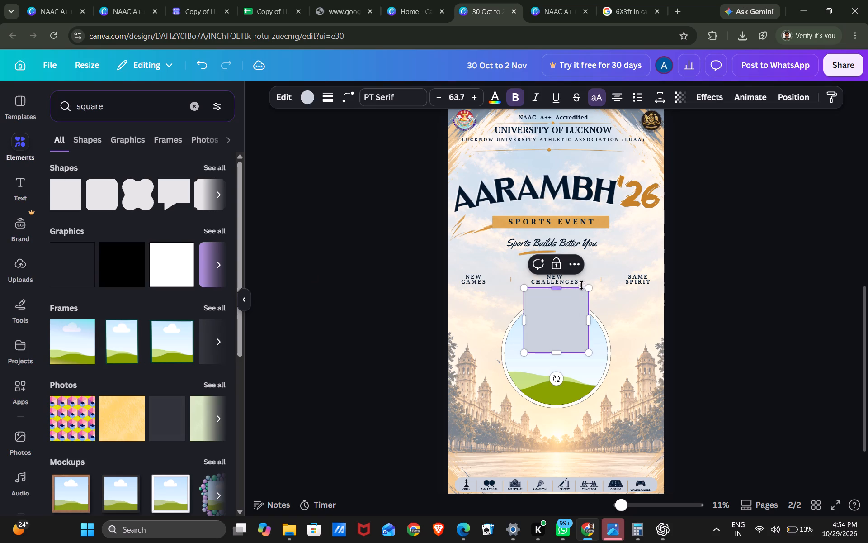
pyautogui.moveTo(588, 285); pyautogui.dragTo(588, 339)
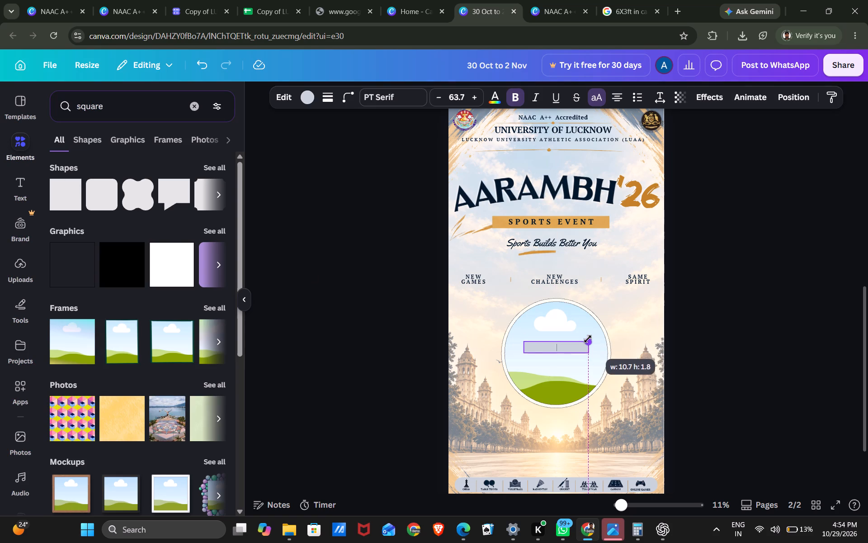
pyautogui.moveTo(588, 339); pyautogui.dragTo(593, 335)
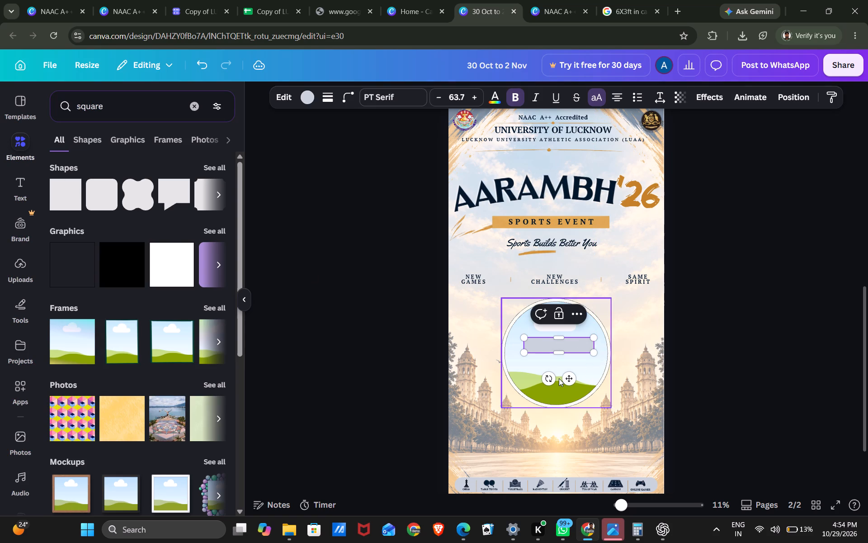
pyautogui.moveTo(576, 381); pyautogui.dragTo(584, 459)
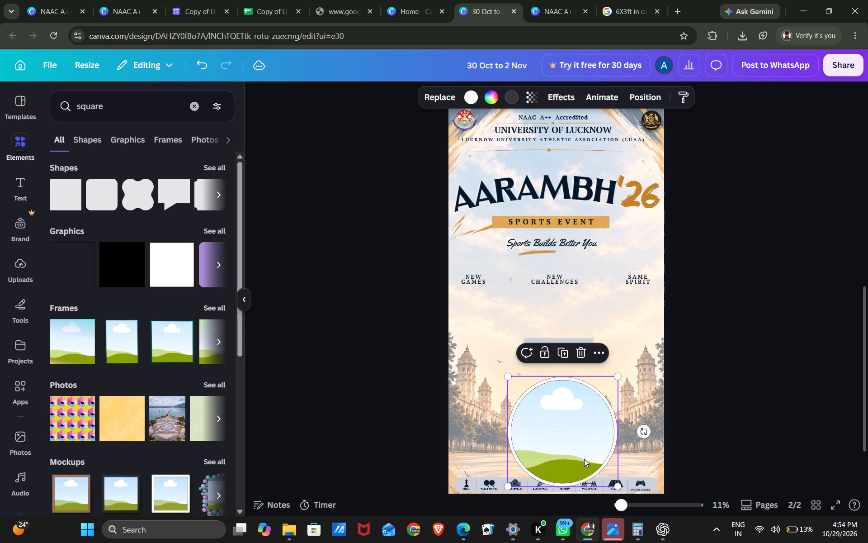
pyautogui.hotkey('ctrl', 'z')
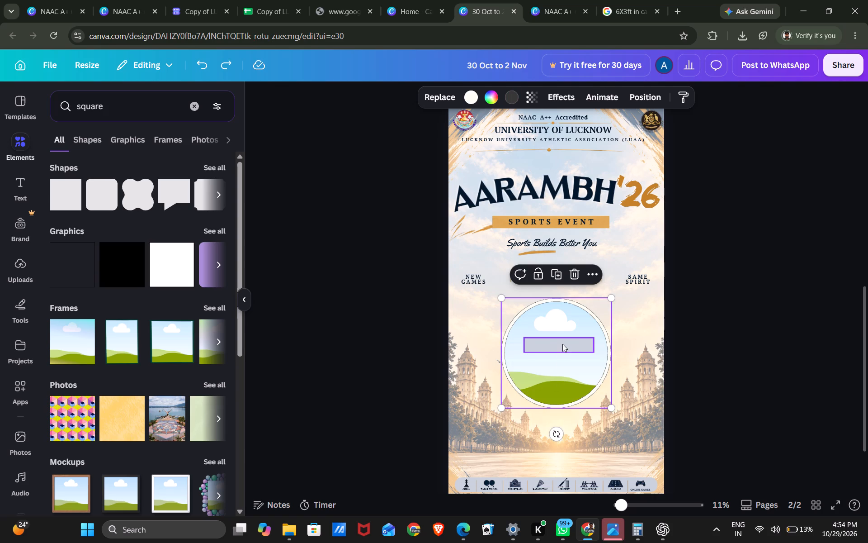
pyautogui.moveTo(563, 344); pyautogui.dragTo(564, 425)
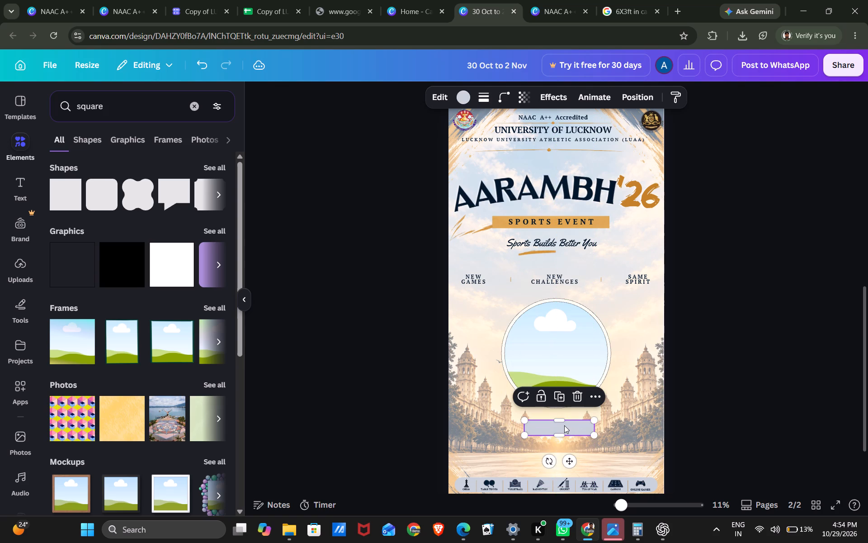
pyautogui.moveTo(593, 419); pyautogui.dragTo(614, 410)
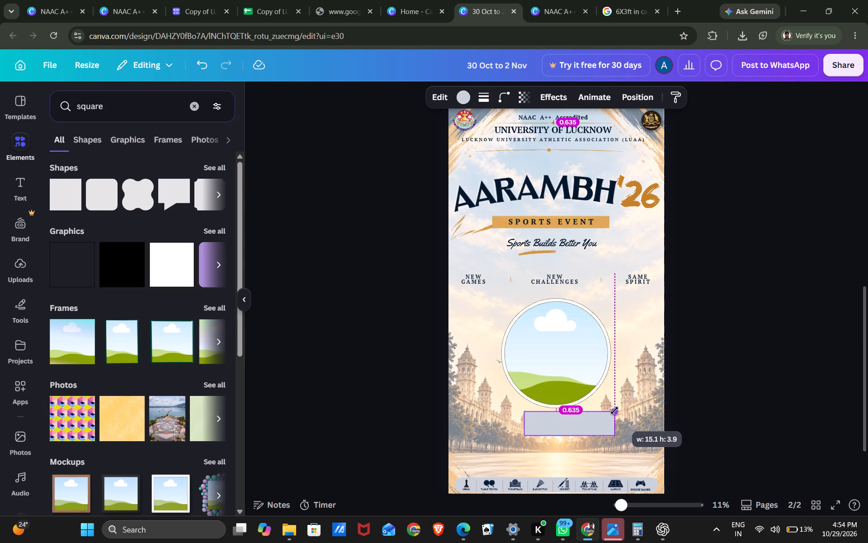
pyautogui.moveTo(614, 410); pyautogui.dragTo(615, 410)
# Align the bar below the circular frame to the horizontal centre of the page.
pyautogui.click(606, 388)
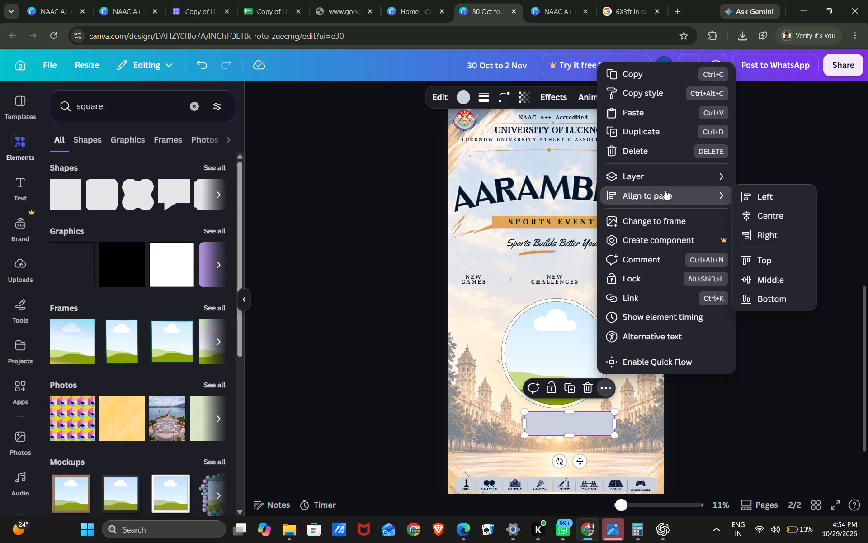
pyautogui.click(750, 216)
pyautogui.click(758, 387)
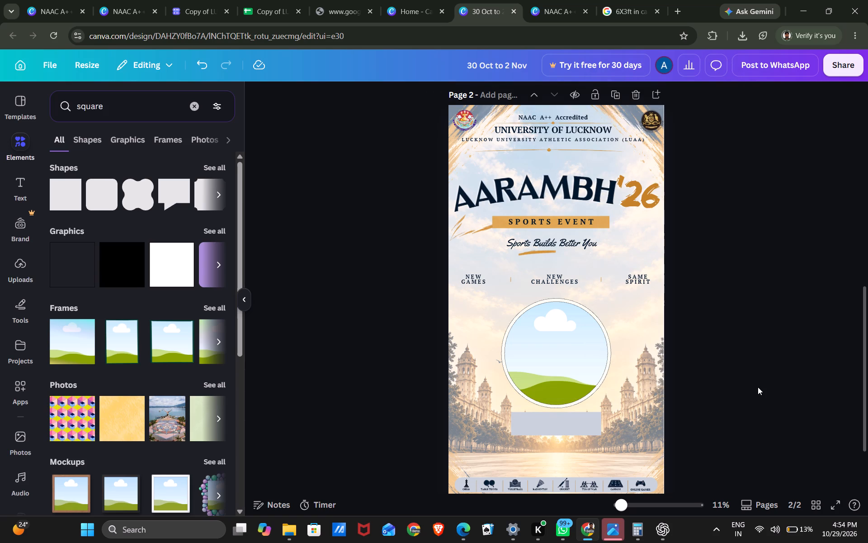
# Fill the circular frame with the uploaded portrait of the Vice-Chancellor in a grey suit.
pyautogui.click(14, 184)
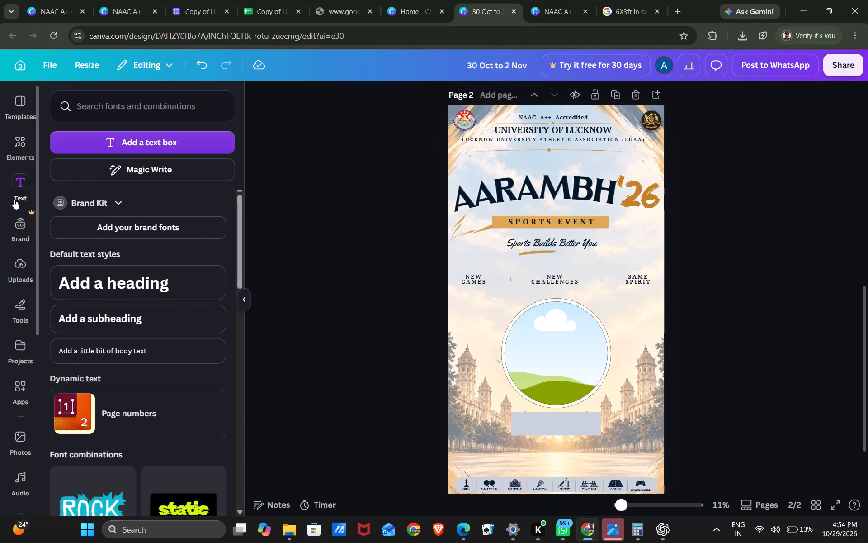
pyautogui.click(23, 272)
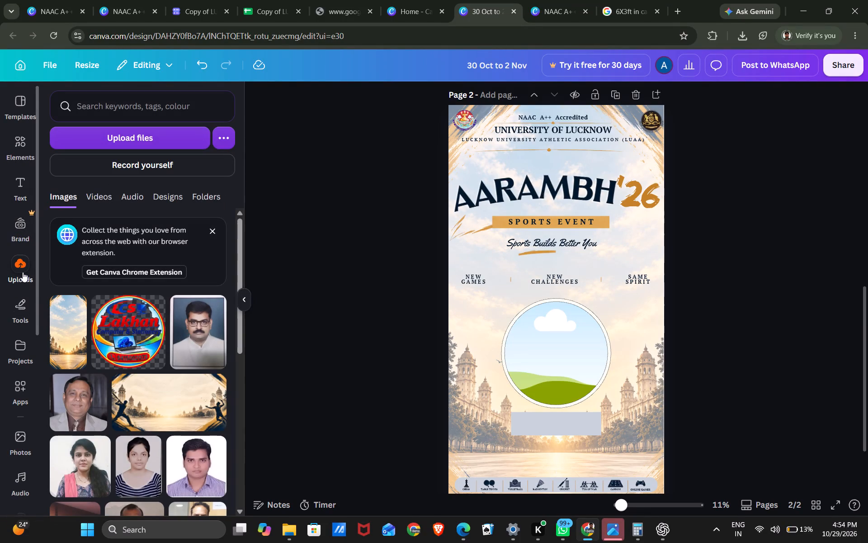
pyautogui.click(88, 407)
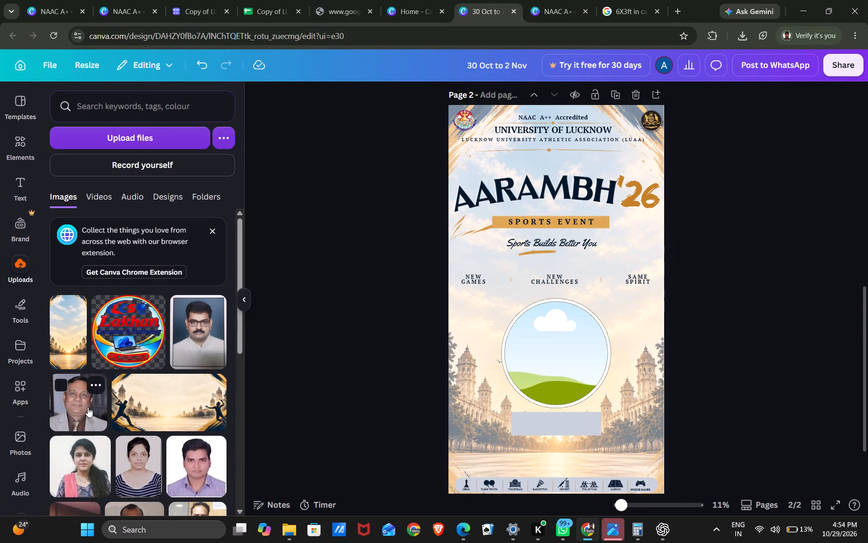
pyautogui.moveTo(527, 334); pyautogui.dragTo(545, 352)
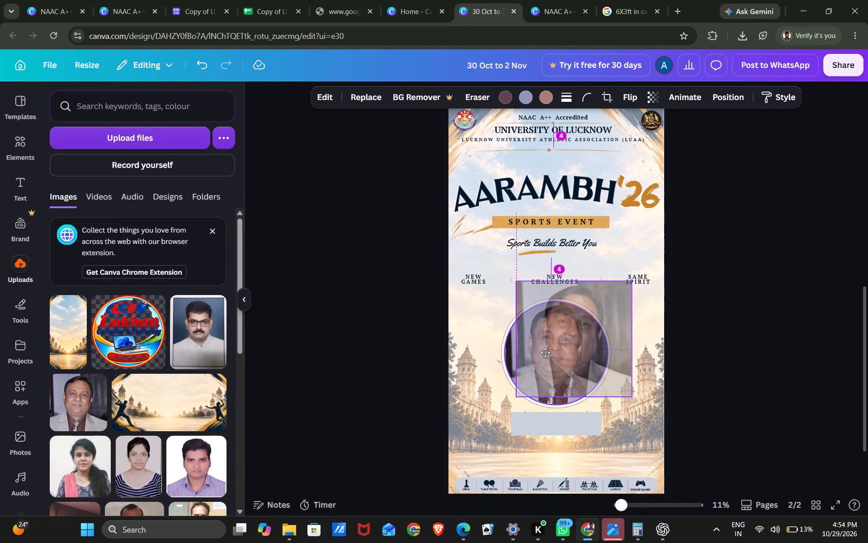
pyautogui.moveTo(545, 352); pyautogui.dragTo(545, 353)
pyautogui.click(713, 402)
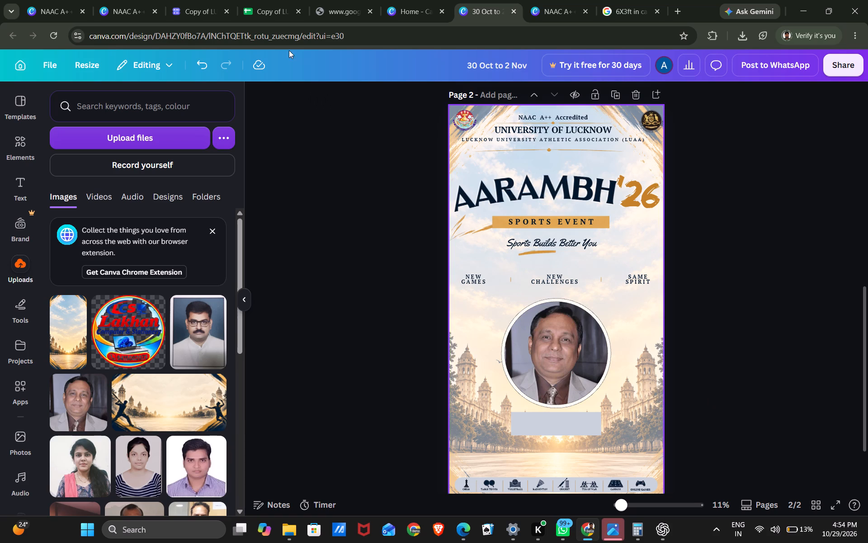
# Copy the Vice-Chancellor's three-line caption from the NAAC A++ Accredited design's page 3, paste it onto standee page 2 and enlarge it to size 87.
pyautogui.click(543, 0)
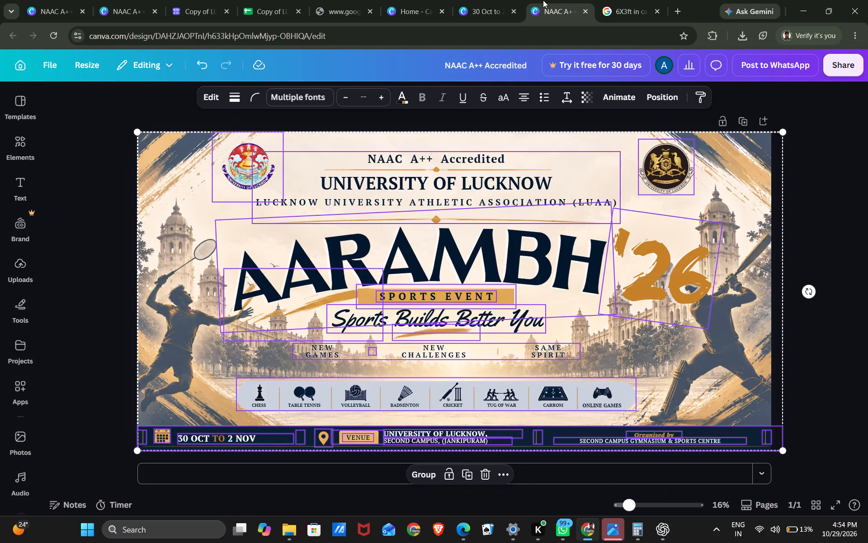
pyautogui.click(118, 0)
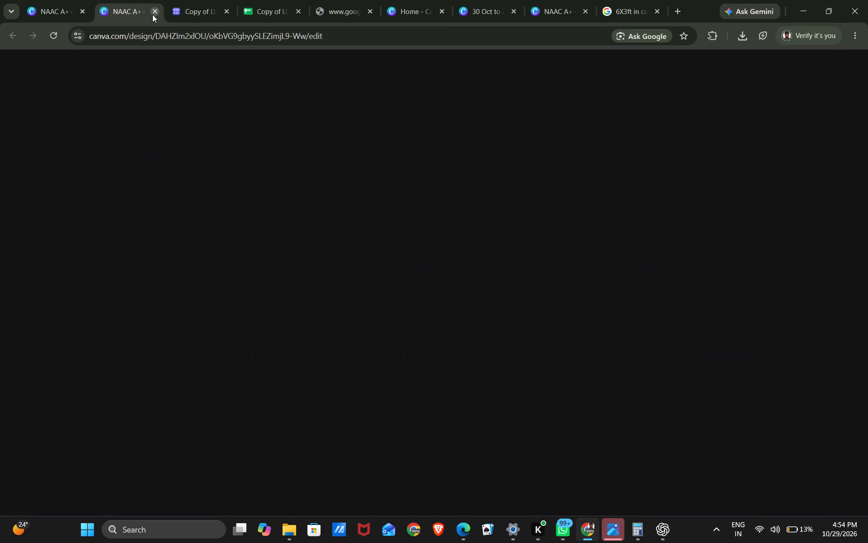
pyautogui.click(152, 14)
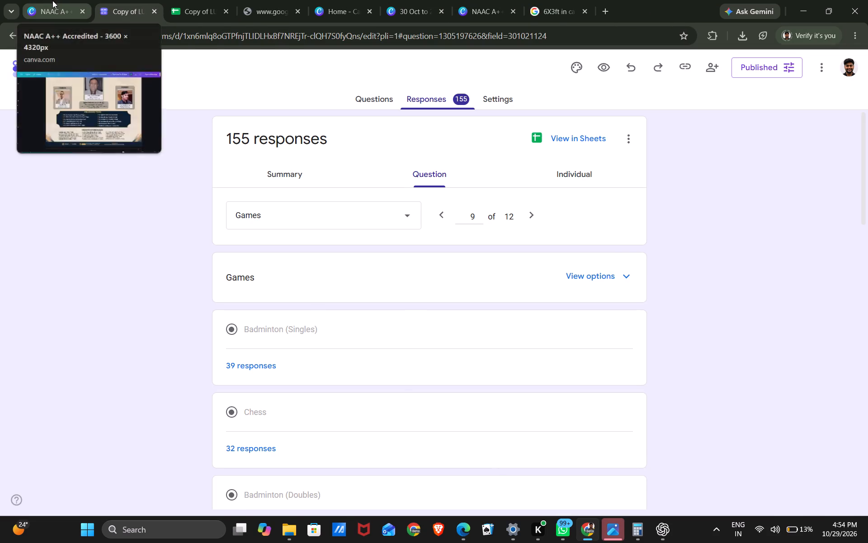
pyautogui.click(52, 0)
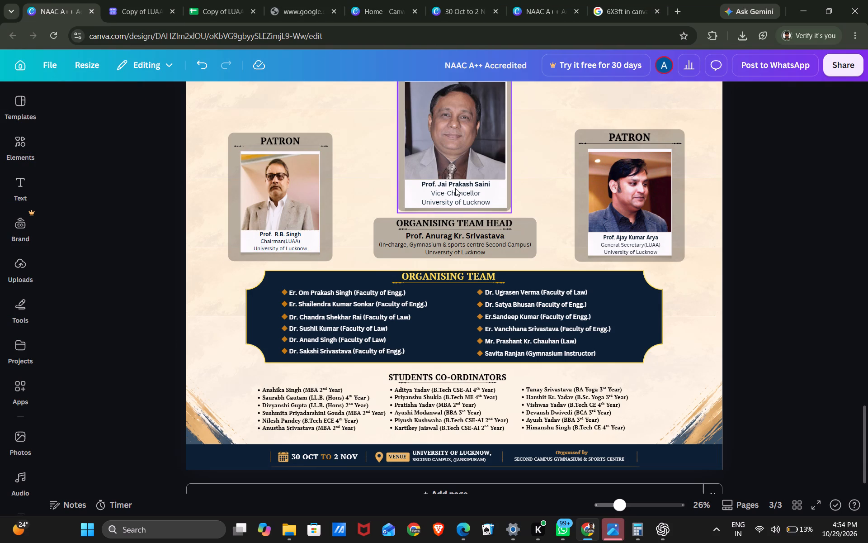
pyautogui.doubleClick(455, 188)
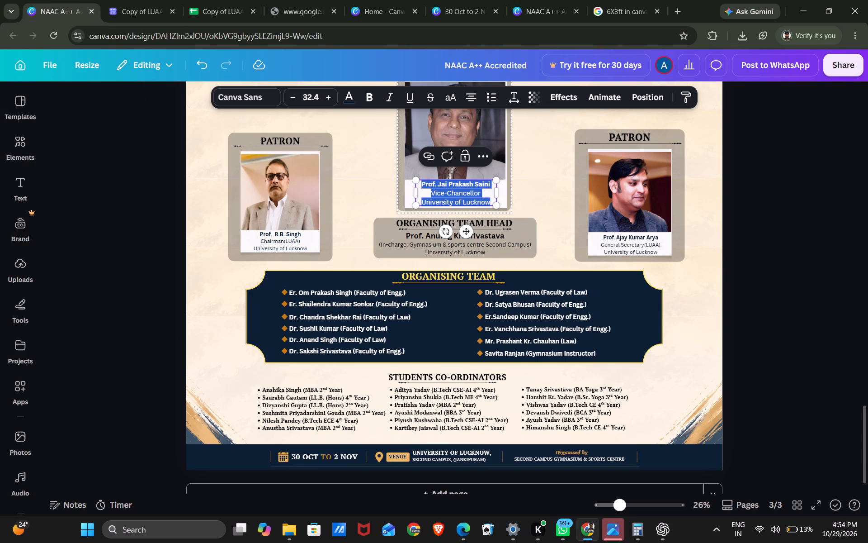
pyautogui.hotkey('ctrl', 'c')
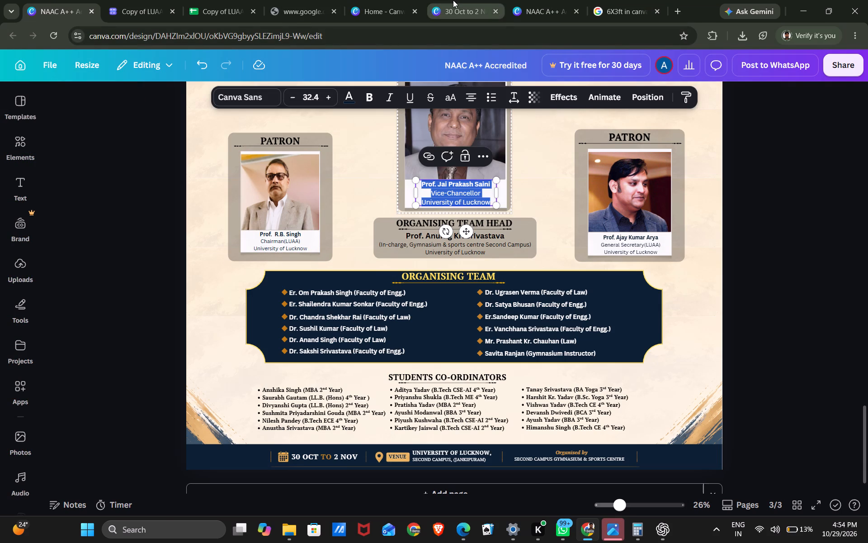
pyautogui.click(453, 0)
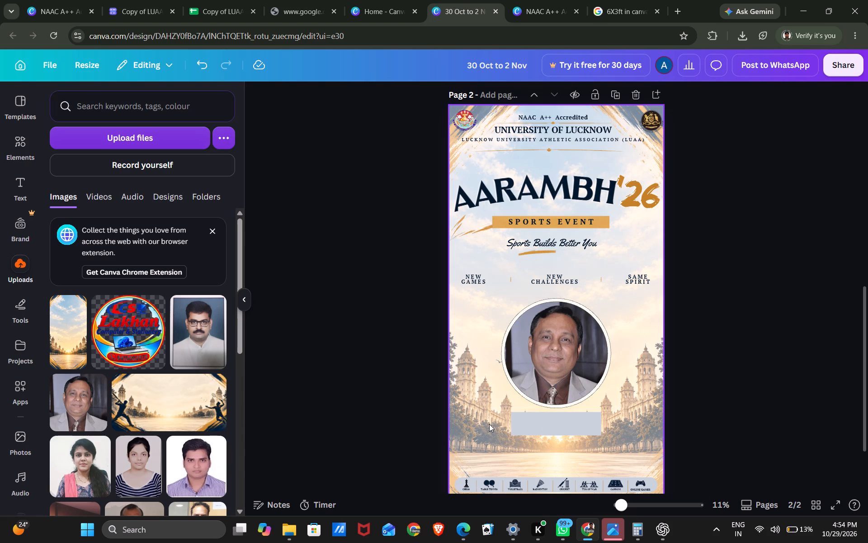
pyautogui.click(489, 424)
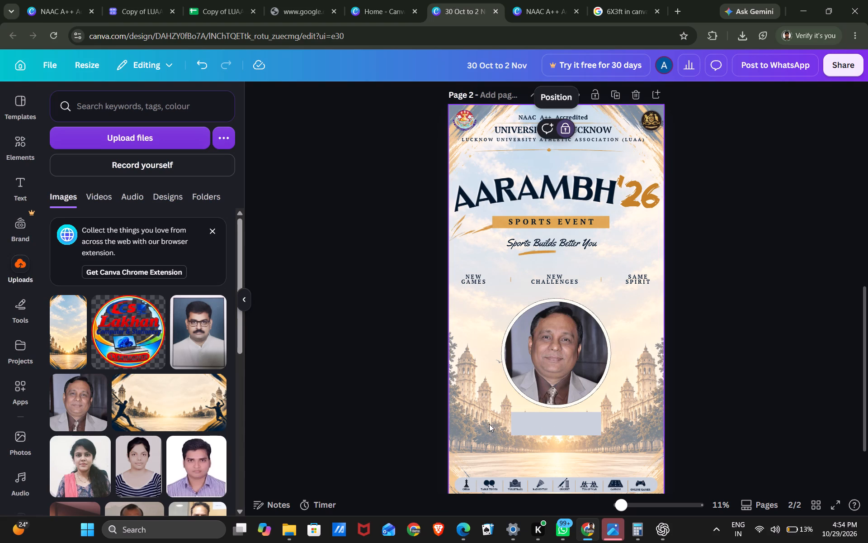
pyautogui.hotkey('ctrl', 'v')
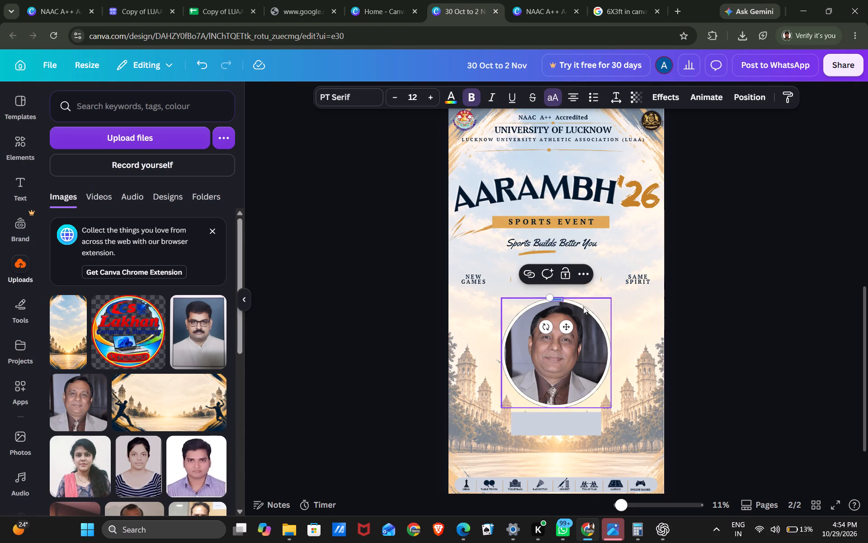
pyautogui.moveTo(549, 298); pyautogui.dragTo(476, 242)
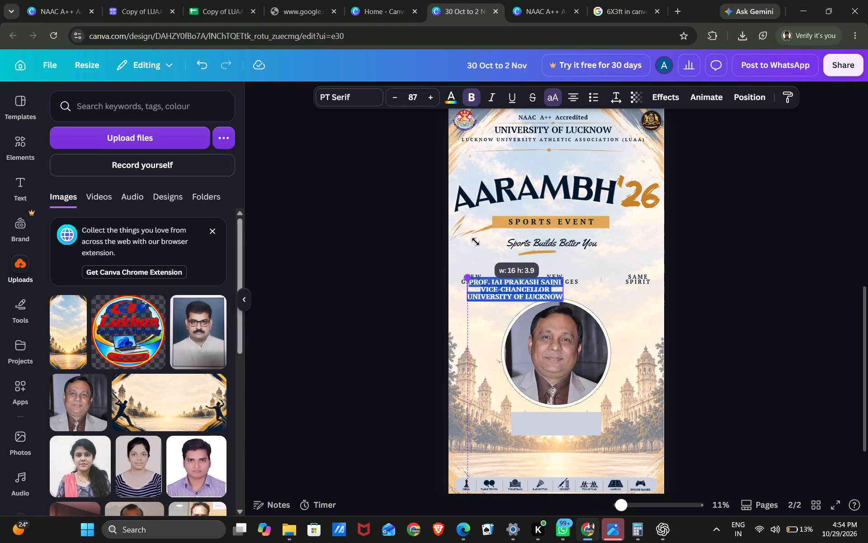
pyautogui.moveTo(476, 242); pyautogui.dragTo(475, 242)
# Enlarge the bar below the portrait to fit the Vice-Chancellor caption and centre the caption inside it.
pyautogui.moveTo(527, 327); pyautogui.dragTo(548, 364)
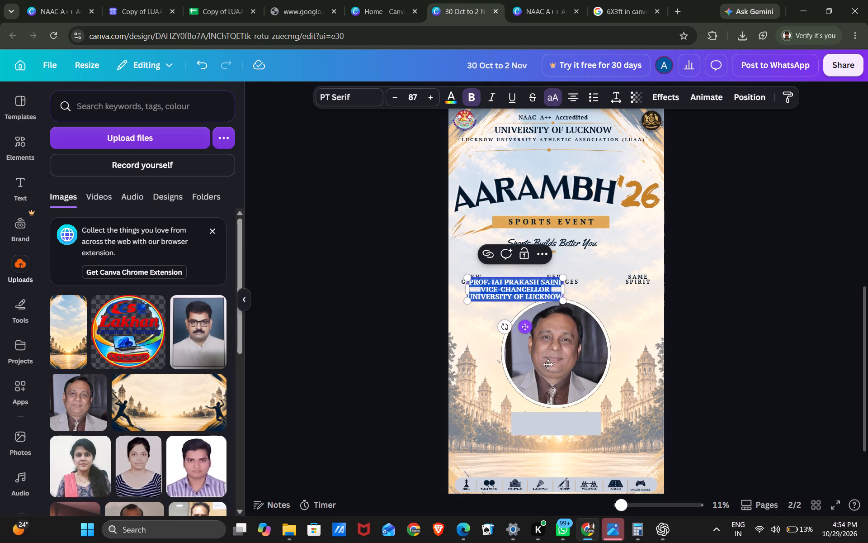
pyautogui.moveTo(548, 364); pyautogui.dragTo(567, 459)
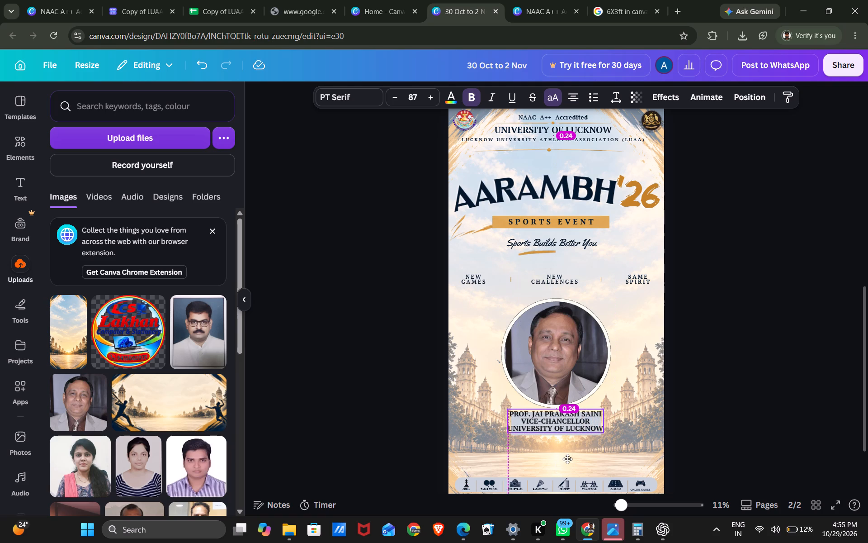
pyautogui.moveTo(567, 459); pyautogui.dragTo(555, 408)
pyautogui.click(578, 432)
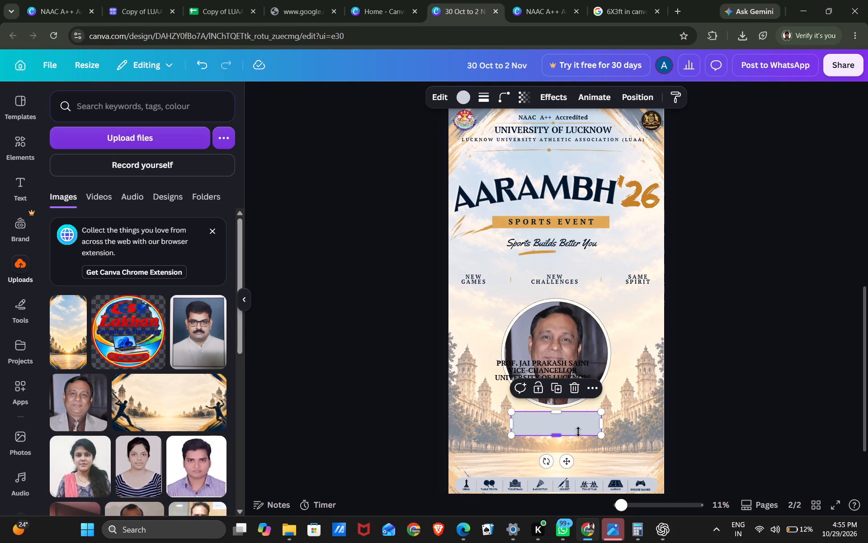
pyautogui.moveTo(601, 437); pyautogui.dragTo(616, 446)
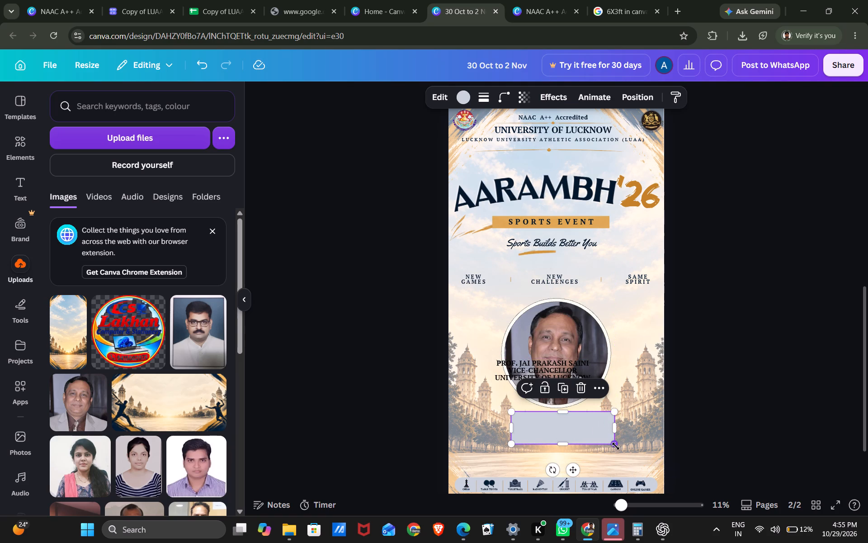
pyautogui.moveTo(557, 368); pyautogui.dragTo(576, 424)
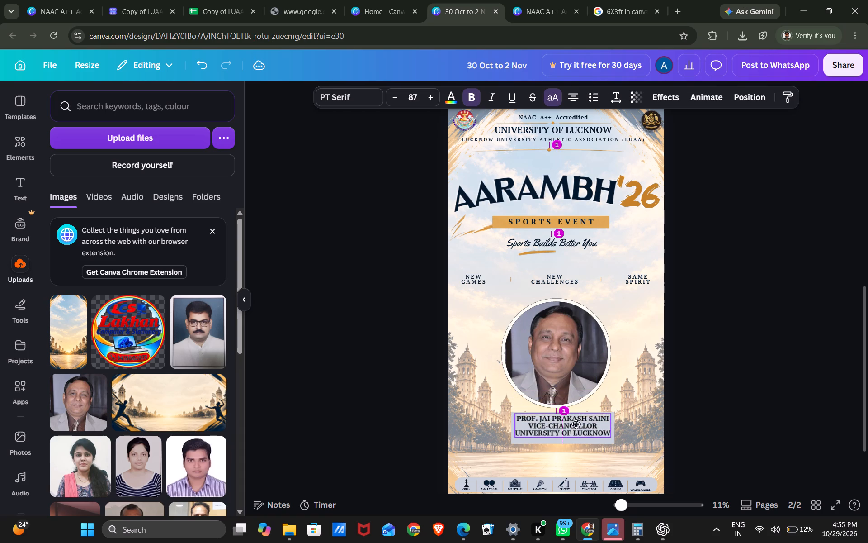
pyautogui.moveTo(576, 424); pyautogui.dragTo(573, 426)
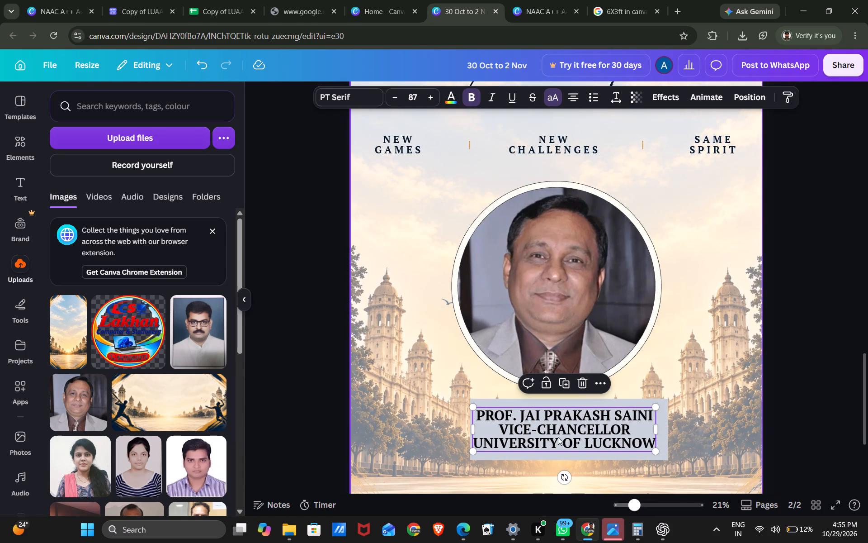
pyautogui.moveTo(559, 437); pyautogui.dragTo(563, 436)
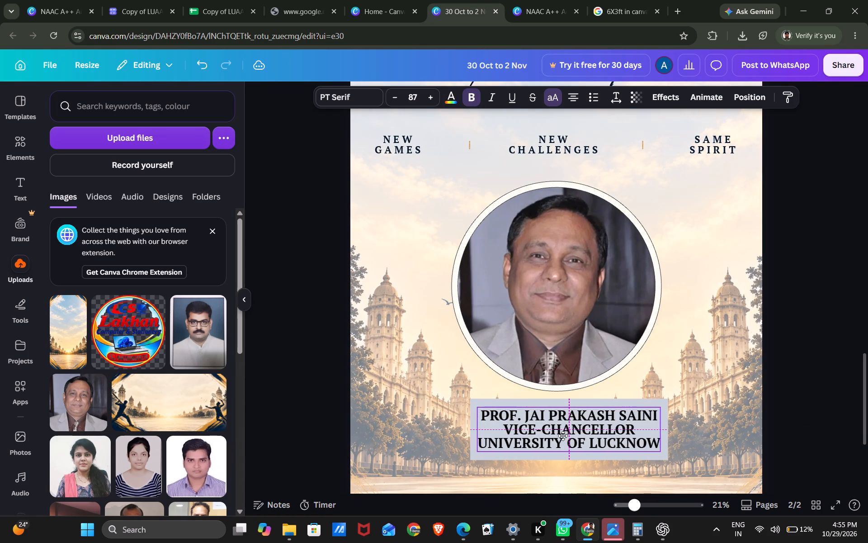
pyautogui.moveTo(563, 436); pyautogui.dragTo(564, 436)
# Group the caption with its bar and align the group to the horizontal centre of the page.
pyautogui.click(693, 439)
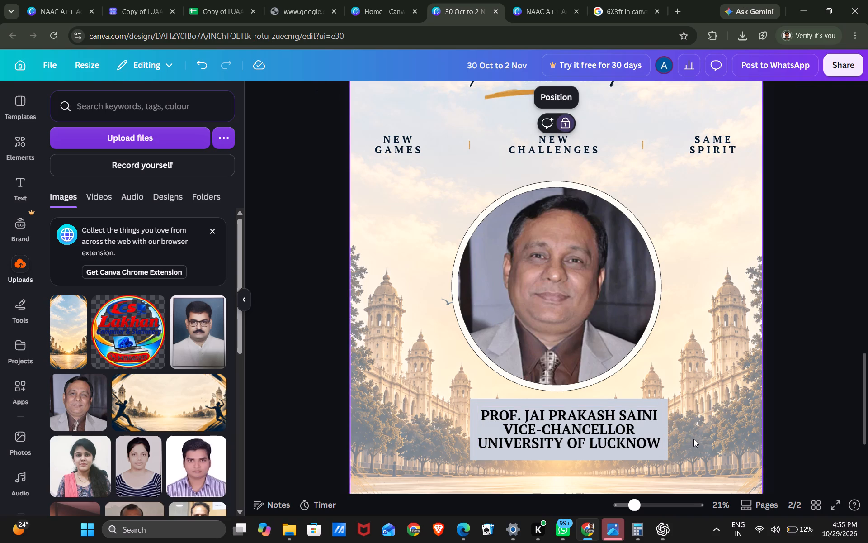
pyautogui.moveTo(693, 439); pyautogui.dragTo(585, 416)
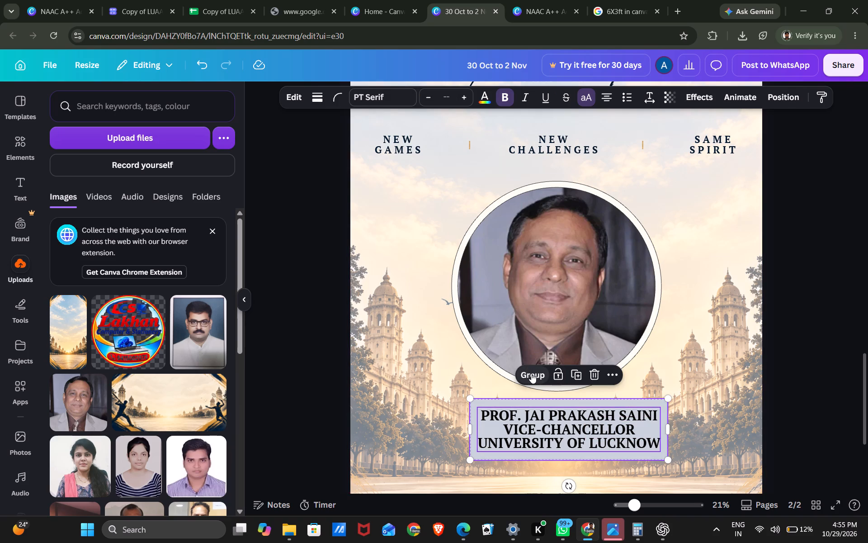
pyautogui.click(531, 373)
pyautogui.click(627, 377)
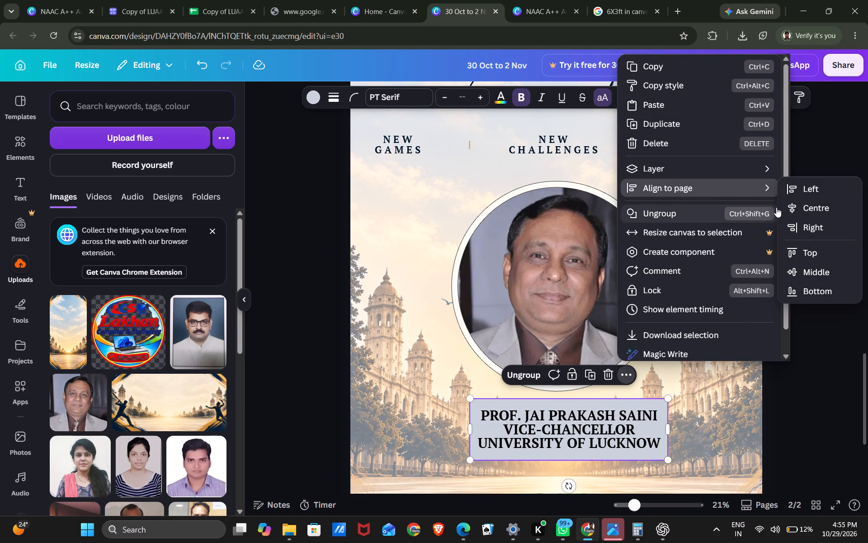
pyautogui.click(800, 208)
pyautogui.click(810, 375)
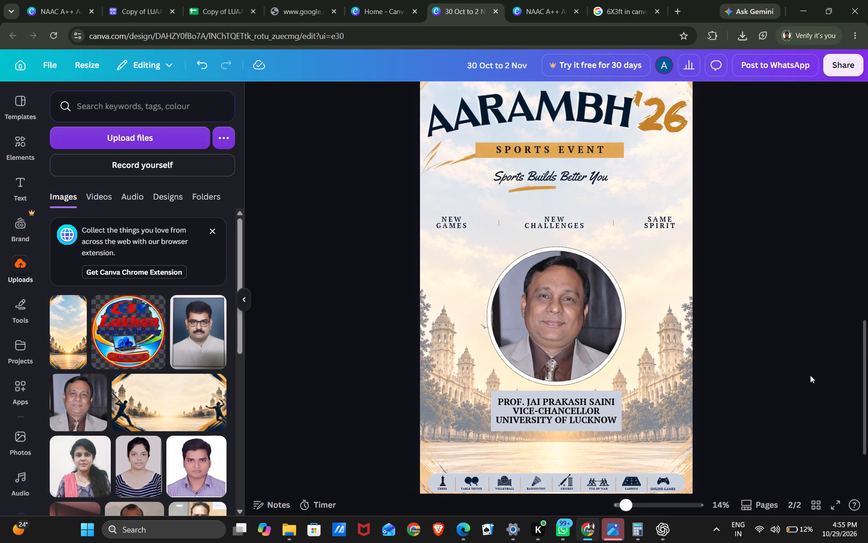
# Remove bold from the VICE-CHANCELLOR and UNIVERSITY OF LUCKNOW lines of the caption, keeping the name line bold.
pyautogui.click(515, 412)
pyautogui.click(515, 412)
pyautogui.click(515, 412)
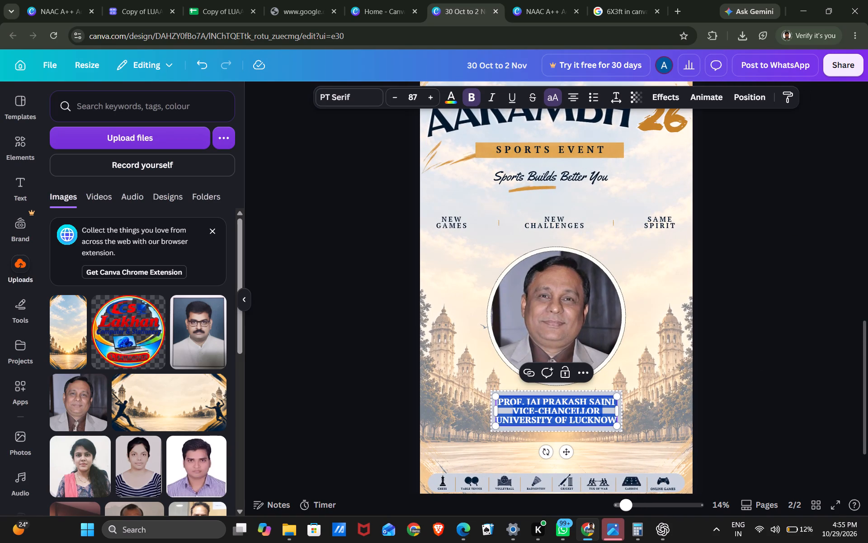
pyautogui.click(515, 412)
pyautogui.moveTo(515, 412); pyautogui.dragTo(603, 429)
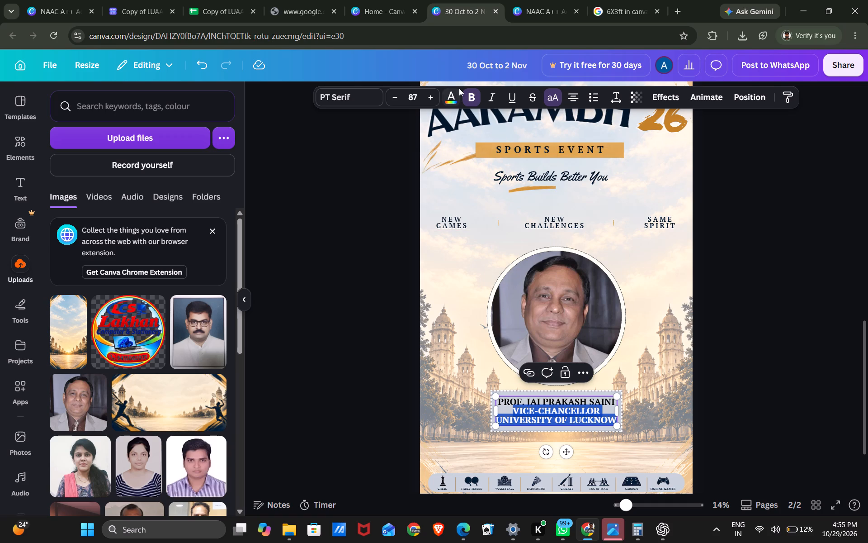
pyautogui.click(469, 98)
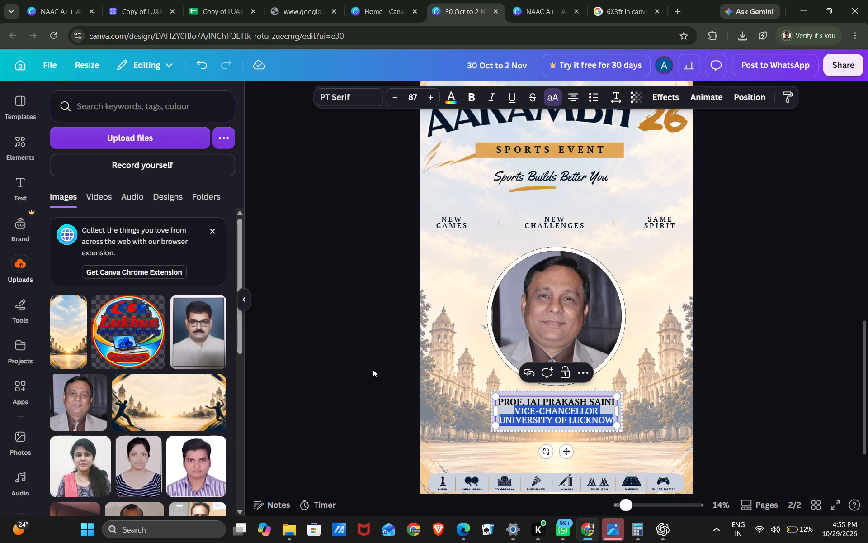
pyautogui.click(329, 358)
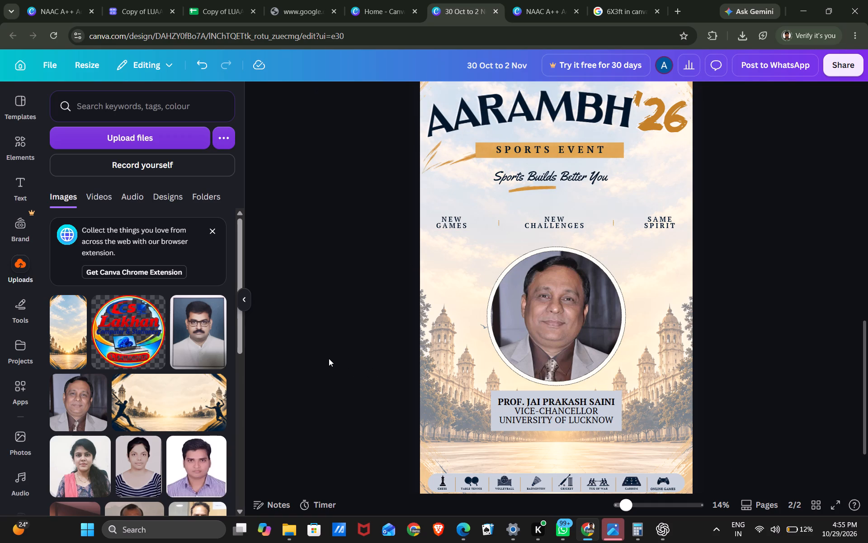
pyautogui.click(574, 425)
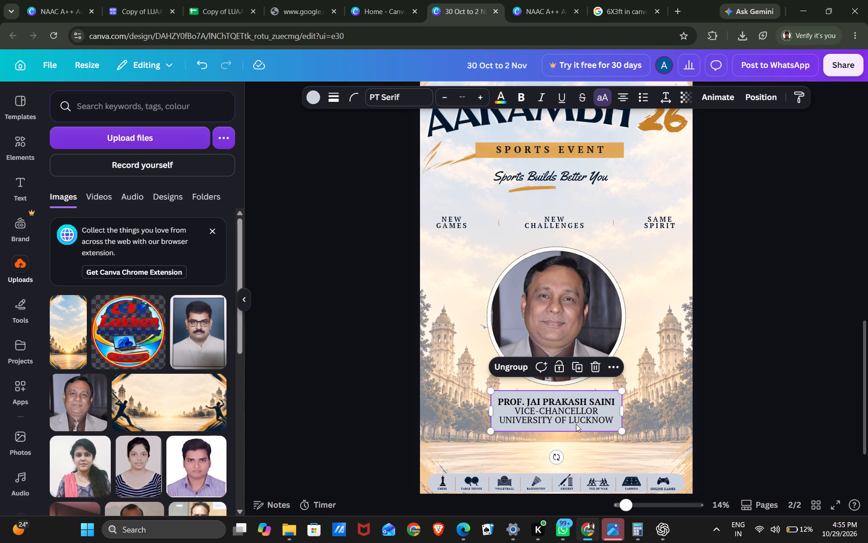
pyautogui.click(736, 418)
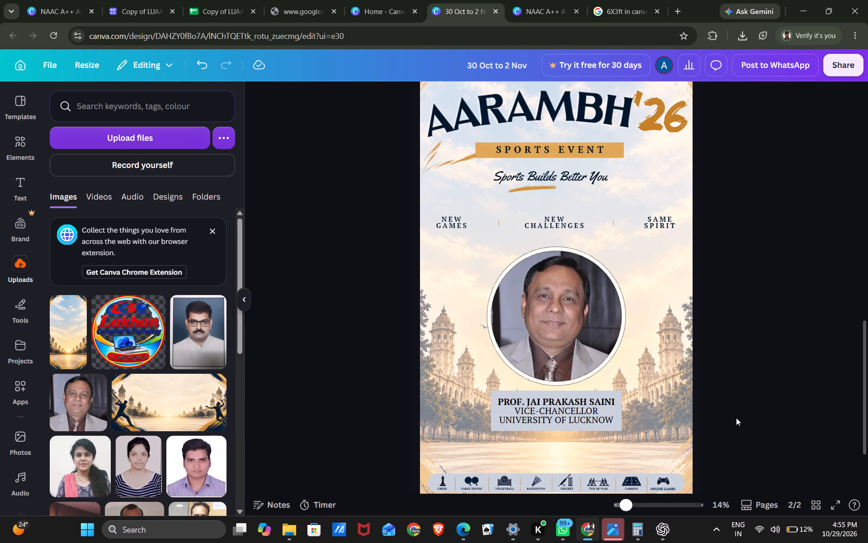
# Group the NEW GAMES, NEW CHALLENGES and SAME SPIRIT row with its dividers and move it up closer to the Sports Builds Better You line.
pyautogui.moveTo(325, 246); pyautogui.dragTo(552, 213)
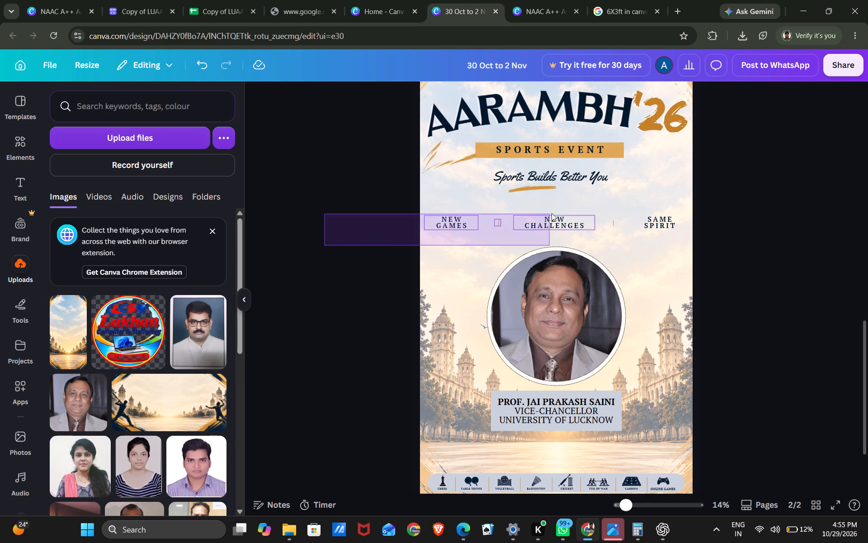
pyautogui.moveTo(552, 213); pyautogui.dragTo(406, 215)
pyautogui.moveTo(406, 215); pyautogui.dragTo(495, 222)
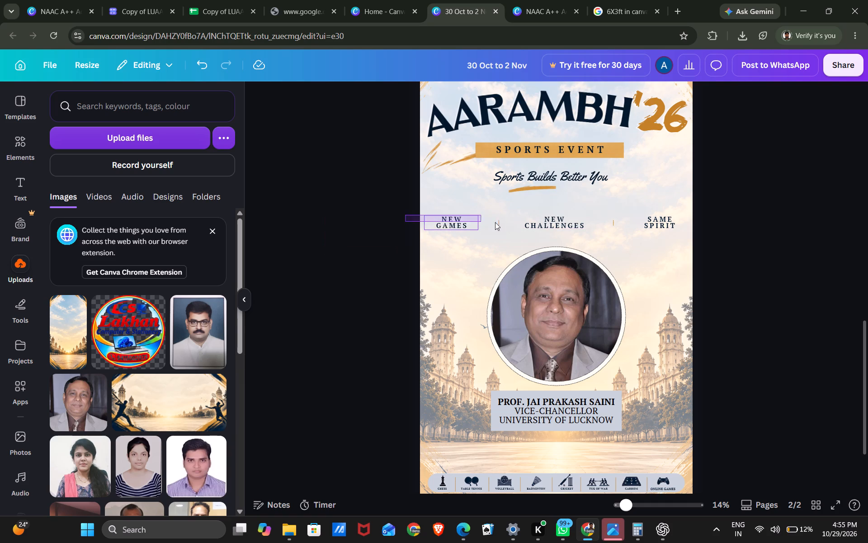
pyautogui.moveTo(495, 222); pyautogui.dragTo(680, 233)
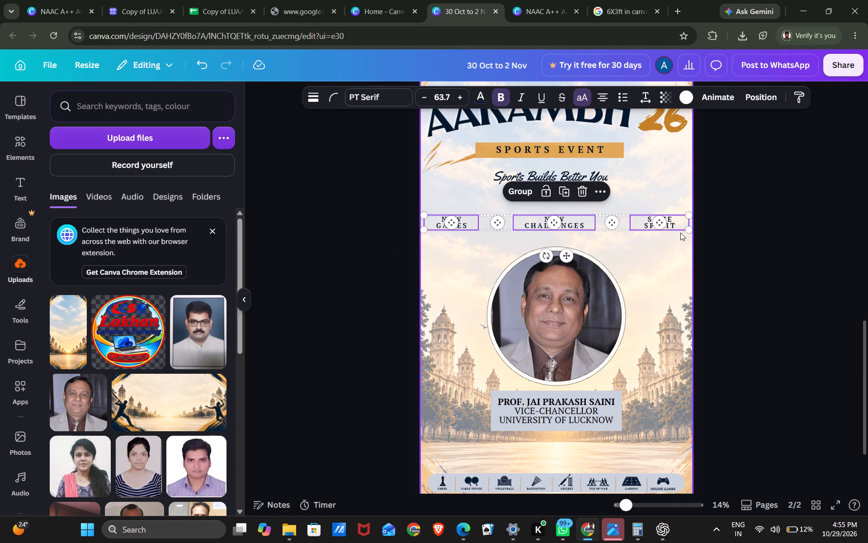
pyautogui.click(516, 189)
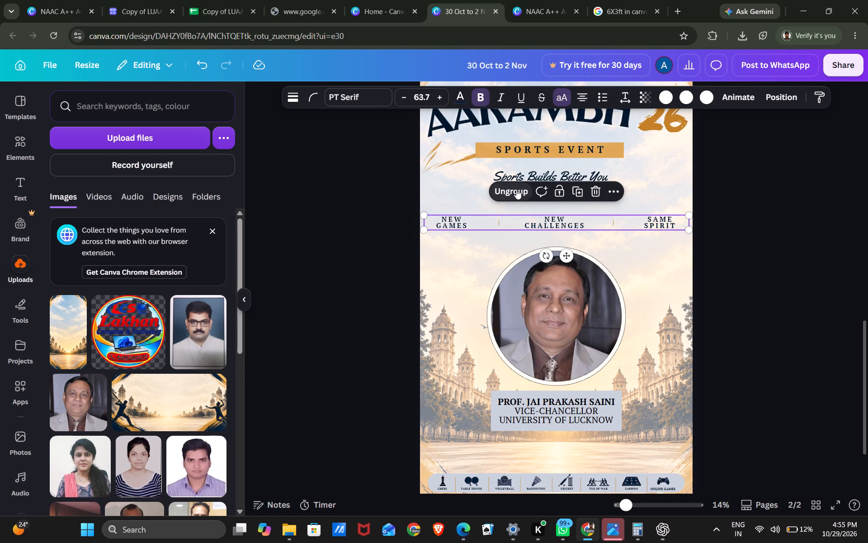
pyautogui.press('Up')
pyautogui.press('Up')
pyautogui.press('Up')
pyautogui.press('Up')
pyautogui.moveTo(546, 220); pyautogui.dragTo(546, 208)
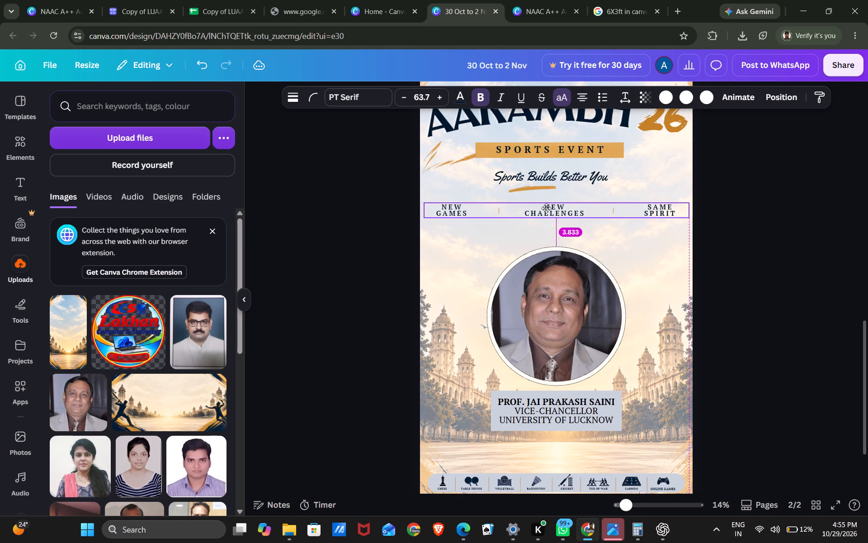
pyautogui.moveTo(546, 208); pyautogui.dragTo(546, 209)
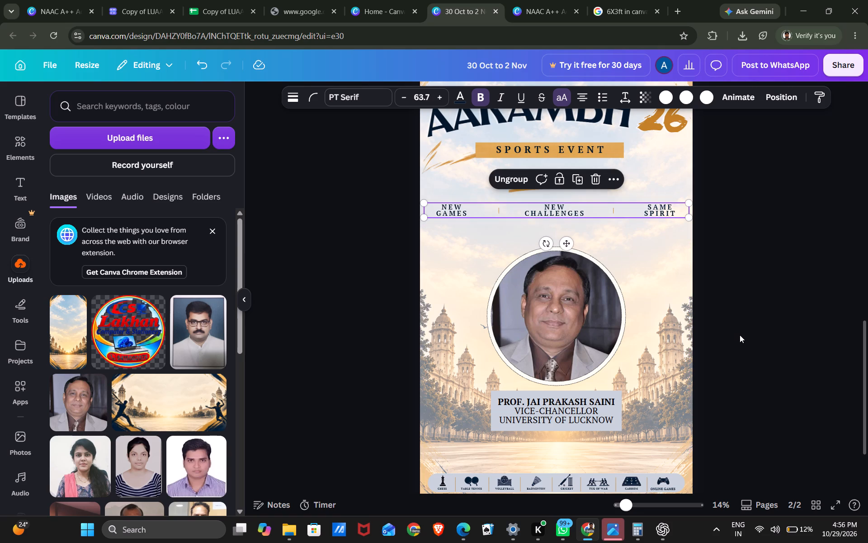
# Group the Vice-Chancellor portrait with its caption, centre the group horizontally on the page and raise it to just below the NEW CHALLENGES row.
pyautogui.moveTo(715, 279); pyautogui.dragTo(511, 424)
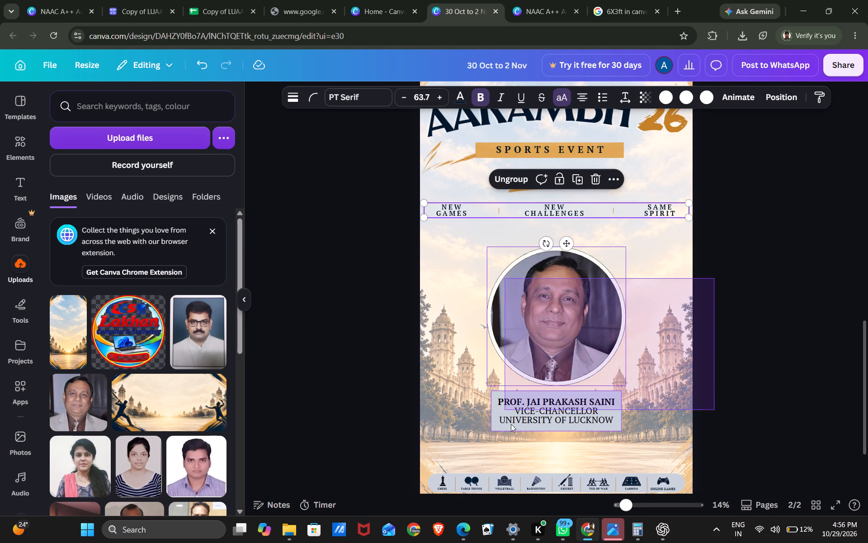
pyautogui.moveTo(511, 424); pyautogui.dragTo(511, 428)
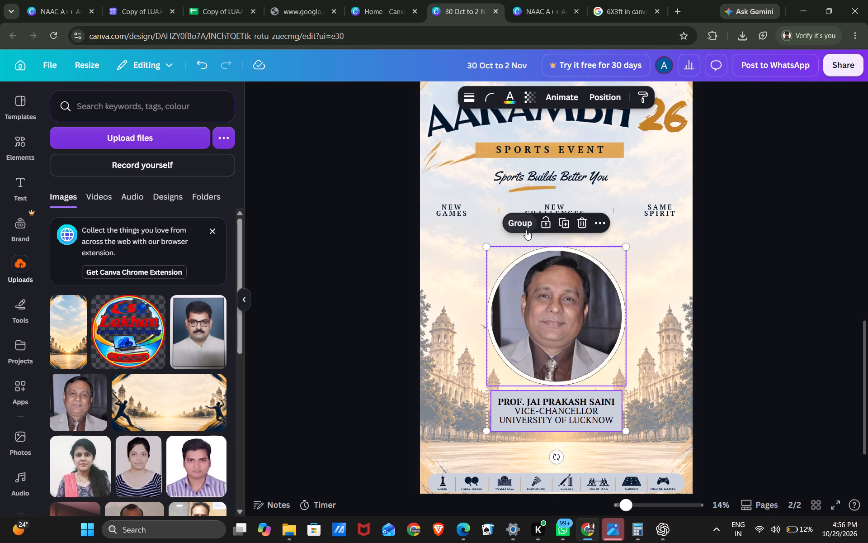
pyautogui.click(526, 230)
pyautogui.moveTo(535, 295); pyautogui.dragTo(536, 287)
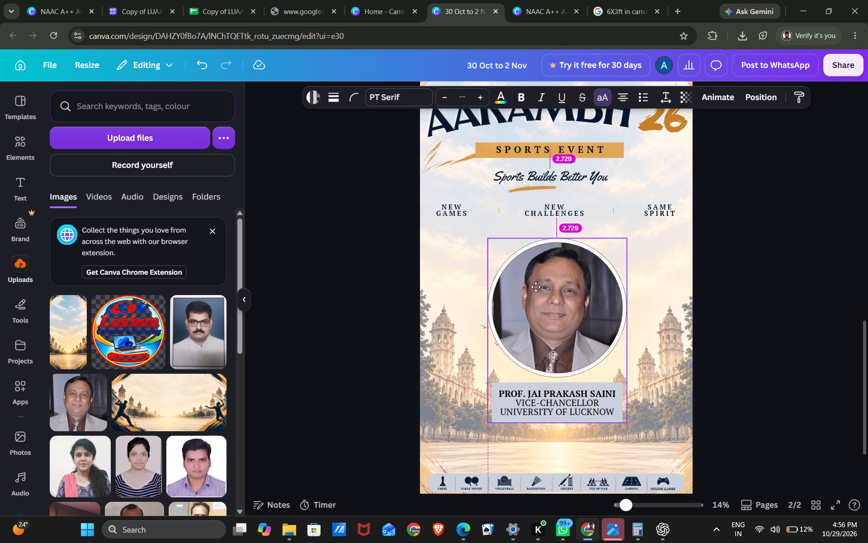
pyautogui.moveTo(536, 287); pyautogui.dragTo(532, 282)
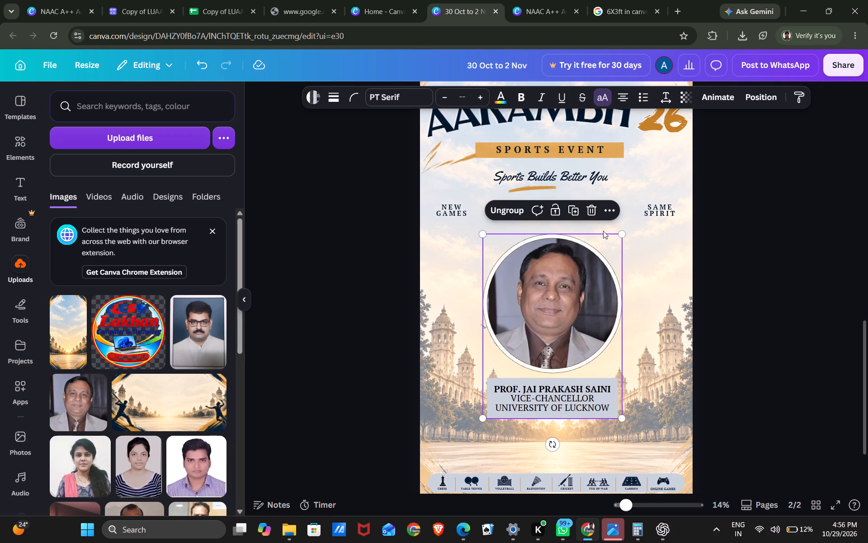
pyautogui.click(610, 210)
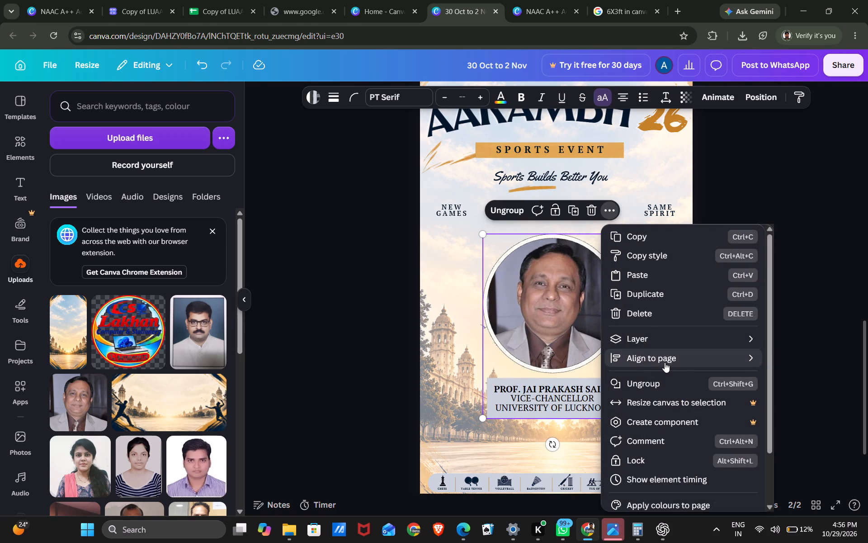
pyautogui.click(797, 374)
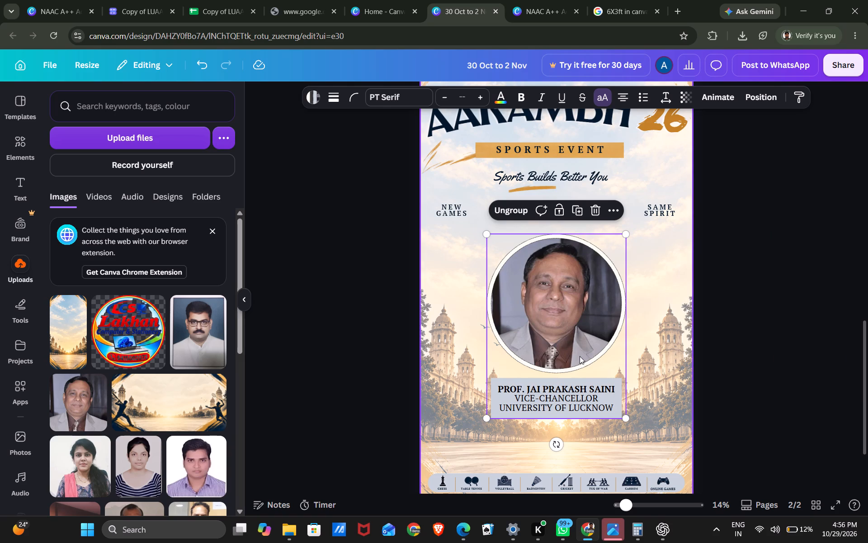
pyautogui.moveTo(569, 353); pyautogui.dragTo(569, 346)
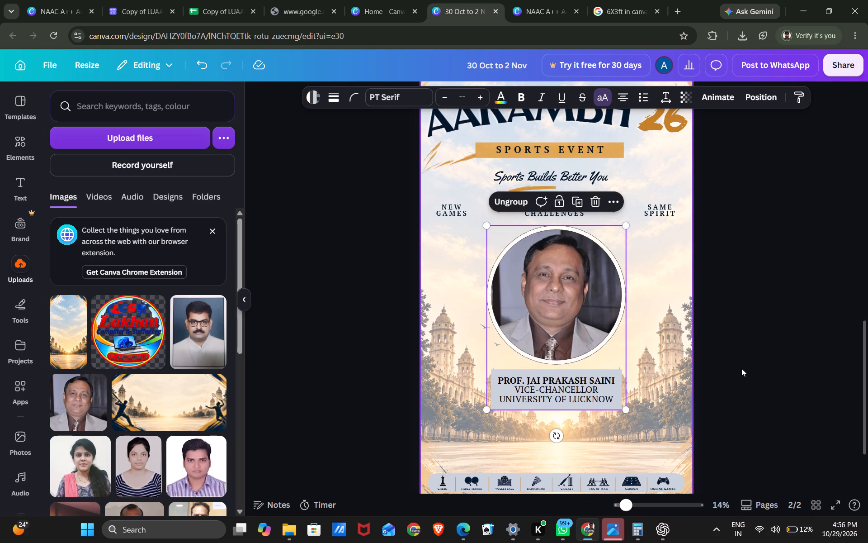
pyautogui.click(741, 368)
# Centre-align page 2's university header lines, ornaments, AARAMBH '26 title, SPORTS EVENT bar, tagline and three-part slogan row with one another.
pyautogui.scroll(3, 741, 368)
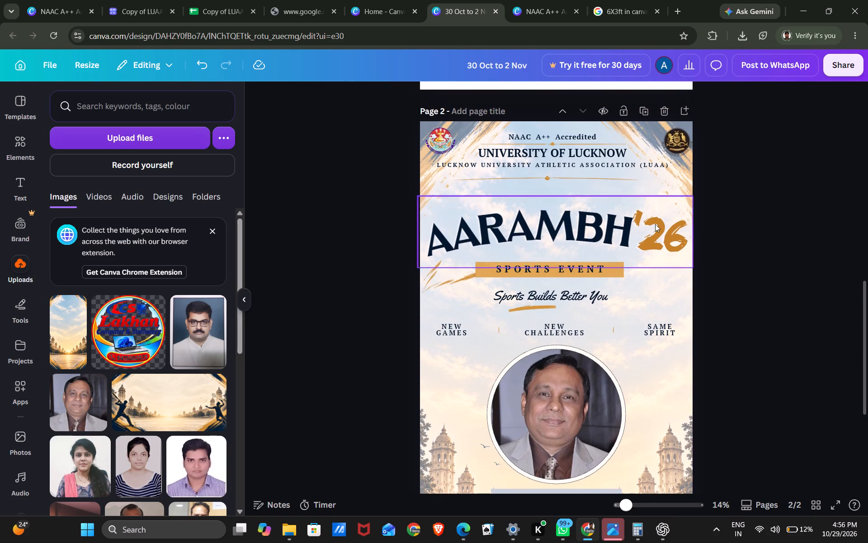
pyautogui.moveTo(555, 91); pyautogui.dragTo(533, 301)
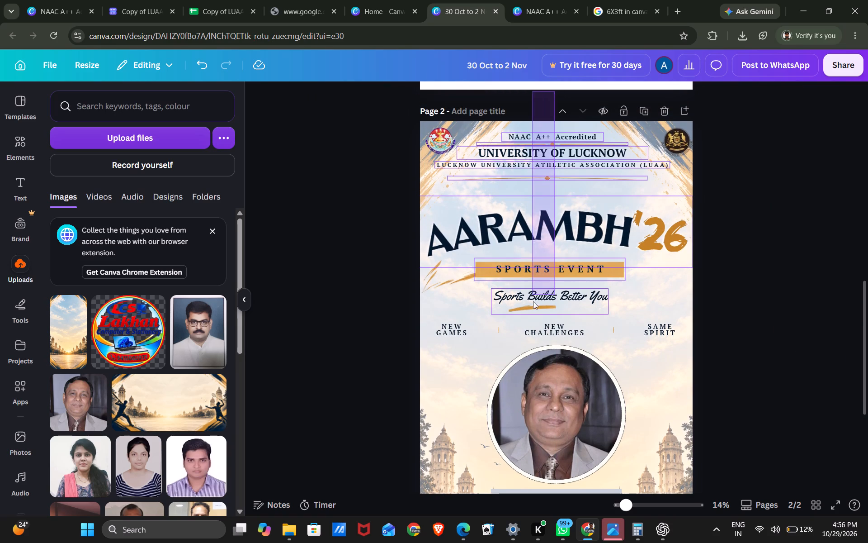
pyautogui.moveTo(533, 301); pyautogui.dragTo(551, 335)
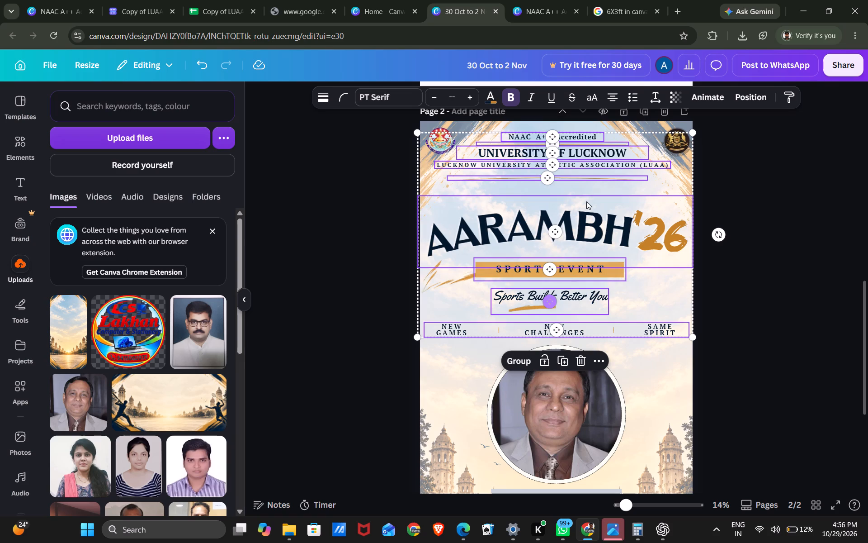
pyautogui.click(602, 362)
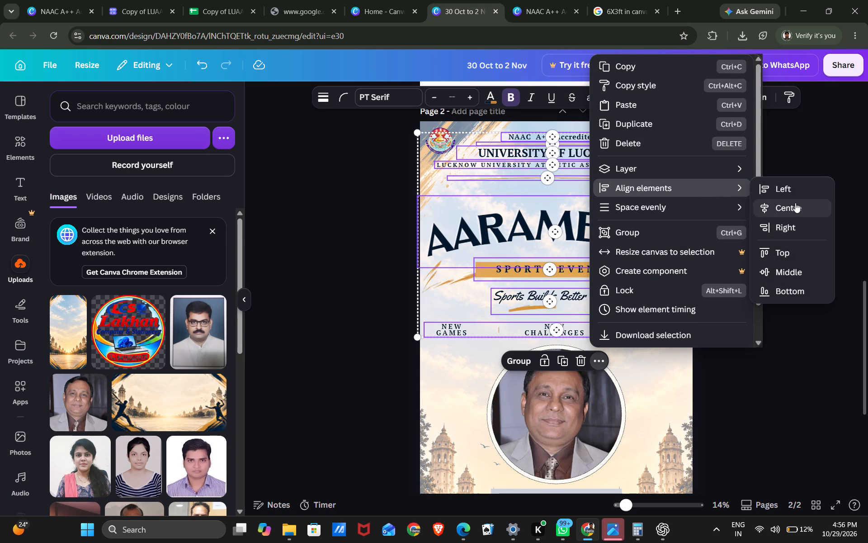
pyautogui.click(795, 203)
pyautogui.click(795, 298)
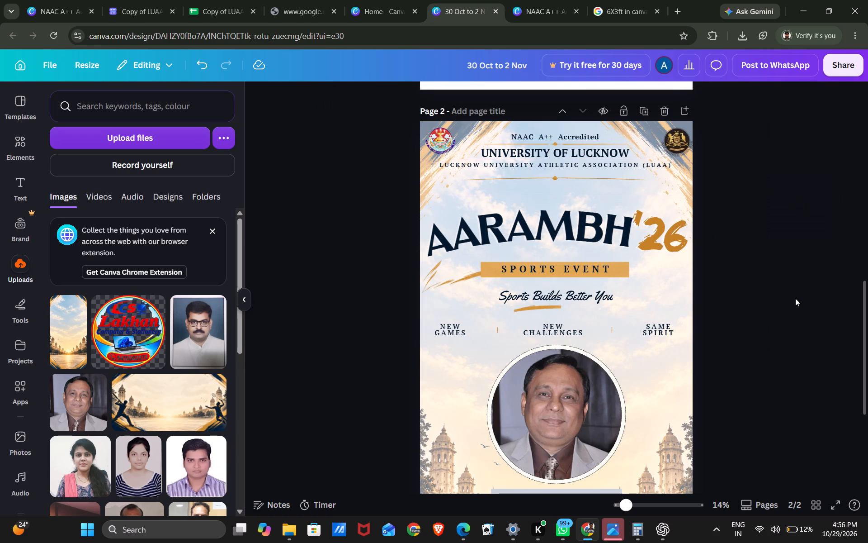
# Search the elements library for cricket graphics and add the black line-art batsman swinging his bat to page 2.
pyautogui.scroll(-1, 795, 298)
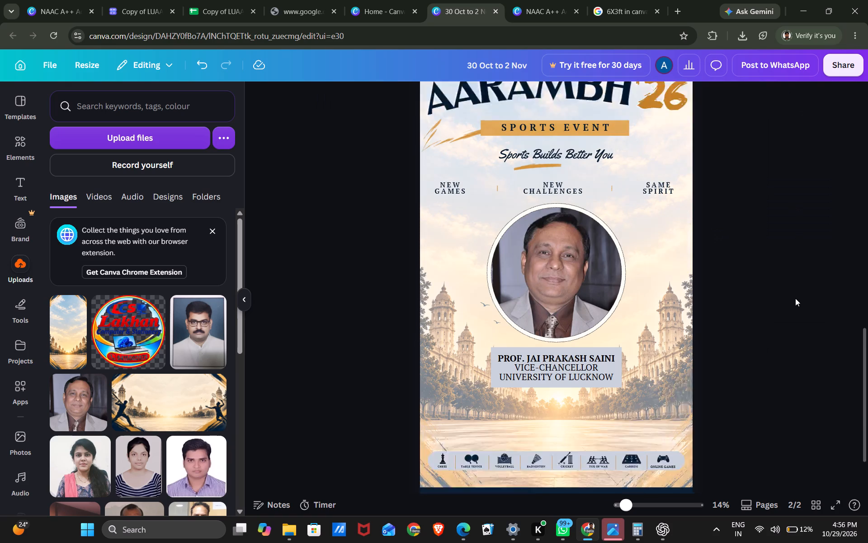
pyautogui.scroll(-2, 795, 298)
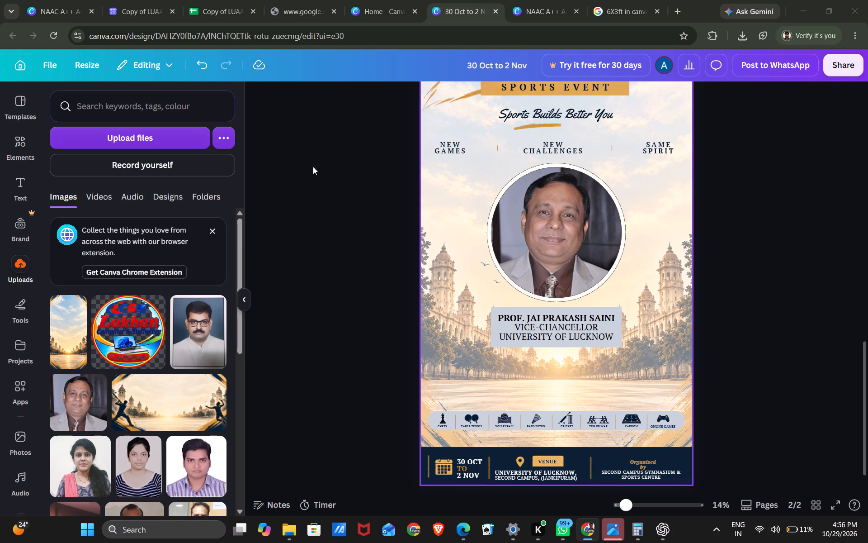
pyautogui.click(14, 144)
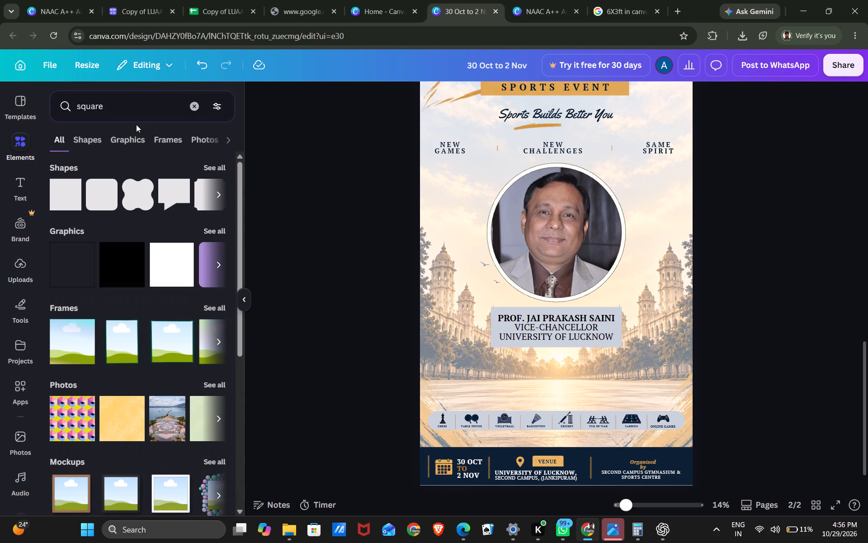
pyautogui.click(197, 106)
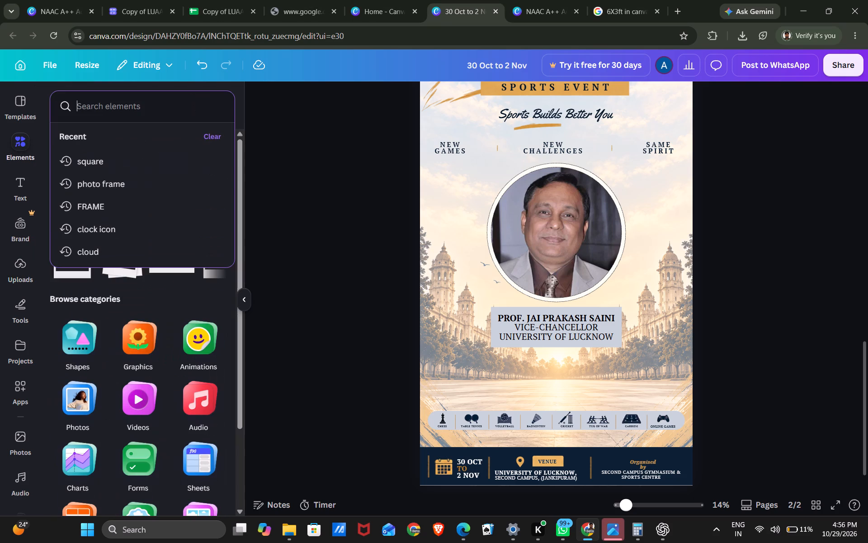
pyautogui.write('cric')
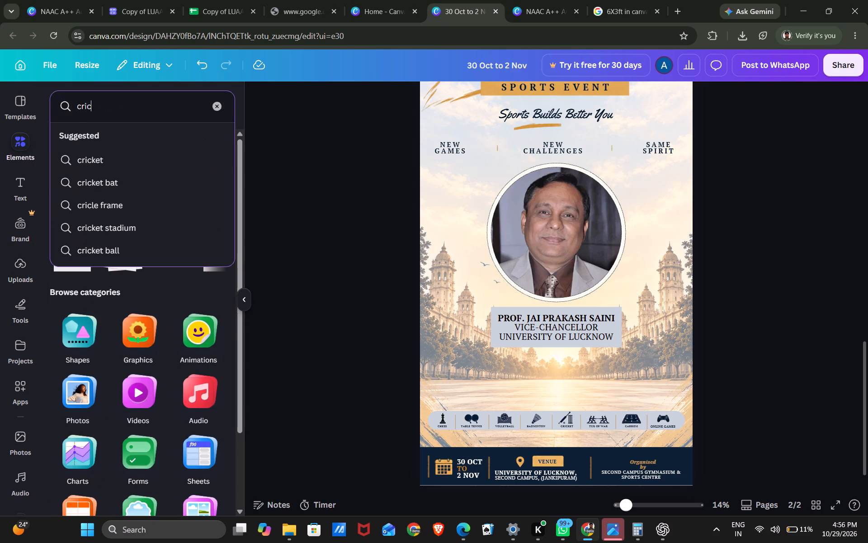
pyautogui.click(124, 155)
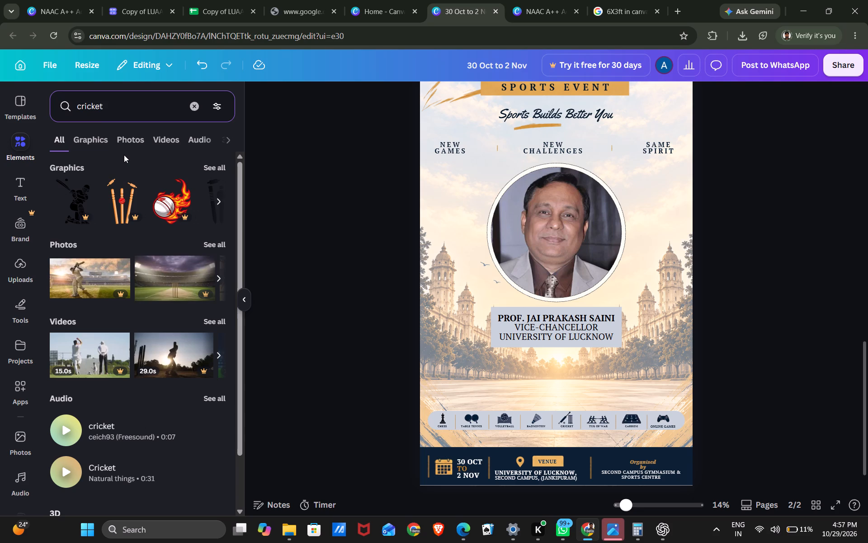
pyautogui.click(221, 163)
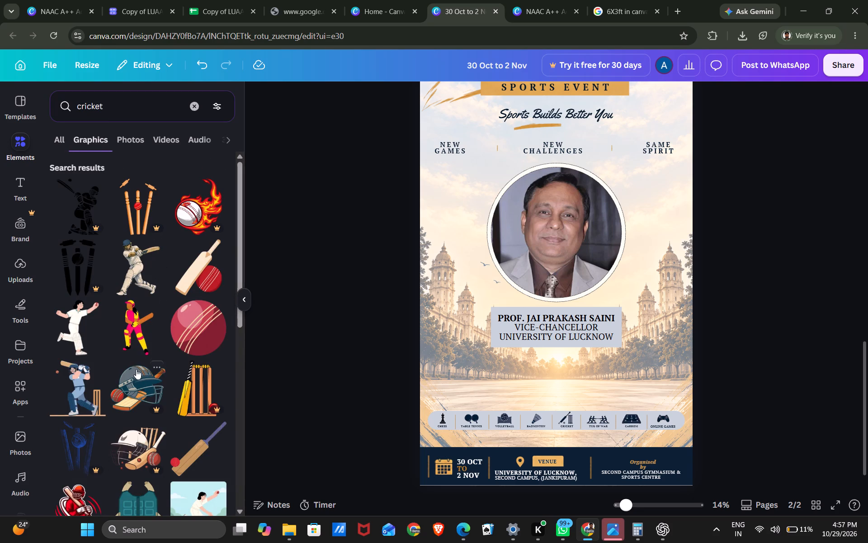
pyautogui.scroll(-5, 135, 398)
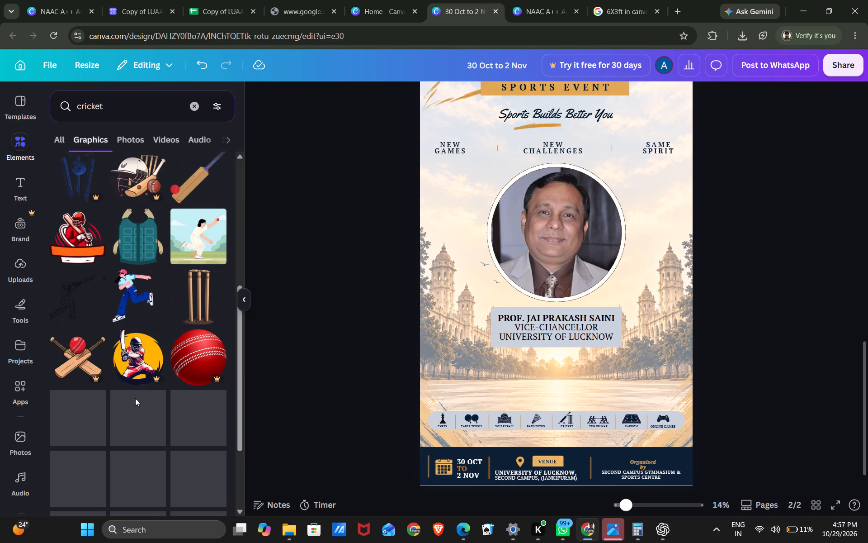
pyautogui.scroll(-1, 135, 398)
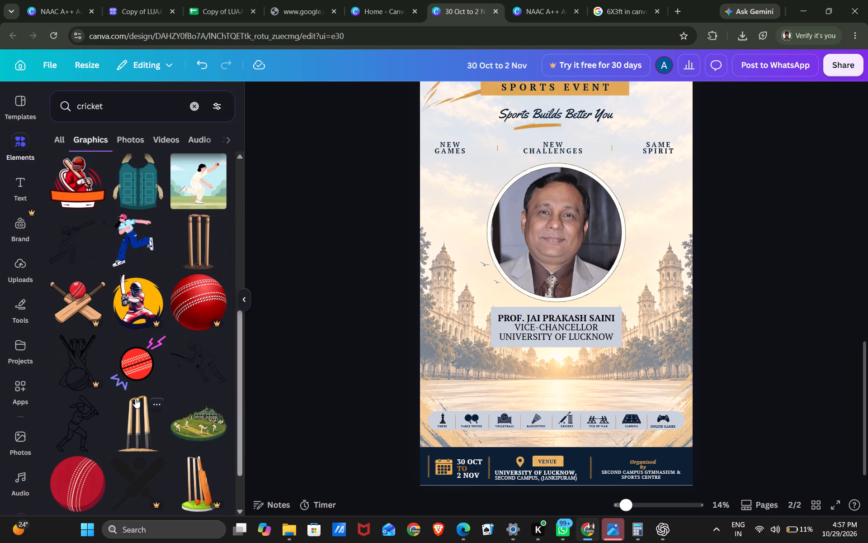
pyautogui.click(74, 248)
# Place the batsman line art at the page's lower left edge, above the sports icon strip, and resize it to about 18.9 by 15.
pyautogui.moveTo(502, 255); pyautogui.dragTo(461, 305)
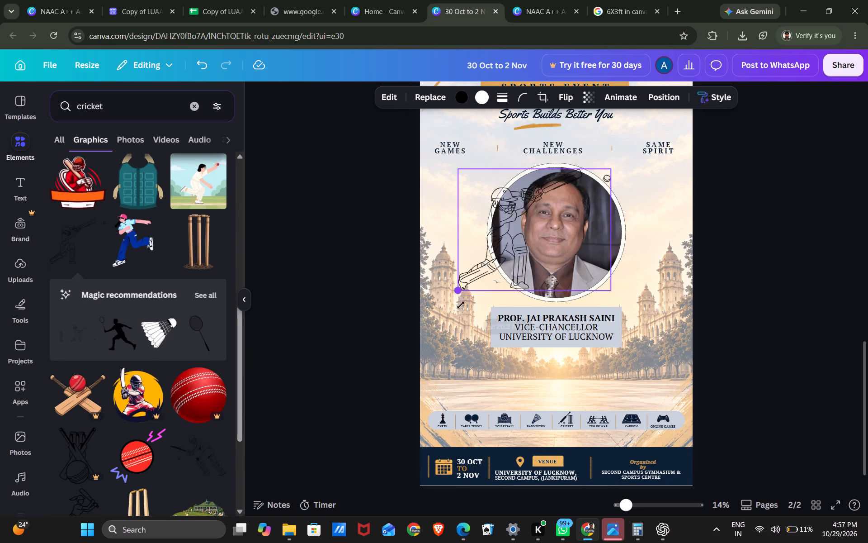
pyautogui.moveTo(461, 305); pyautogui.dragTo(398, 380)
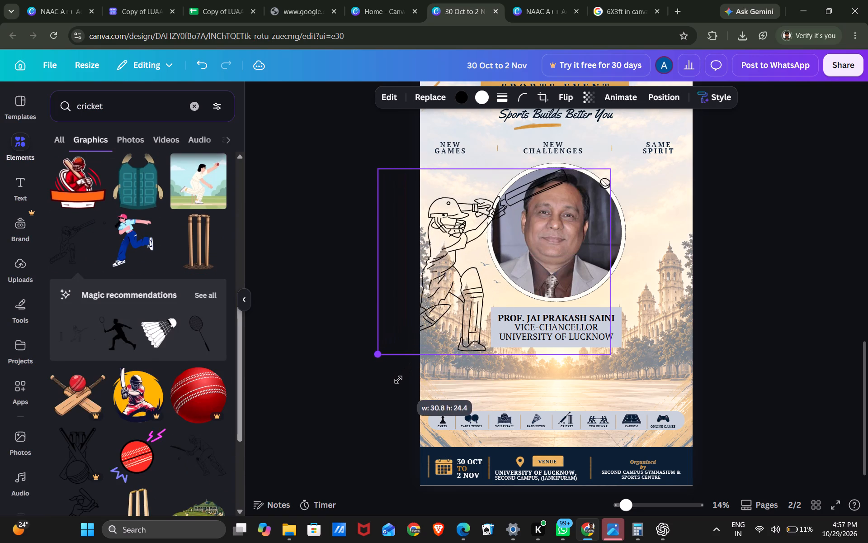
pyautogui.moveTo(471, 326); pyautogui.dragTo(467, 365)
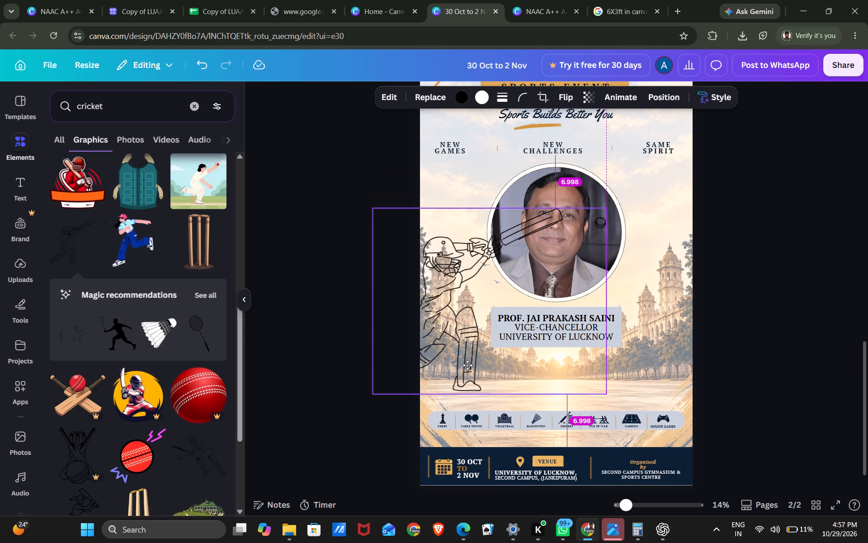
pyautogui.moveTo(467, 365); pyautogui.dragTo(475, 362)
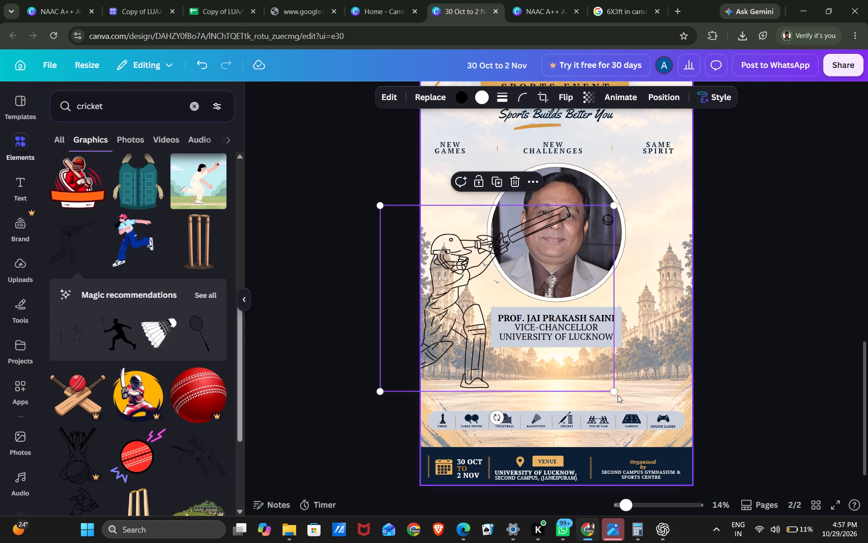
pyautogui.moveTo(614, 390); pyautogui.dragTo(538, 352)
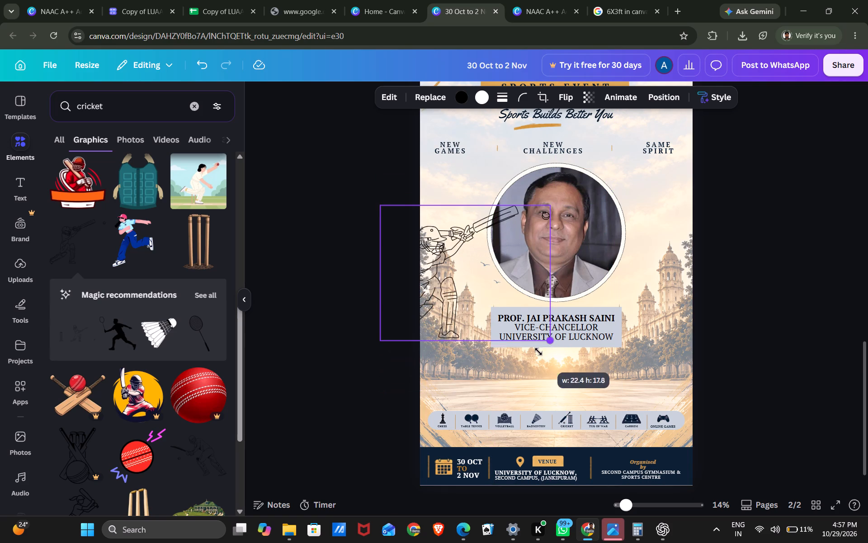
pyautogui.moveTo(538, 352); pyautogui.dragTo(538, 351)
pyautogui.moveTo(445, 295); pyautogui.dragTo(467, 346)
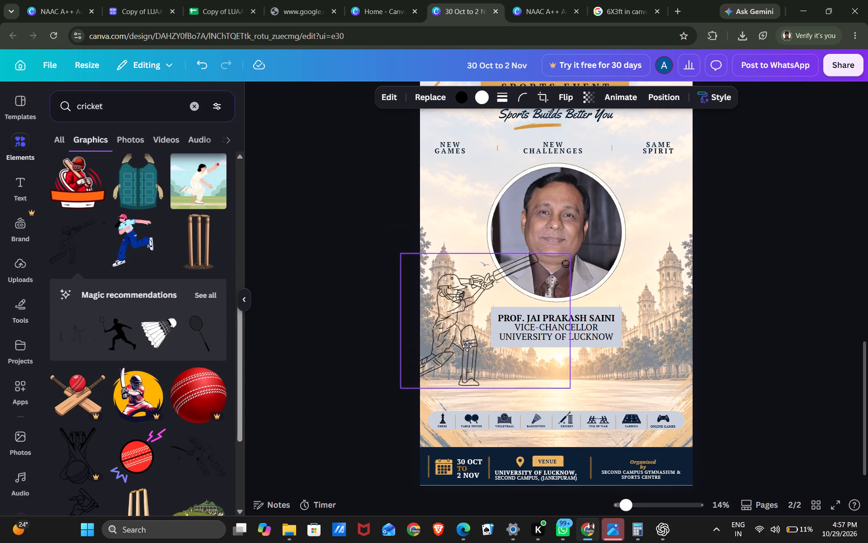
pyautogui.moveTo(467, 346); pyautogui.dragTo(467, 353)
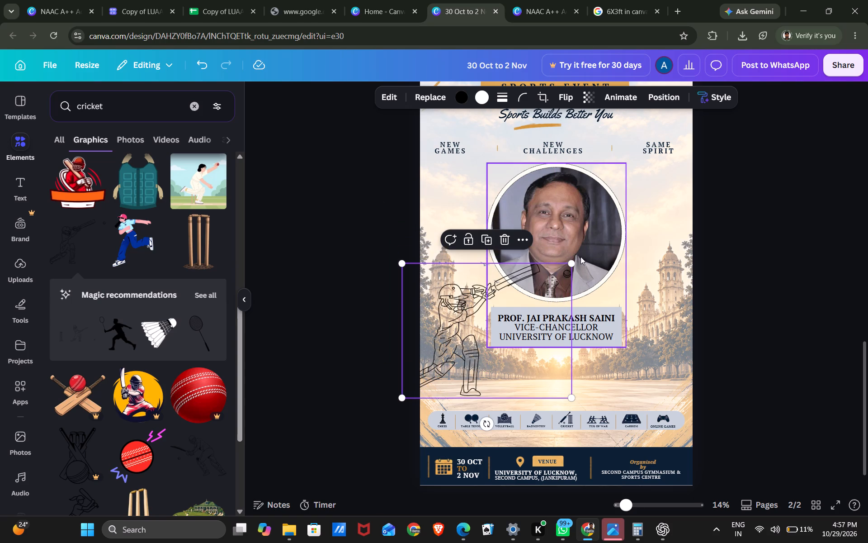
pyautogui.moveTo(572, 263); pyautogui.dragTo(538, 280)
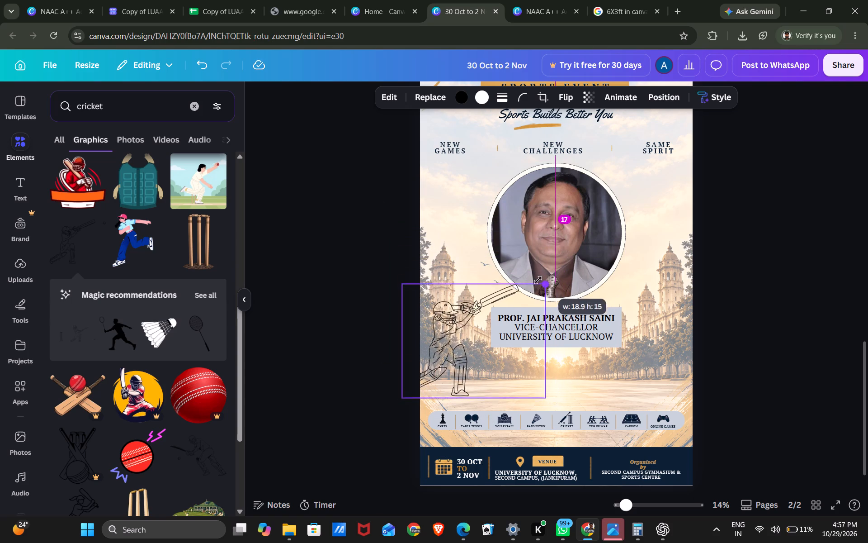
pyautogui.moveTo(538, 280); pyautogui.dragTo(512, 291)
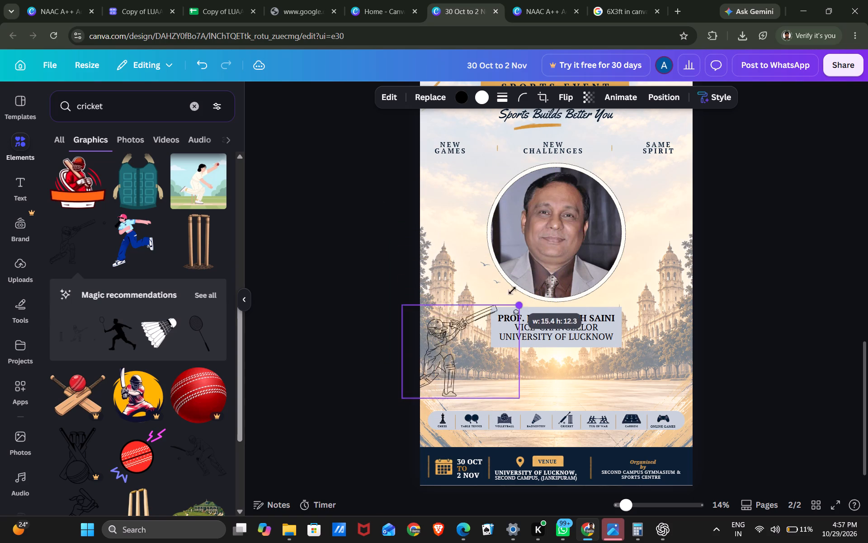
pyautogui.moveTo(512, 291); pyautogui.dragTo(538, 275)
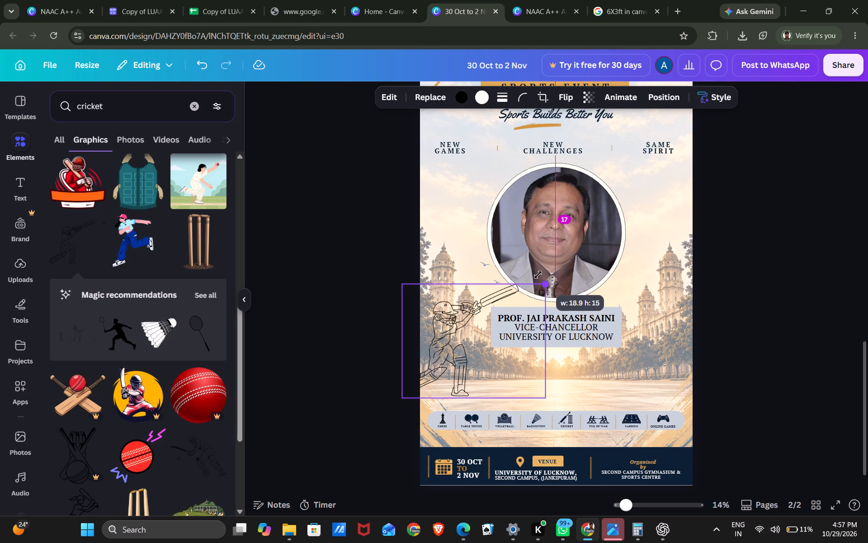
pyautogui.moveTo(538, 275); pyautogui.dragTo(536, 276)
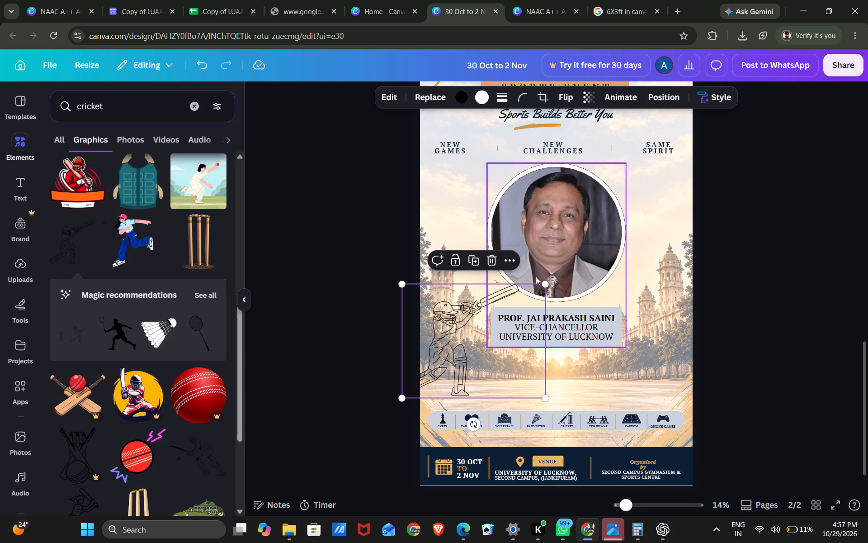
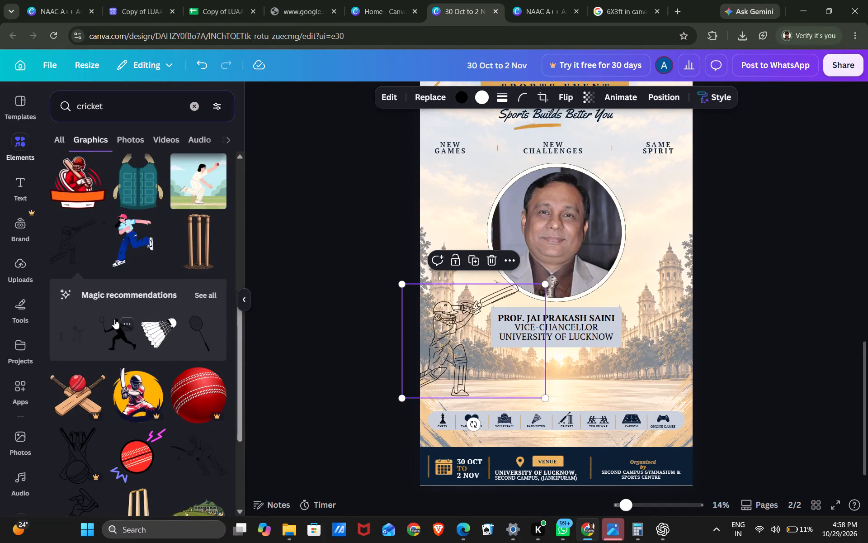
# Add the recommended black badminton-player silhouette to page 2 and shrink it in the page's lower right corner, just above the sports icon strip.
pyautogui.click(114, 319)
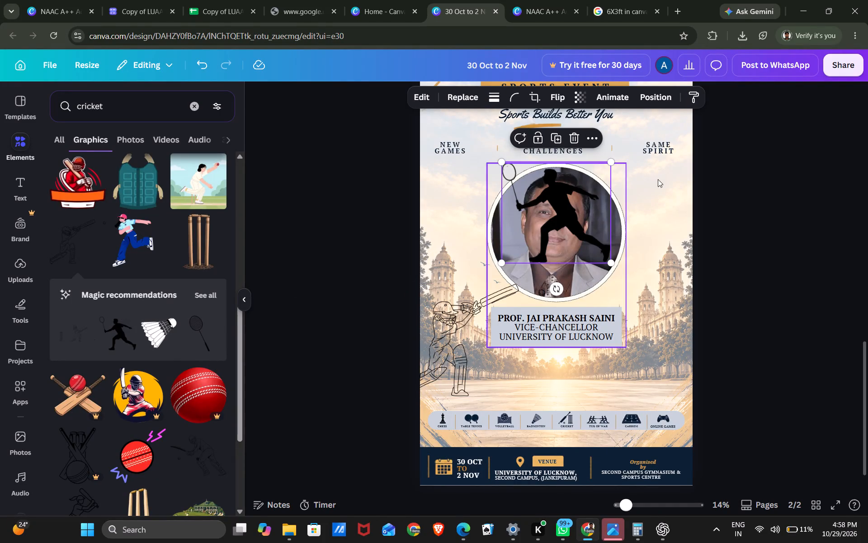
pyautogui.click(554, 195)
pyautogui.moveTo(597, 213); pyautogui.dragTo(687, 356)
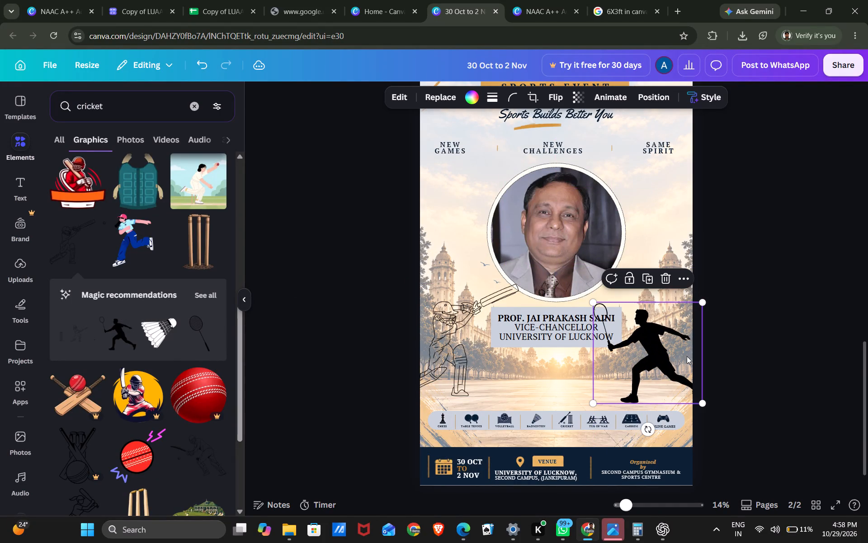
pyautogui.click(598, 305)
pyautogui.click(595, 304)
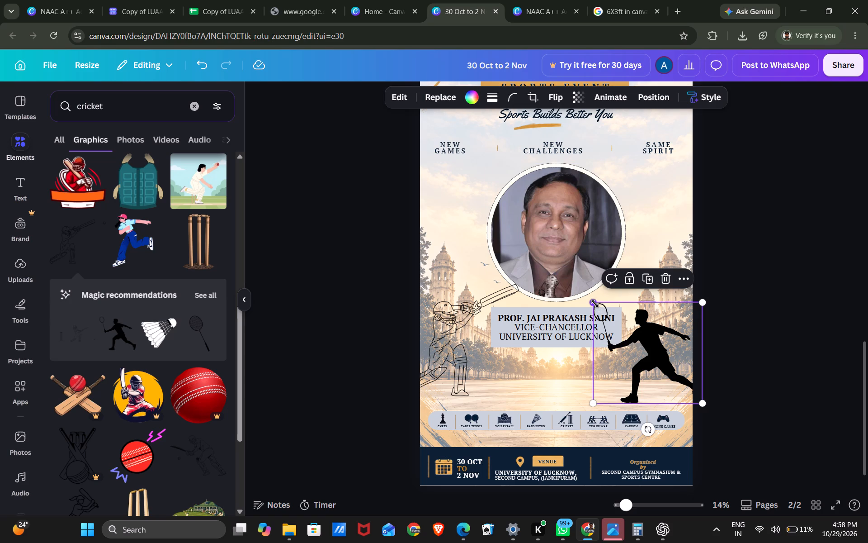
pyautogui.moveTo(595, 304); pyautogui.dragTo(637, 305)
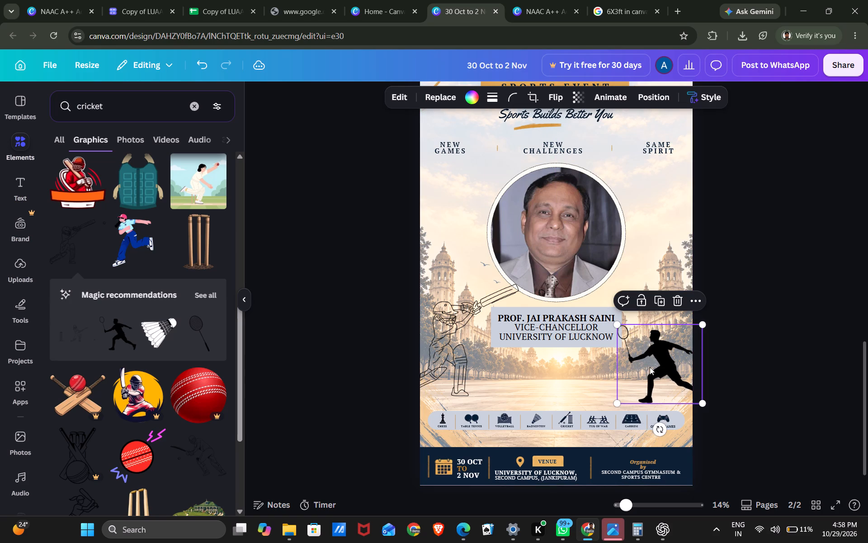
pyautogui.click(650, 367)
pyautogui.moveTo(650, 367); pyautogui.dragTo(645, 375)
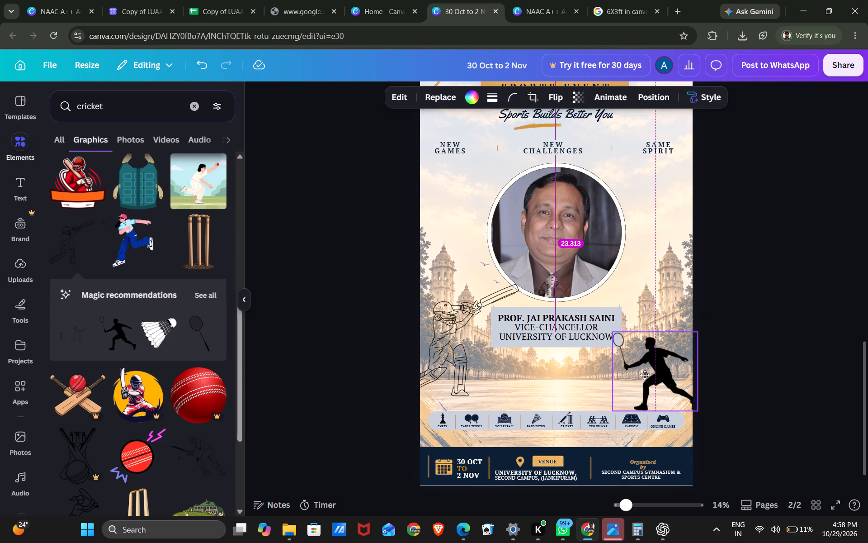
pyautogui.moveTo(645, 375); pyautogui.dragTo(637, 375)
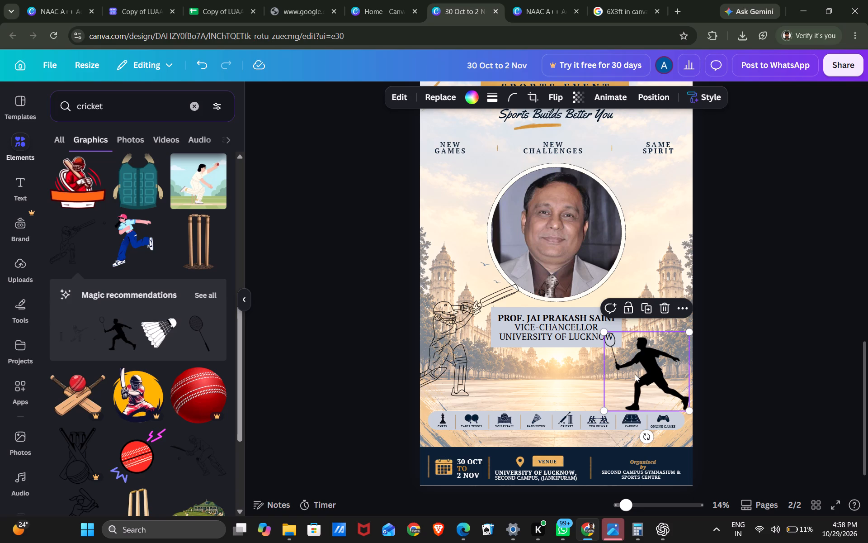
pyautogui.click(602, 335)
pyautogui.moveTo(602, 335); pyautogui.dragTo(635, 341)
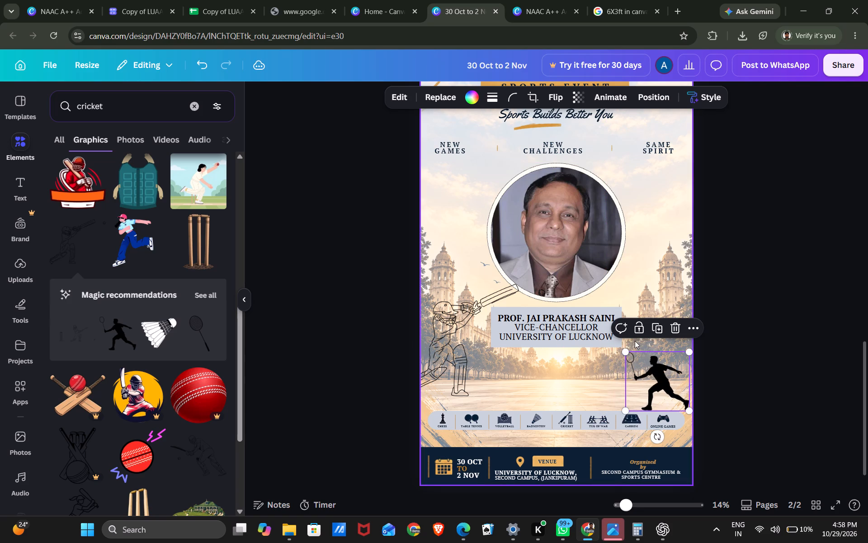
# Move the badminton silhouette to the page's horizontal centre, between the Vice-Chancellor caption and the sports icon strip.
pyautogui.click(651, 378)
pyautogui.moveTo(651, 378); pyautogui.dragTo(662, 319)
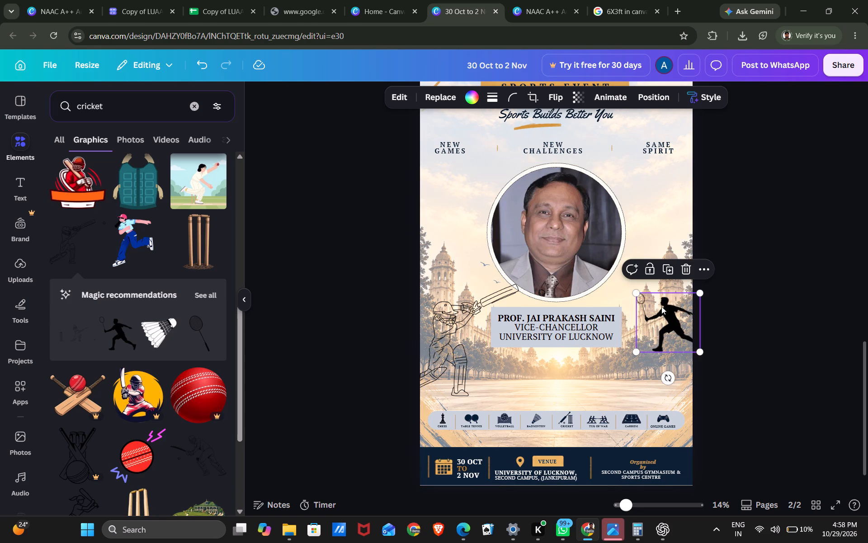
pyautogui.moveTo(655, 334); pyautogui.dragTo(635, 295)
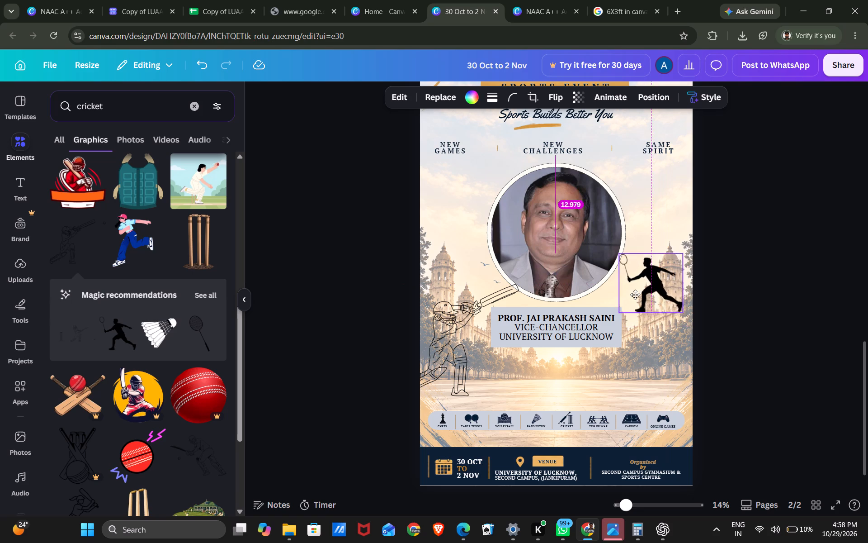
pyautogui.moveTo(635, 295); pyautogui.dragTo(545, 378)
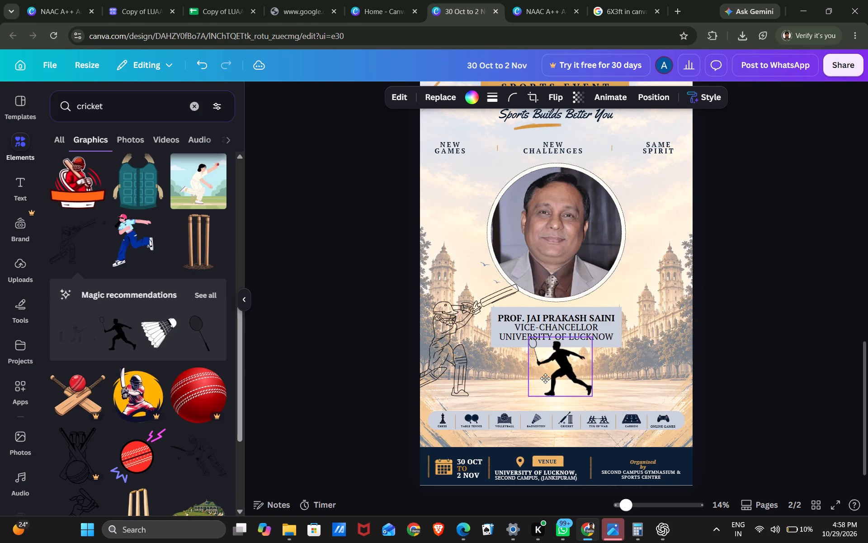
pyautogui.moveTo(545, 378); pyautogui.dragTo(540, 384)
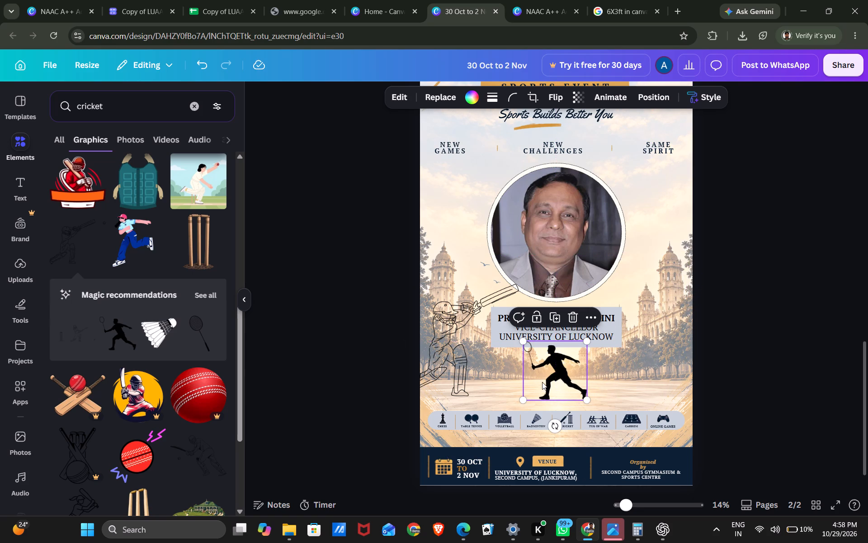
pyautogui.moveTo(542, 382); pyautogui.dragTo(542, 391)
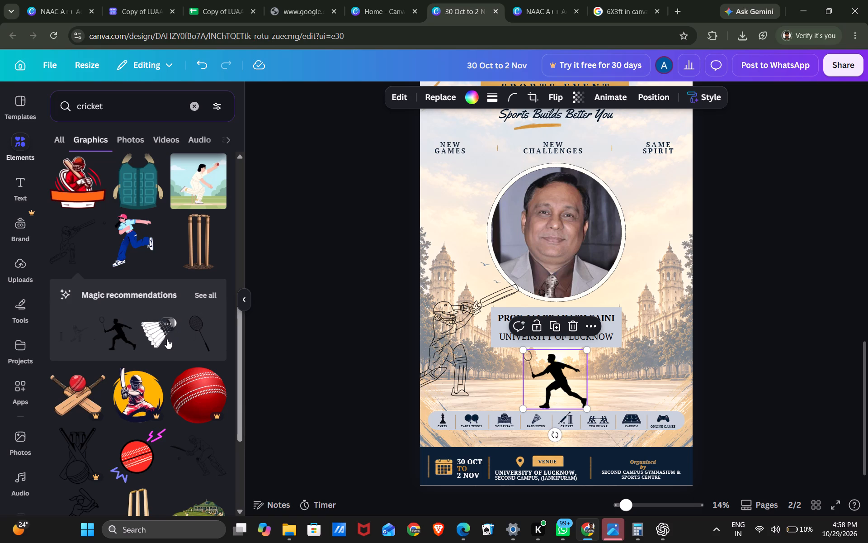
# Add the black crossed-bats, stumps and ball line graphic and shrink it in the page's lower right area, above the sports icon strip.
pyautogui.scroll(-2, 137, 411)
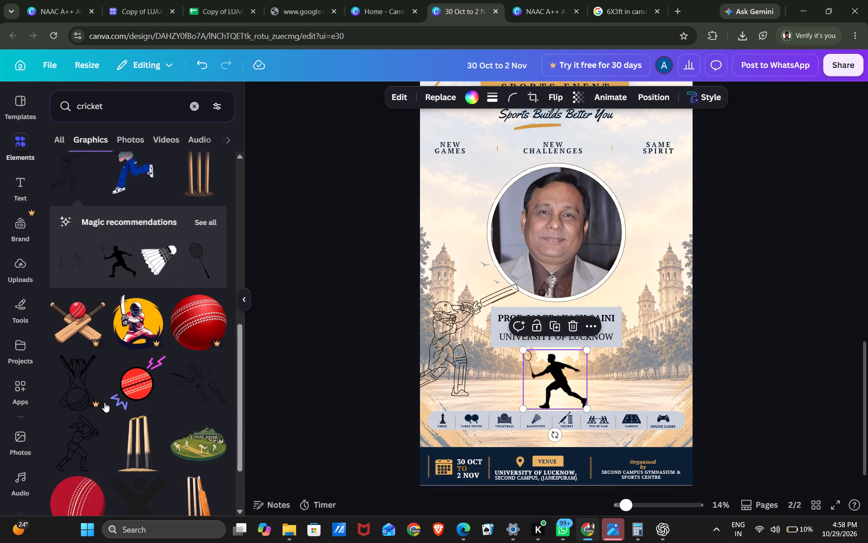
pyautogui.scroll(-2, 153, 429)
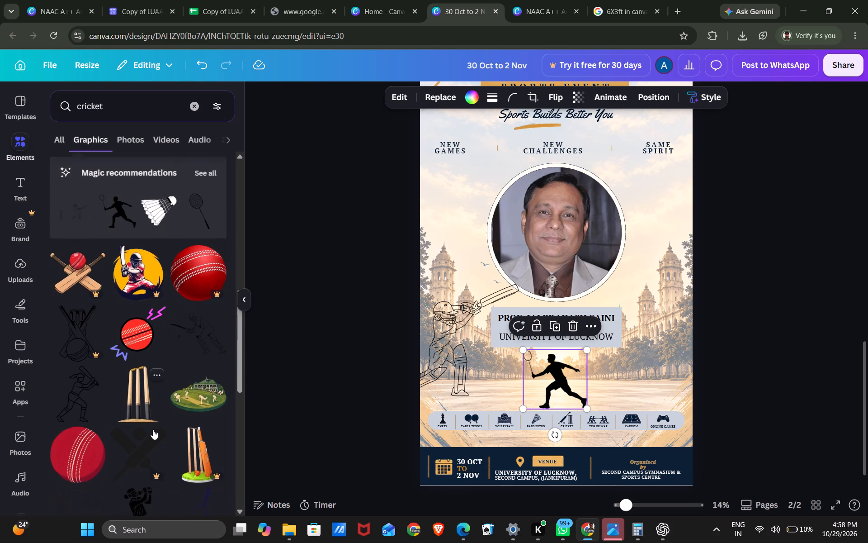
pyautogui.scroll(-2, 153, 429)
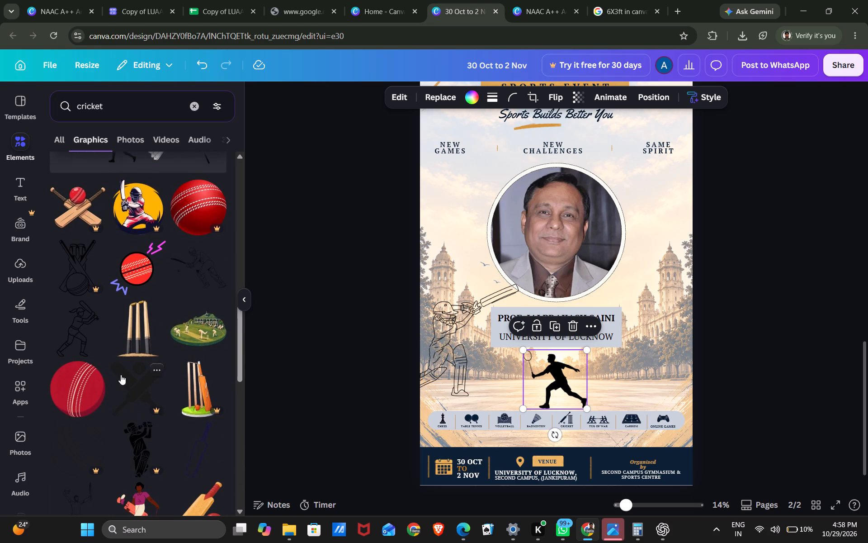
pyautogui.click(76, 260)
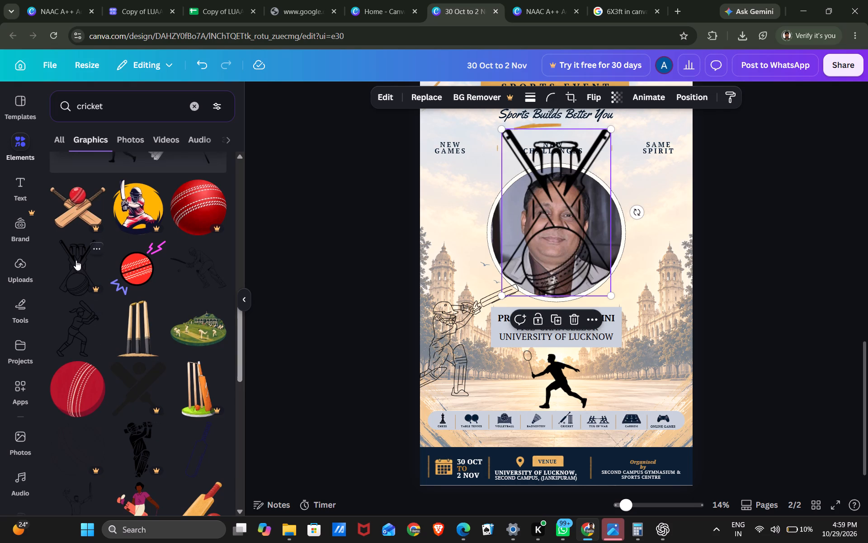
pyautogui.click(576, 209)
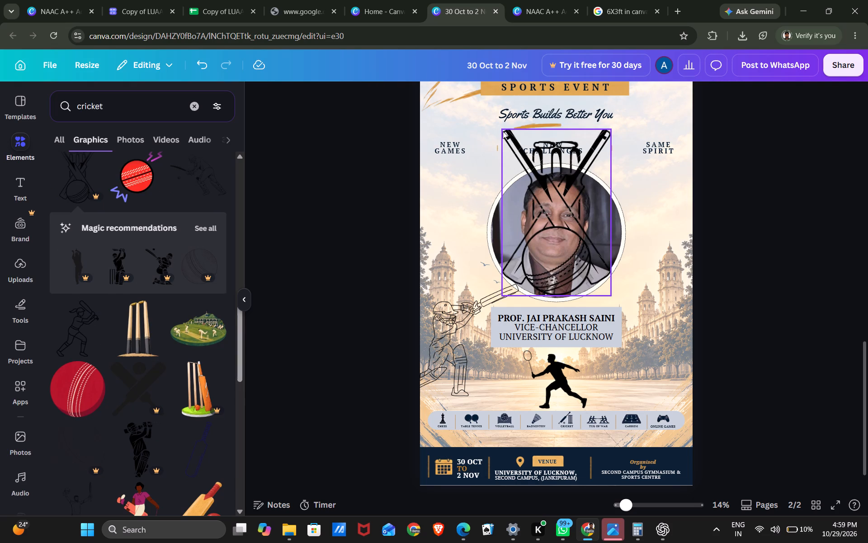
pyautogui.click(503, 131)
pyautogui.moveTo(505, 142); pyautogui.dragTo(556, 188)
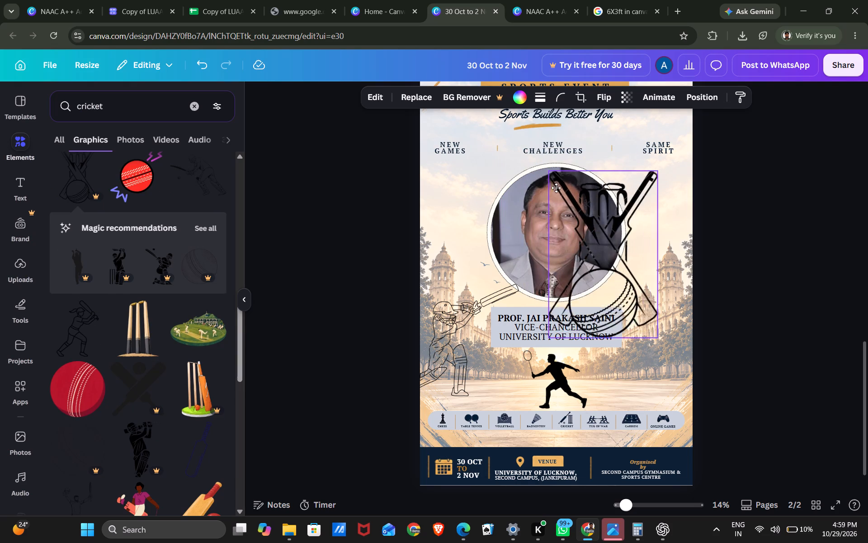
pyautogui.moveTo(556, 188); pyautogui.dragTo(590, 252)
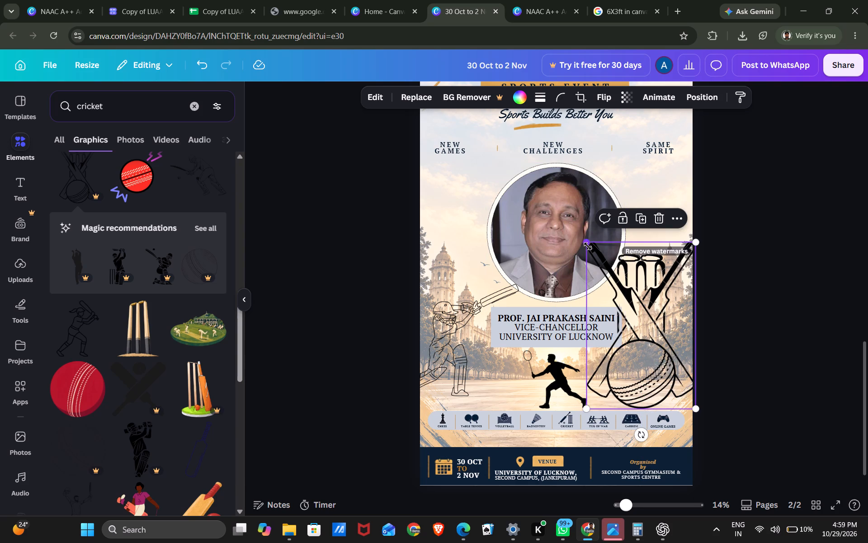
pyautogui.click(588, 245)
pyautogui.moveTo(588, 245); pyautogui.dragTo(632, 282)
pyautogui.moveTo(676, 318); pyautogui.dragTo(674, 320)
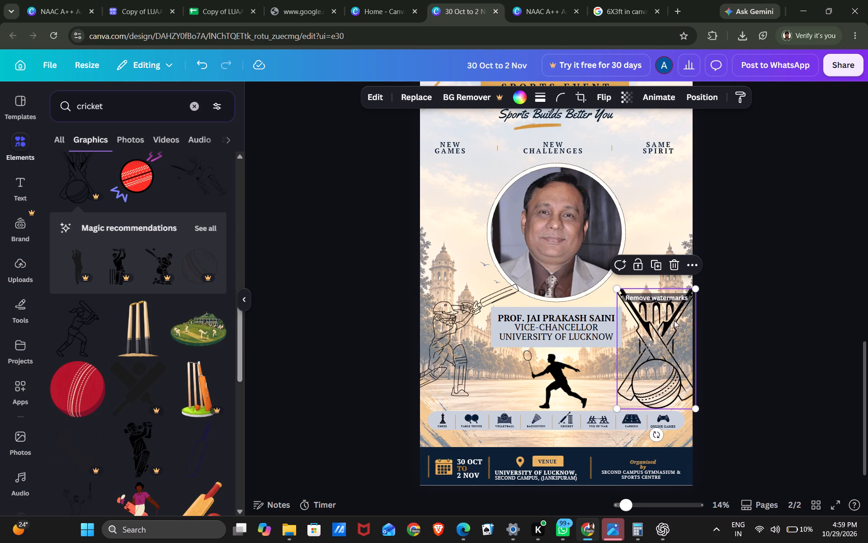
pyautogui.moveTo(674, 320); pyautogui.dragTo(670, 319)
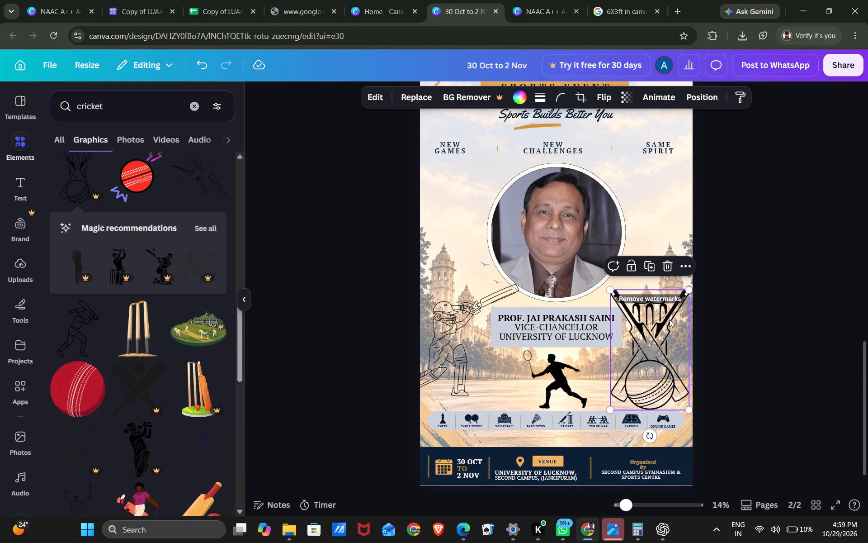
# Delete the crossed-bats graphic, the badminton silhouette and the batsman line art from page 2.
pyautogui.click(660, 266)
pyautogui.click(566, 380)
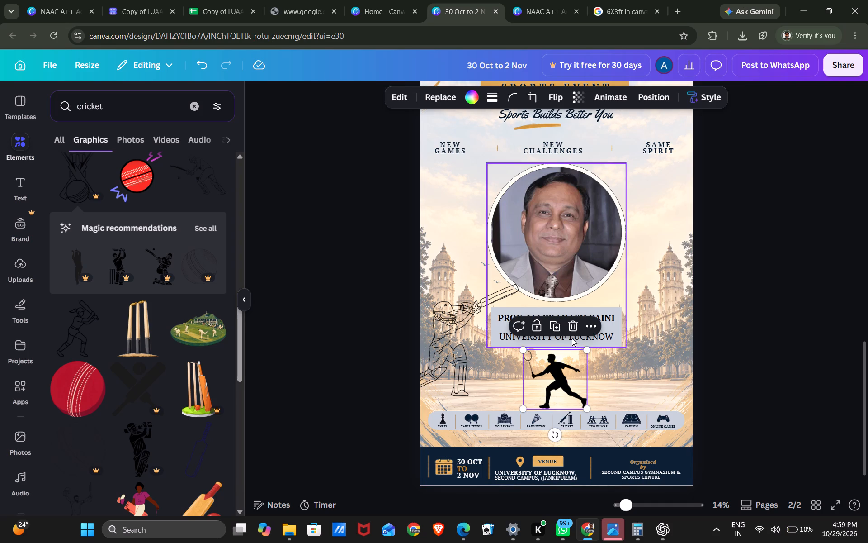
pyautogui.click(575, 327)
pyautogui.click(466, 350)
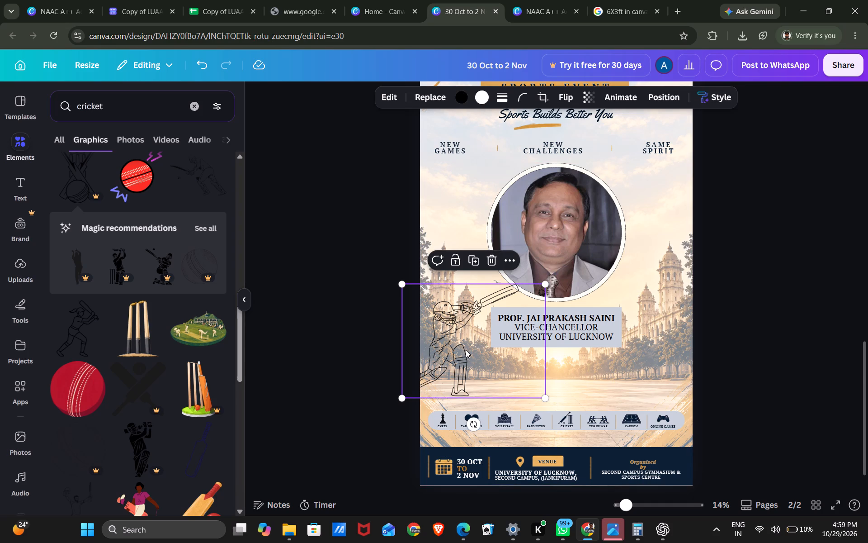
pyautogui.click(490, 258)
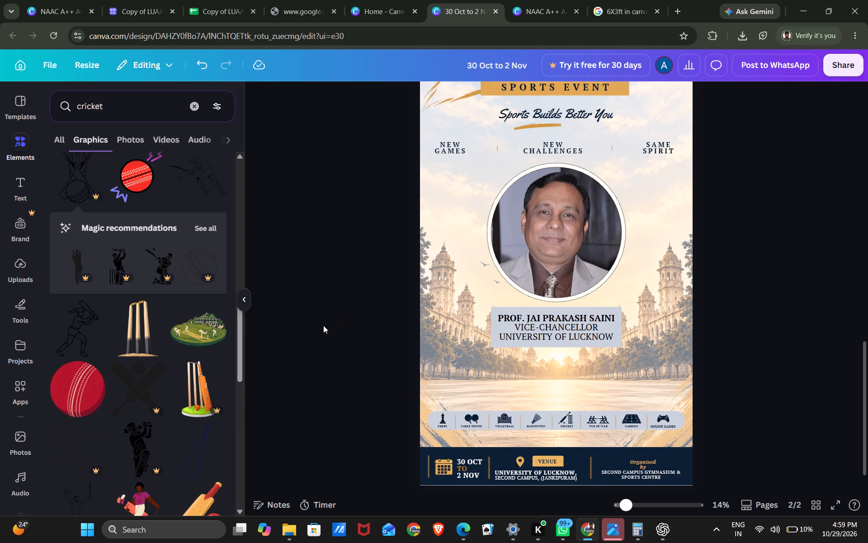
# Look through the cricket graphics results for suitable sports artwork for page 2 of the standee.
pyautogui.hscroll(1, 323, 325)
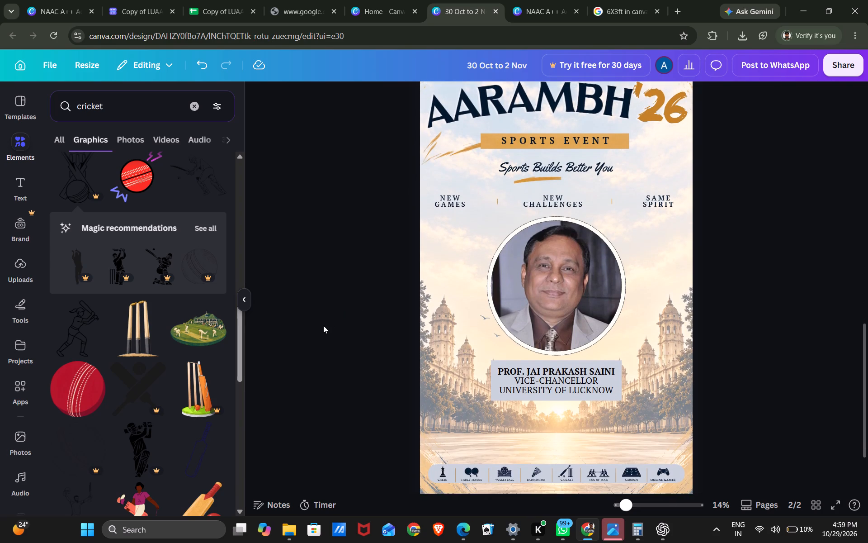
pyautogui.hscroll(1, 323, 325)
pyautogui.scroll(-2, 177, 376)
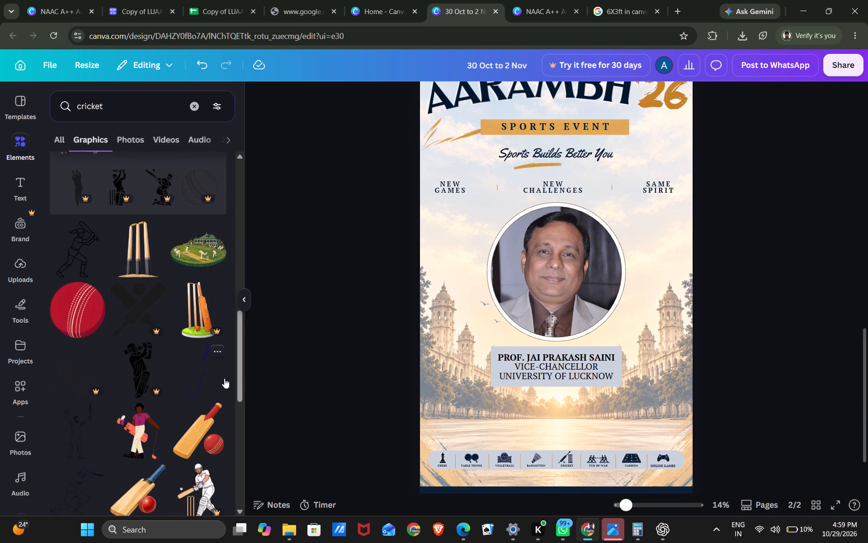
pyautogui.moveTo(398, 375); pyautogui.dragTo(443, 377)
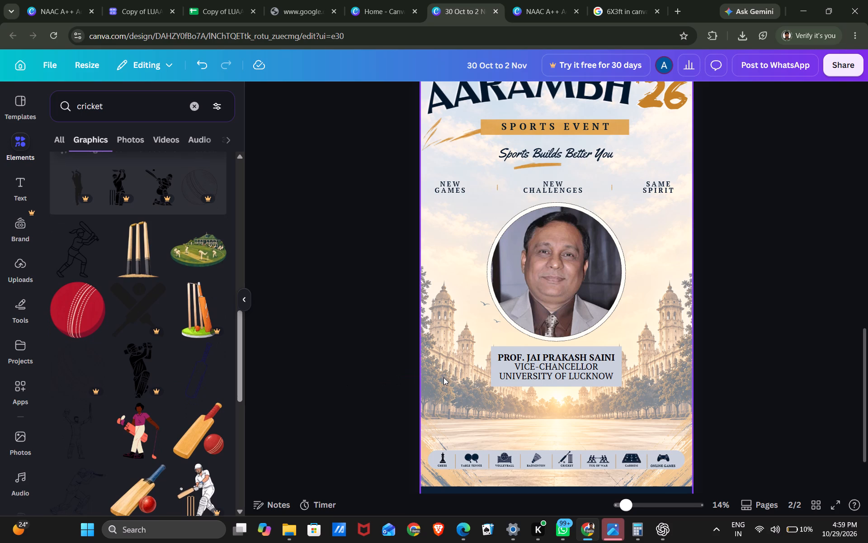
pyautogui.scroll(-1, 139, 381)
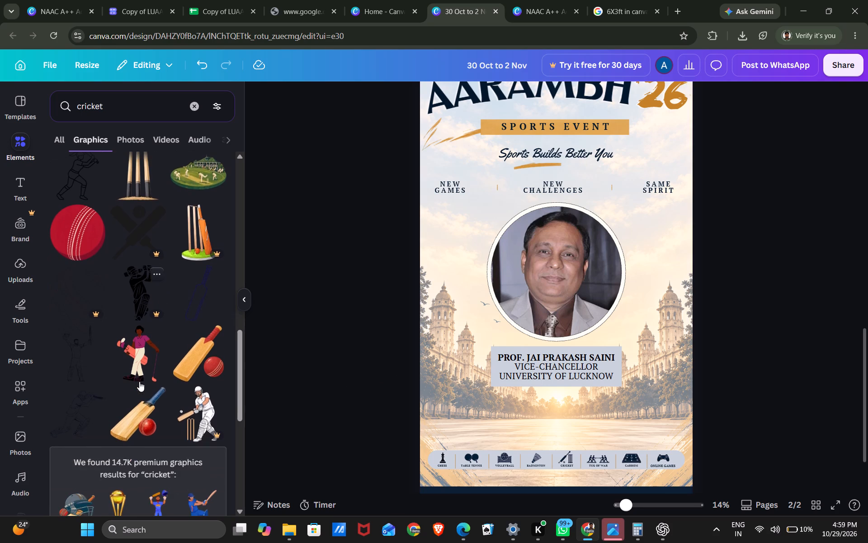
pyautogui.scroll(-1, 139, 381)
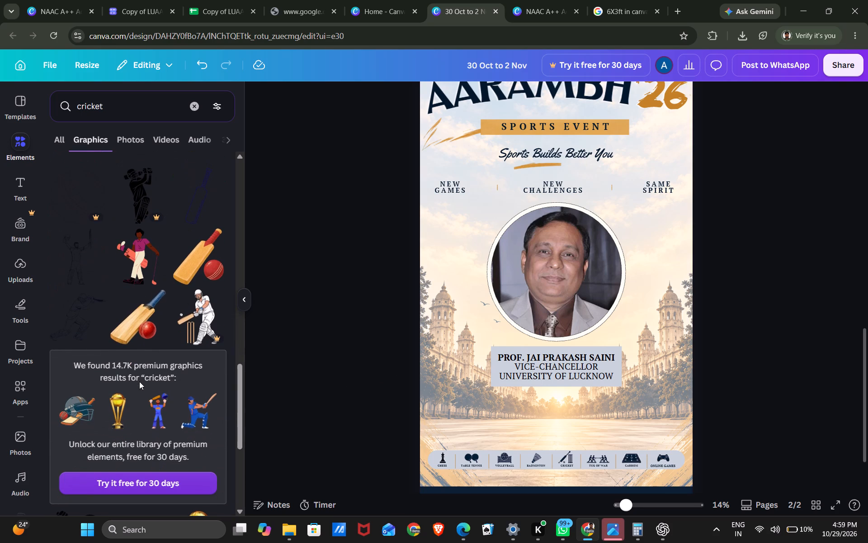
pyautogui.scroll(-3, 139, 381)
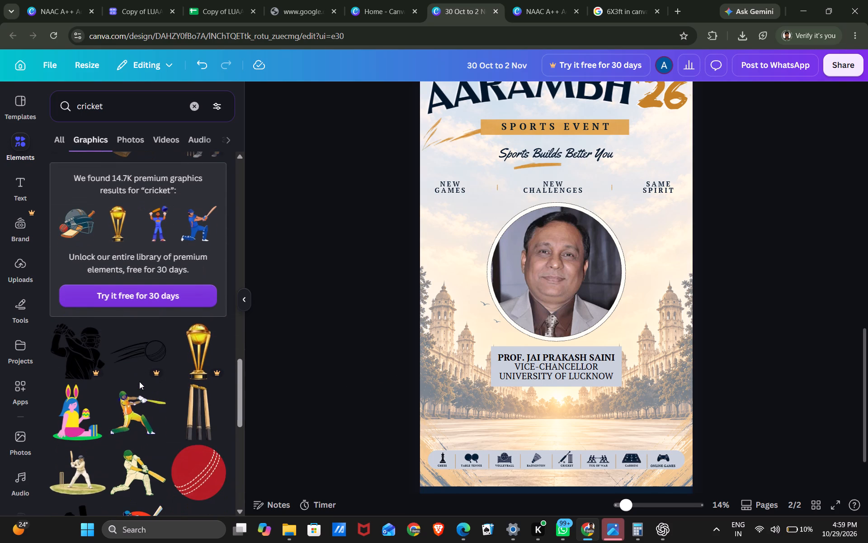
pyautogui.scroll(-2, 139, 381)
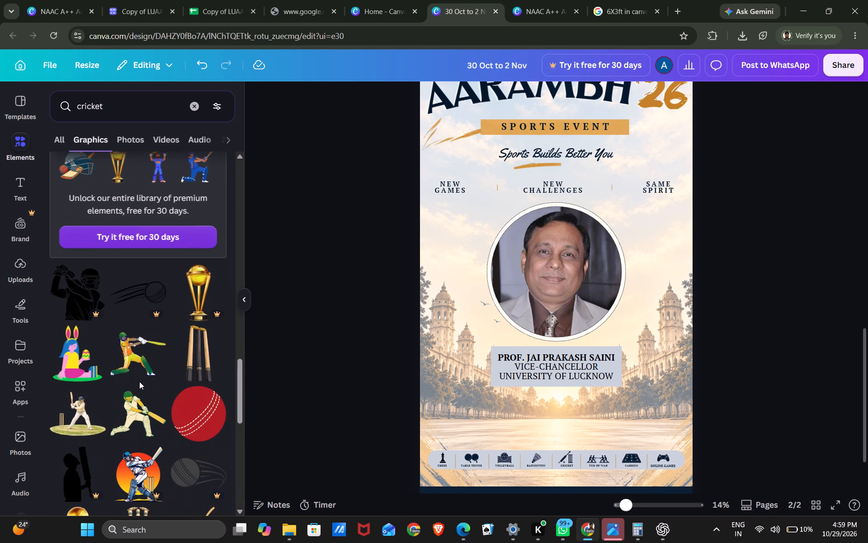
pyautogui.scroll(-5, 139, 381)
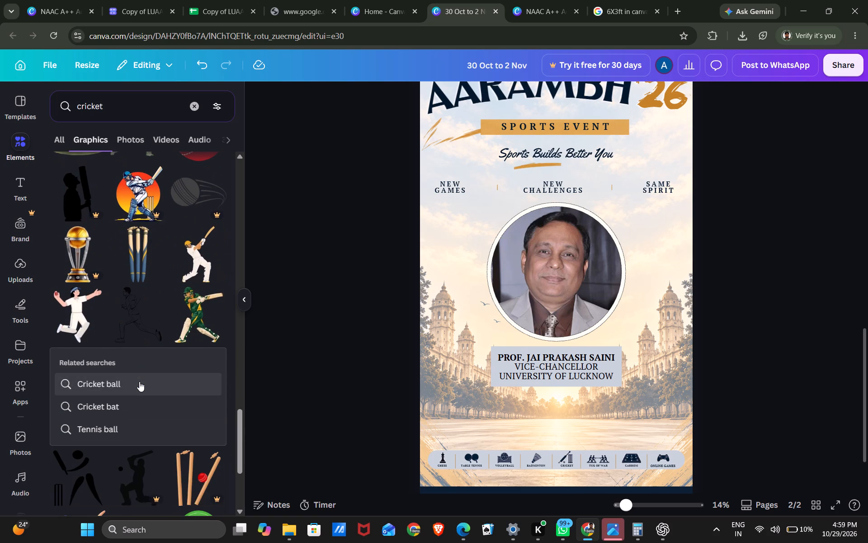
pyautogui.scroll(-2, 139, 381)
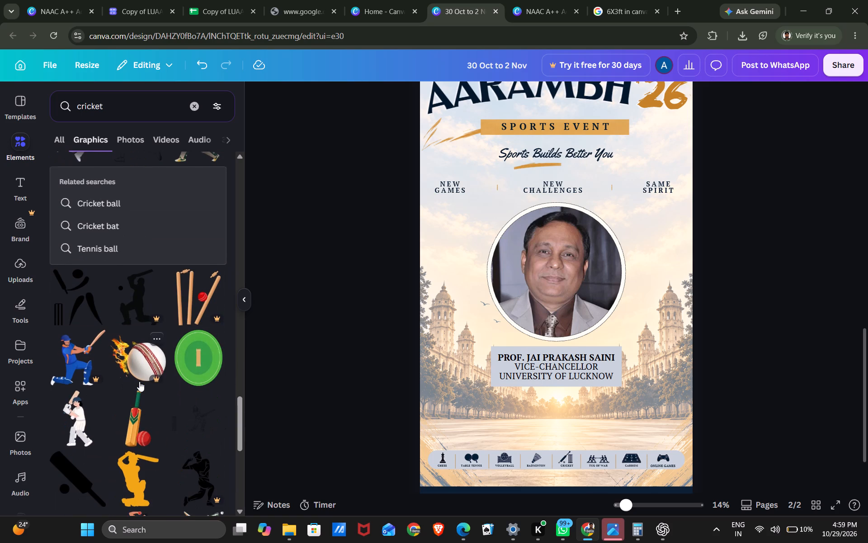
pyautogui.scroll(-3, 139, 381)
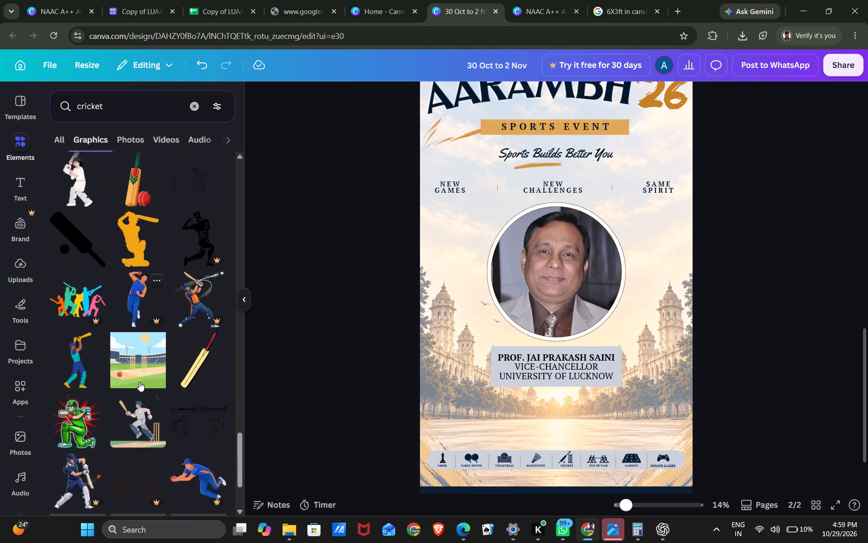
pyautogui.scroll(-3, 139, 381)
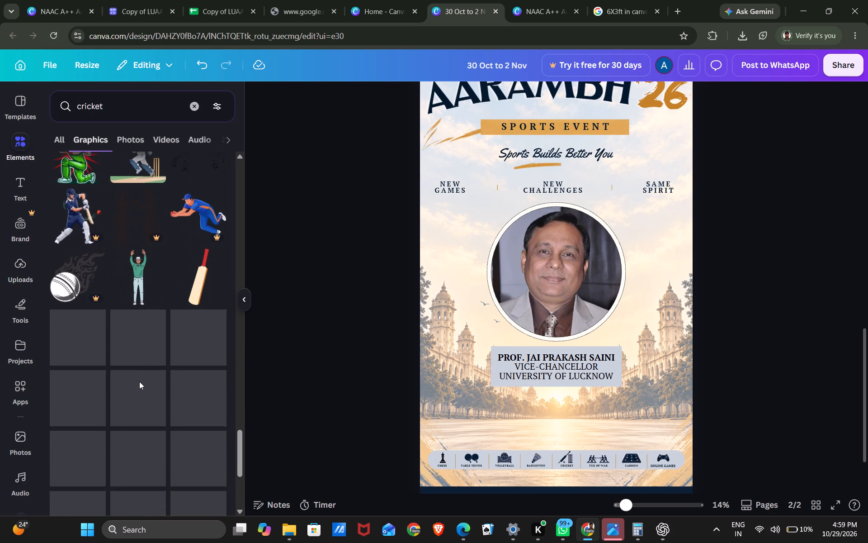
pyautogui.scroll(-1, 139, 381)
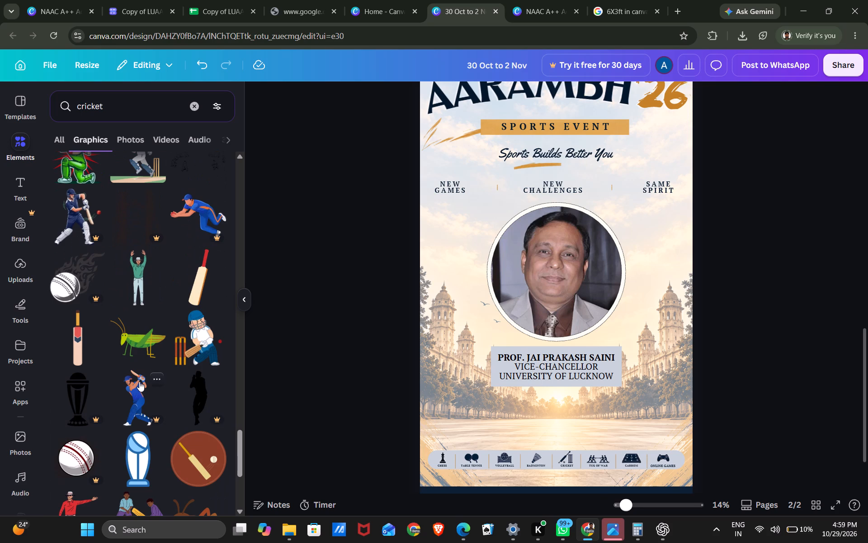
pyautogui.scroll(-4, 139, 381)
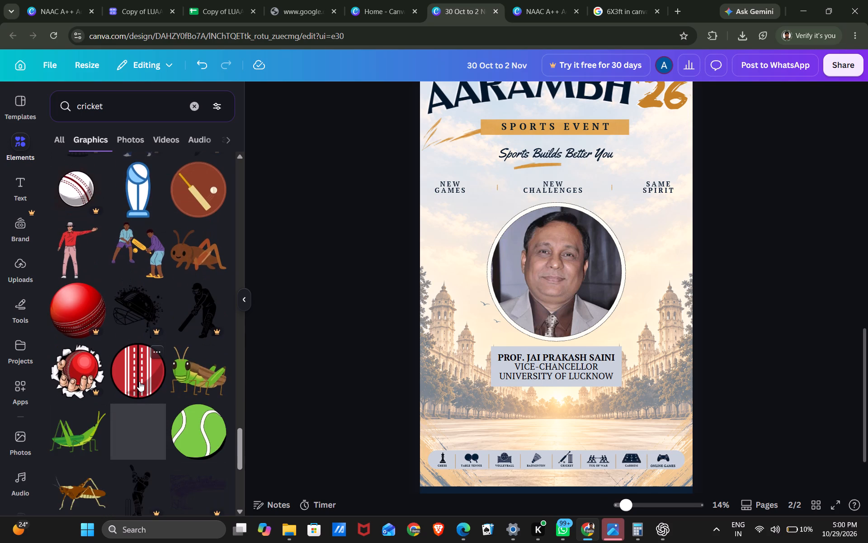
pyautogui.scroll(-2, 139, 381)
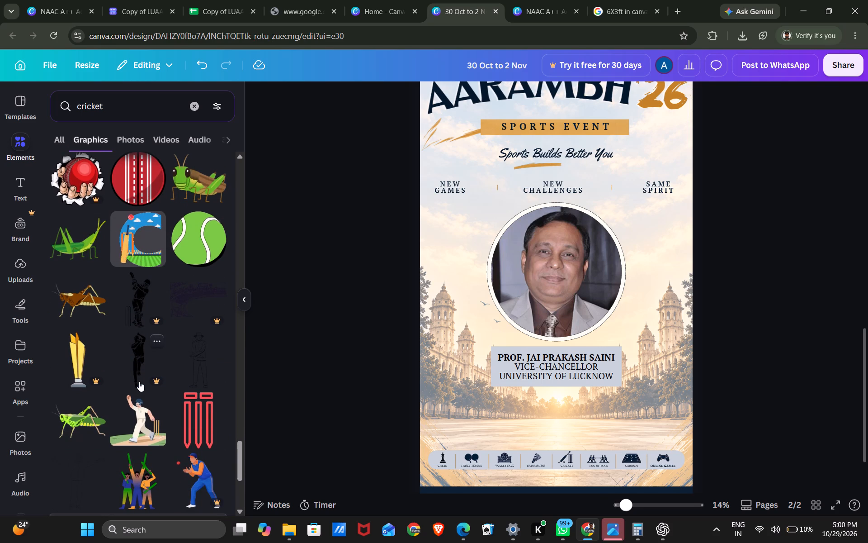
pyautogui.scroll(-2, 139, 381)
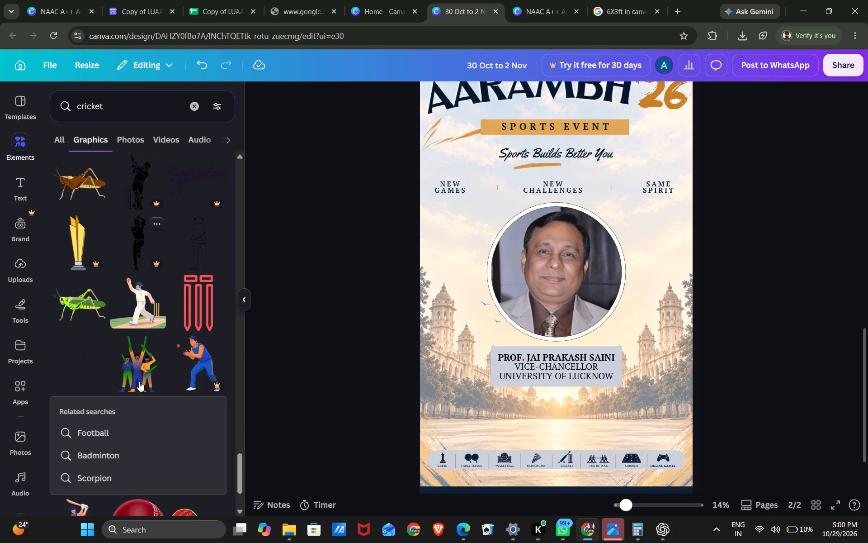
pyautogui.scroll(-2, 139, 381)
pyautogui.hscroll(1, 139, 381)
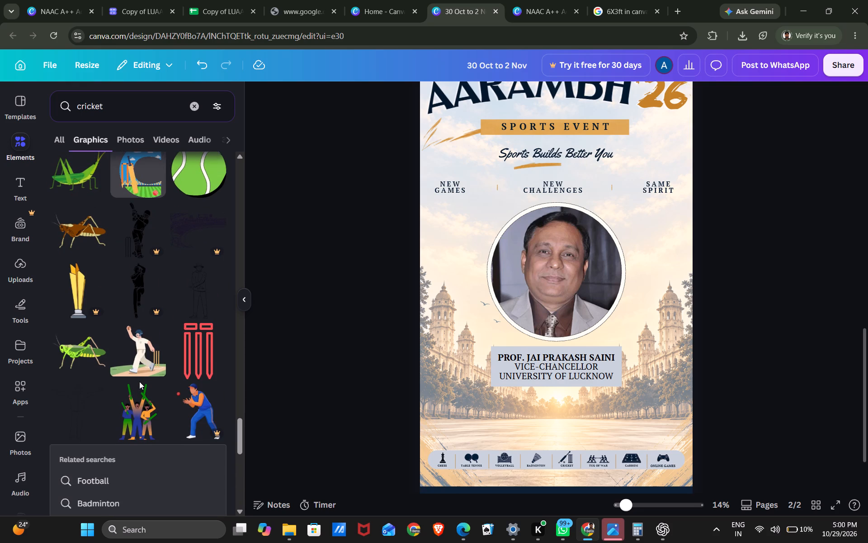
pyautogui.scroll(-3, 139, 381)
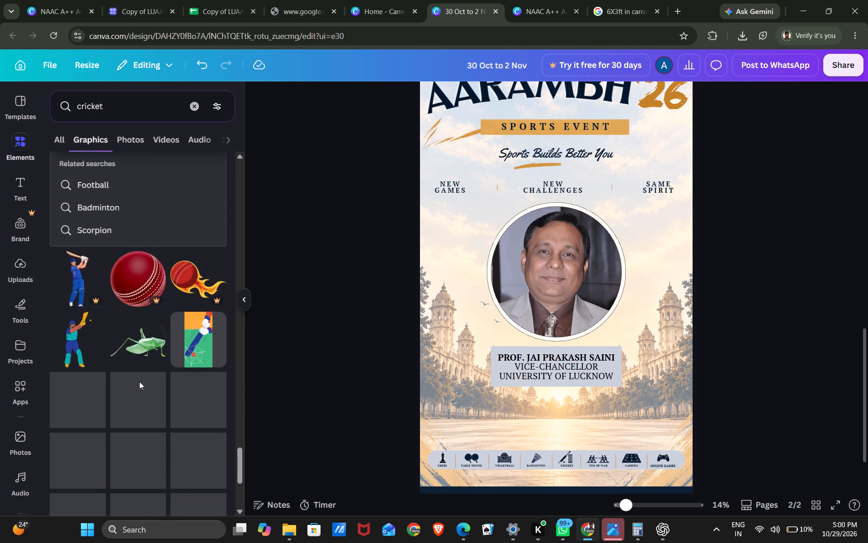
pyautogui.scroll(-4, 139, 381)
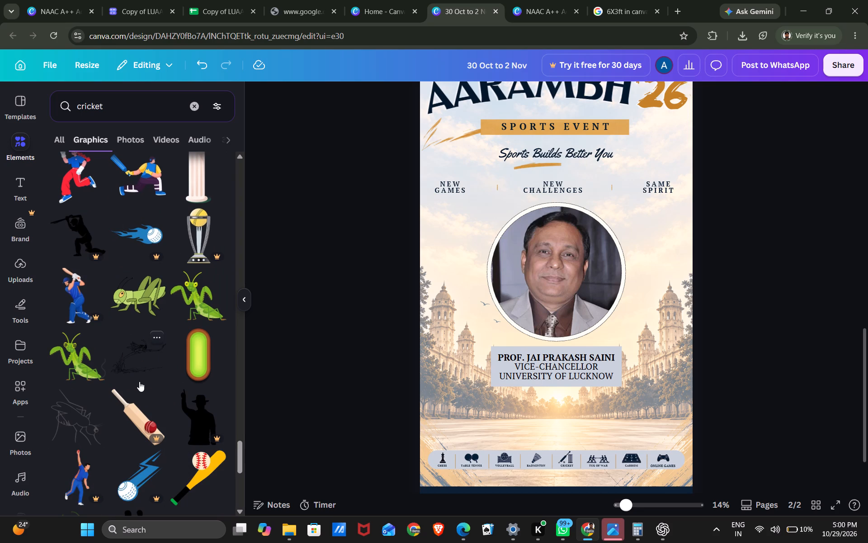
# Search the graphics library for the suggested term "cricket batsman silhouette" in place of the cricket search.
pyautogui.click(140, 102)
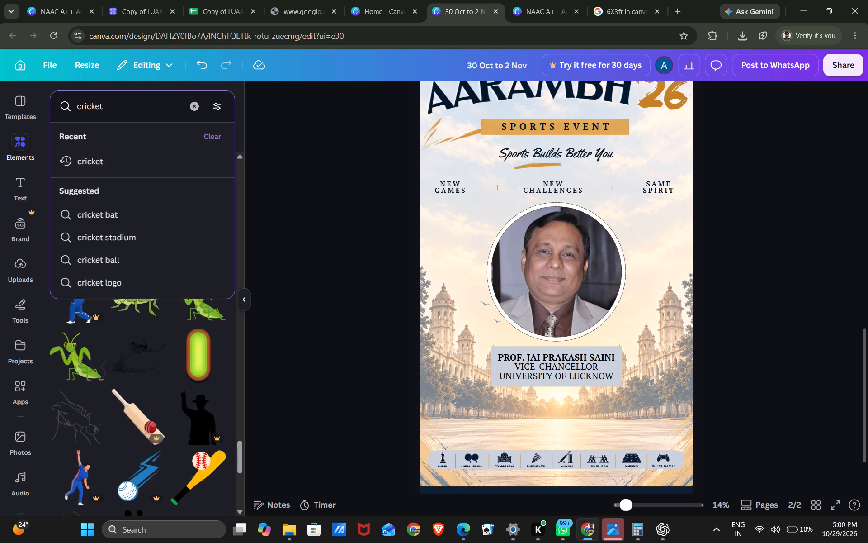
pyautogui.press('space')
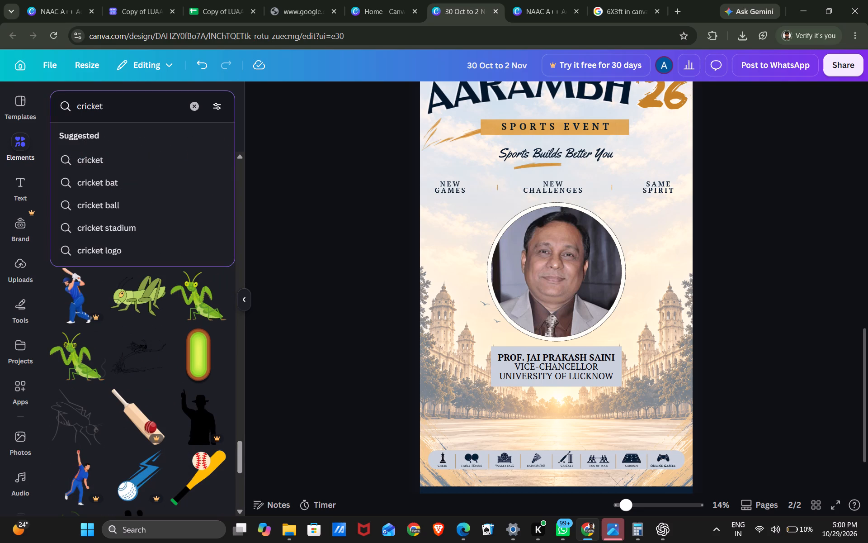
pyautogui.press('BackSpace')
pyautogui.press('BackSpace')
pyautogui.press('BackSpace')
pyautogui.press('BackSpace')
pyautogui.press('BackSpace')
pyautogui.press('BackSpace')
pyautogui.press('BackSpace')
pyautogui.press('BackSpace')
pyautogui.press('BackSpace')
pyautogui.press('BackSpace')
pyautogui.press('BackSpace')
pyautogui.press('BackSpace')
pyautogui.press('BackSpace')
pyautogui.press('BackSpace')
pyautogui.press('BackSpace')
pyautogui.press('BackSpace')
pyautogui.press('BackSpace')
pyautogui.press('BackSpace')
pyautogui.press('BackSpace')
pyautogui.press('BackSpace')
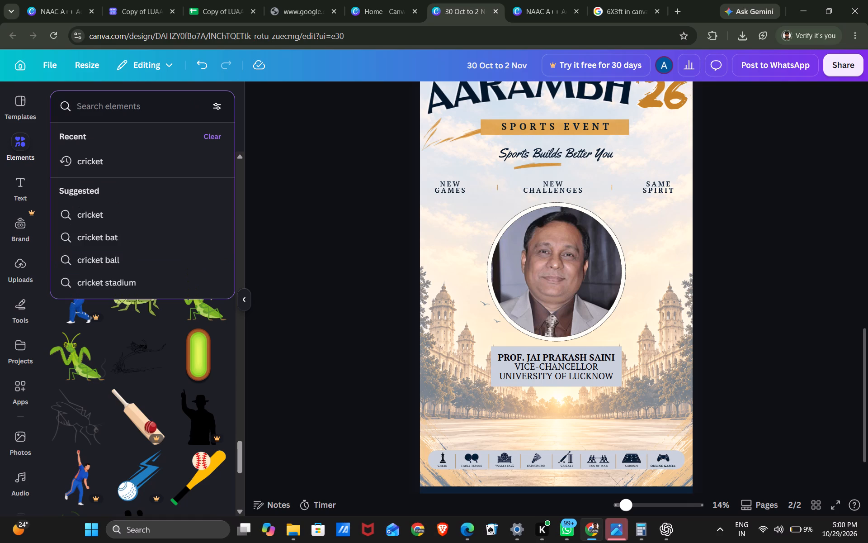
pyautogui.write('bats')
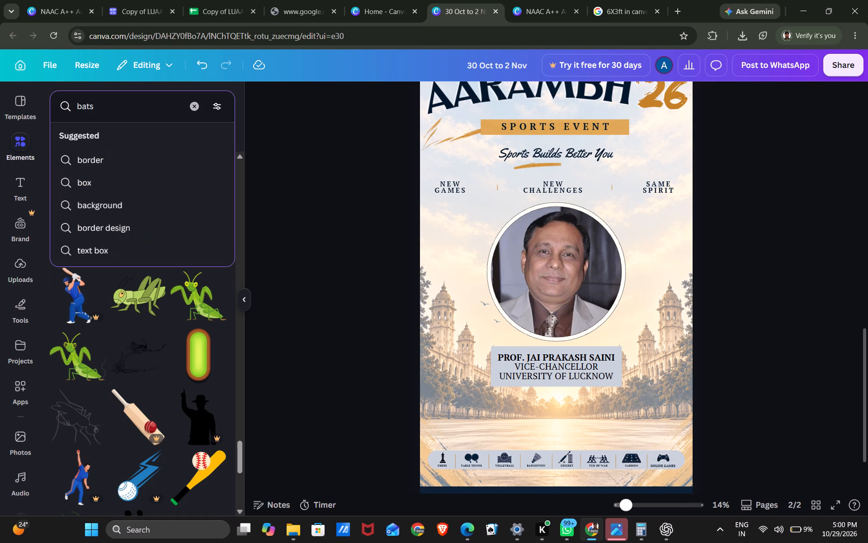
pyautogui.write('man')
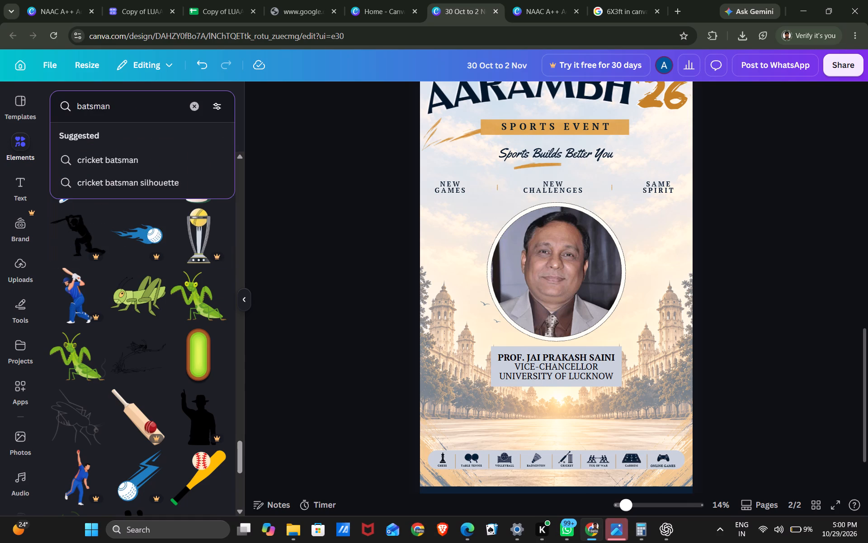
pyautogui.press('Down')
pyautogui.press('Down')
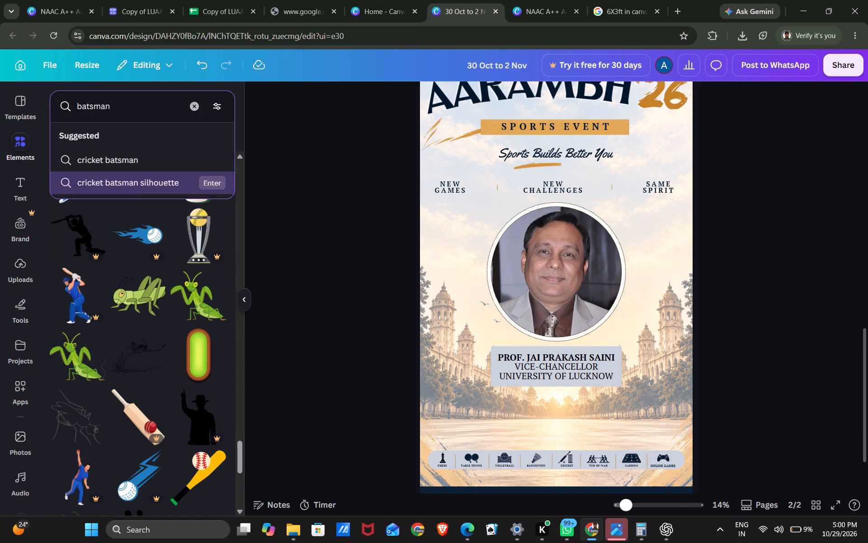
pyautogui.press('Return')
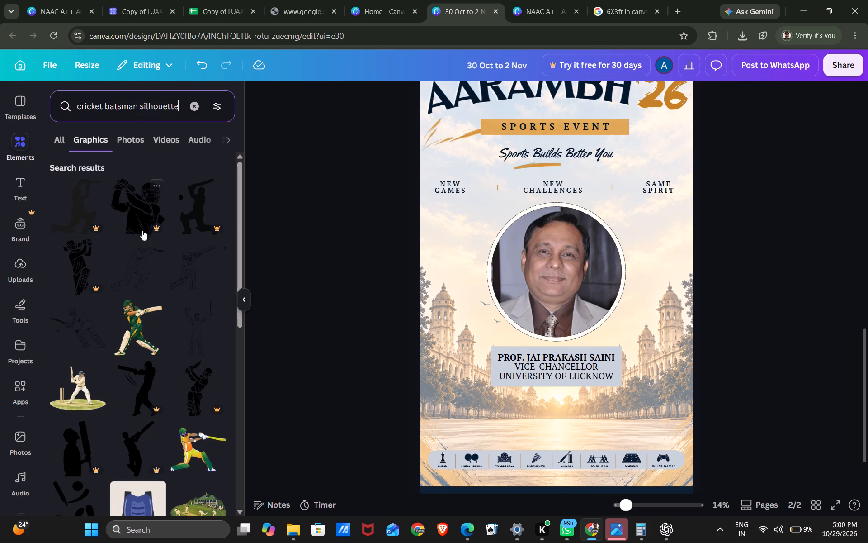
# Examine the cricket batsman silhouette results for a graphic that suits the standee.
pyautogui.scroll(-5, 140, 324)
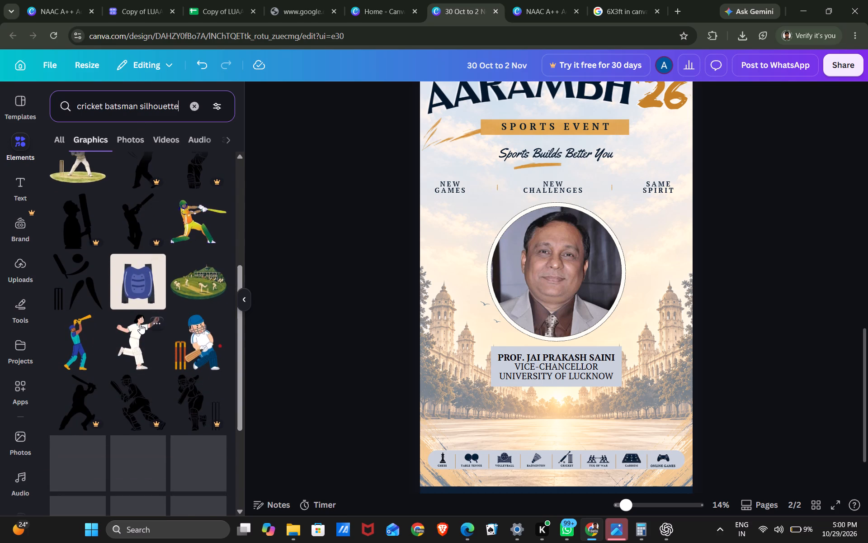
pyautogui.scroll(-1, 140, 324)
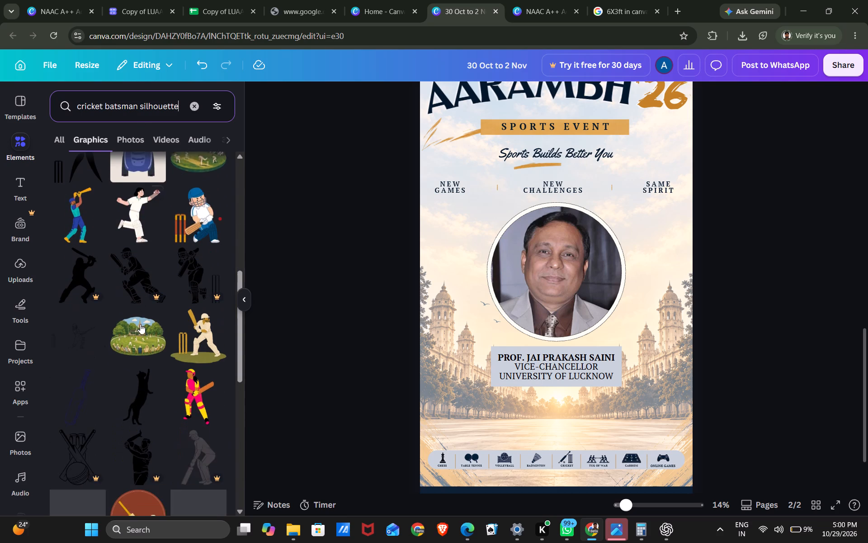
pyautogui.scroll(-3, 140, 324)
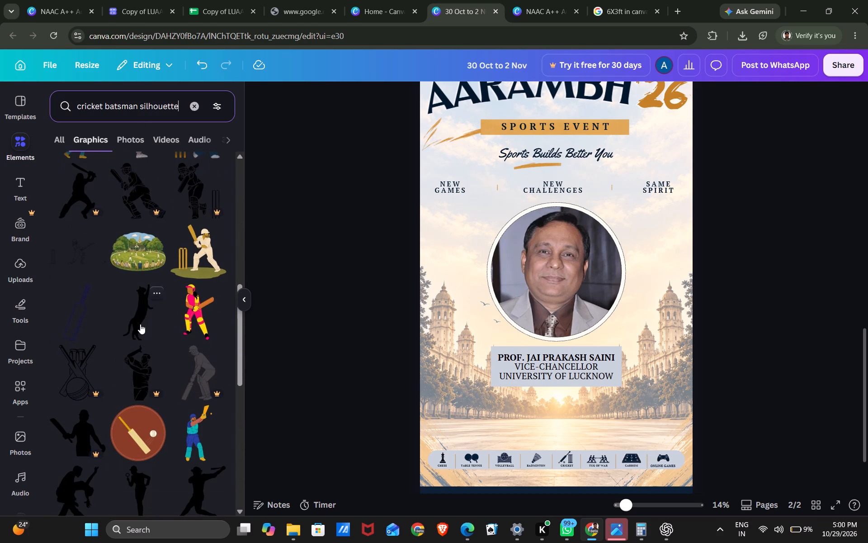
pyautogui.scroll(-2, 140, 324)
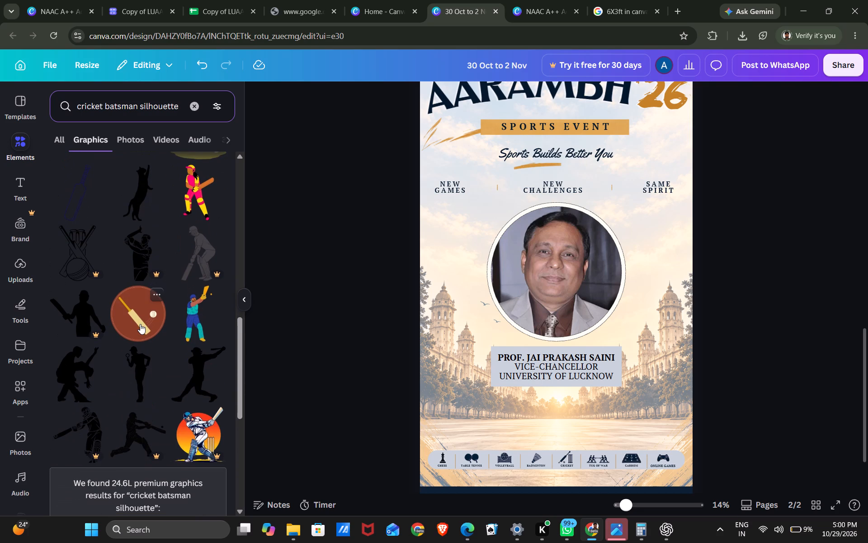
pyautogui.scroll(-4, 140, 324)
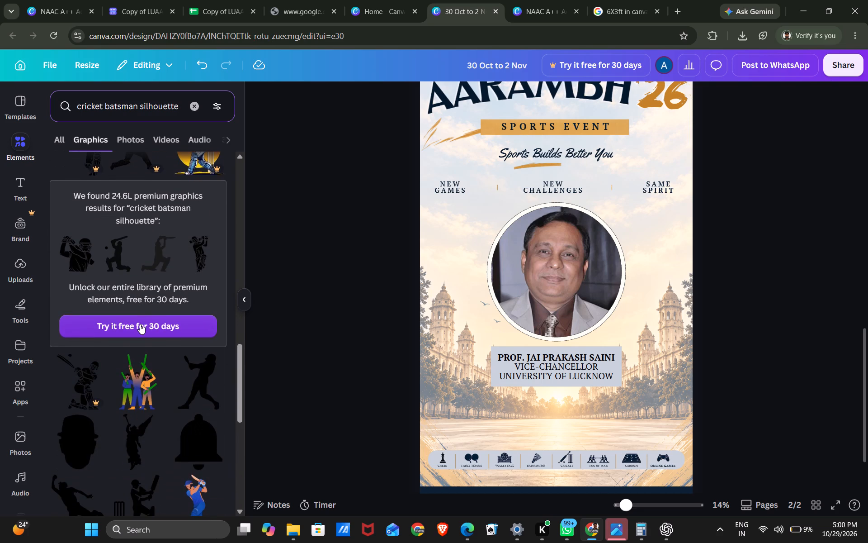
# Check the player silhouettes in the landscape 72 × 36in AARAMBH '26 banner design and return to the standee design.
pyautogui.click(554, 0)
pyautogui.click(165, 347)
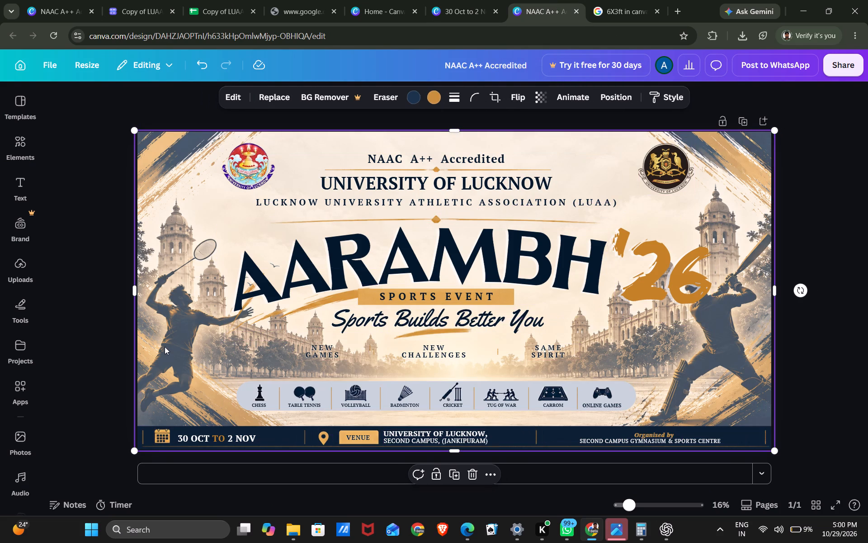
pyautogui.click(448, 0)
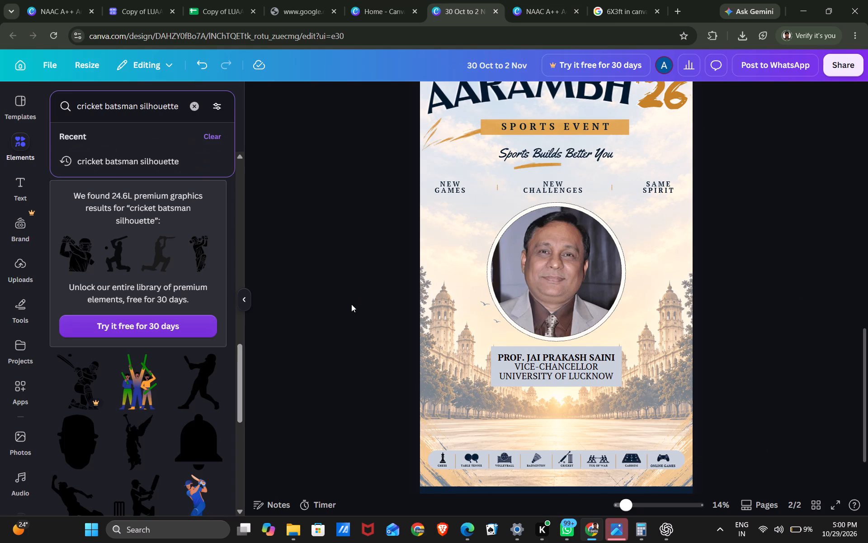
pyautogui.click(345, 311)
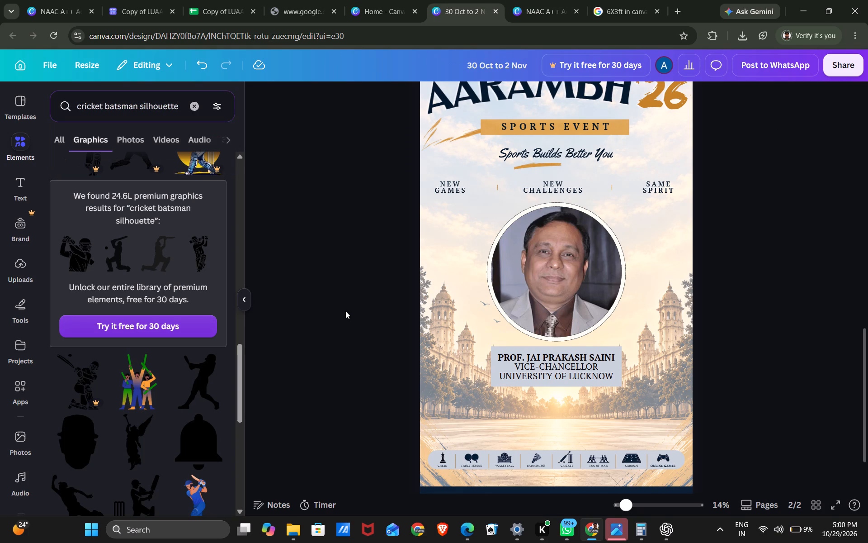
pyautogui.click(345, 311)
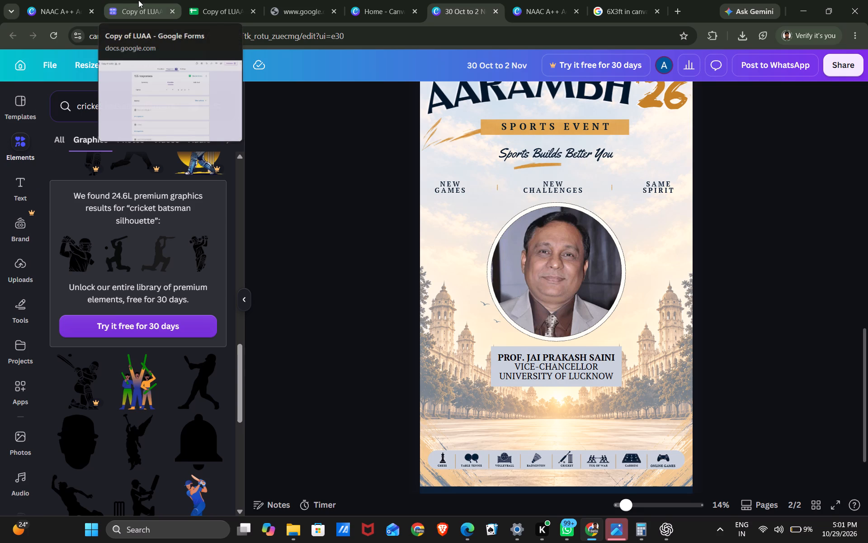
# Copy the Organising Team Head block from the NAAC A++ Accredited banner design and paste it onto page 2 of the standee.
pyautogui.click(70, 1)
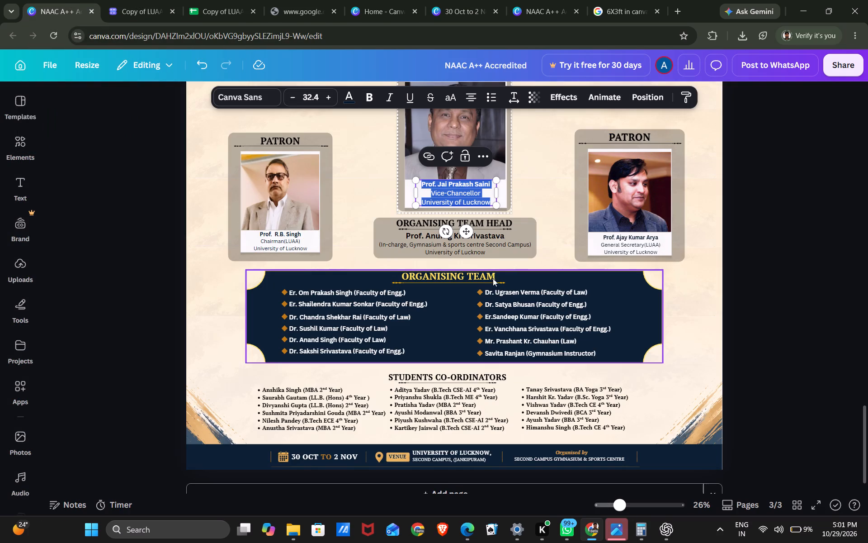
pyautogui.click(538, 246)
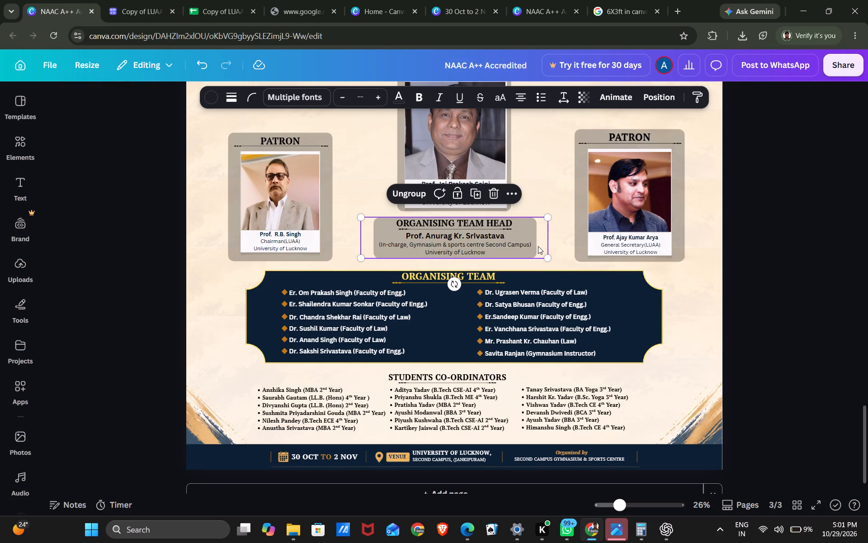
pyautogui.hotkey('ctrl', 'c')
pyautogui.click(513, 190)
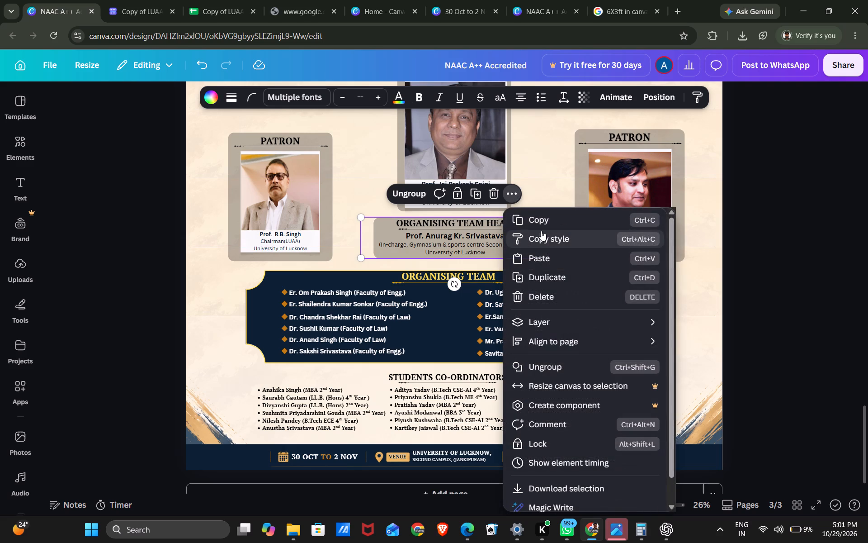
pyautogui.click(557, 215)
pyautogui.click(462, 0)
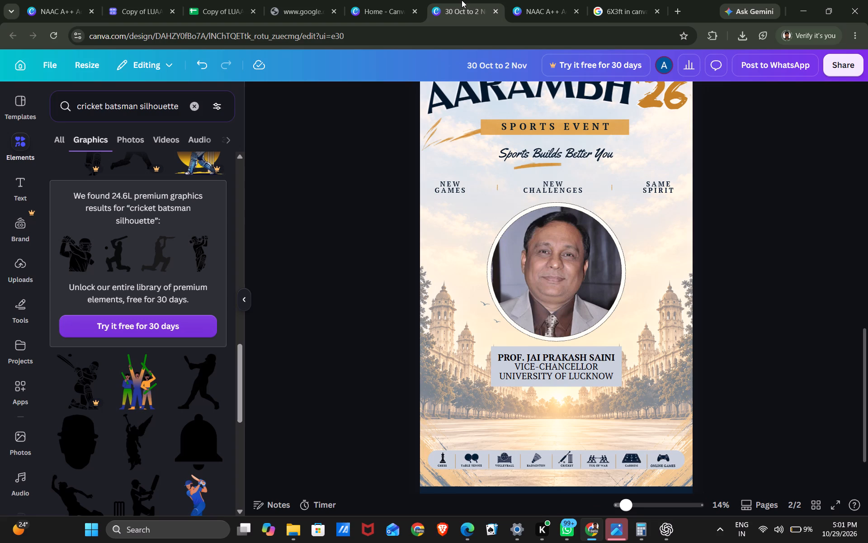
pyautogui.click(448, 405)
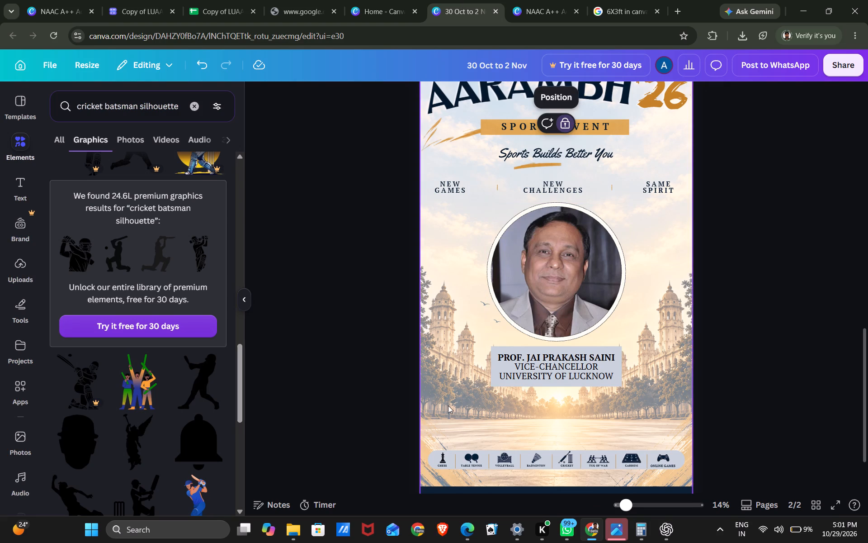
pyautogui.hotkey('ctrl', 'v')
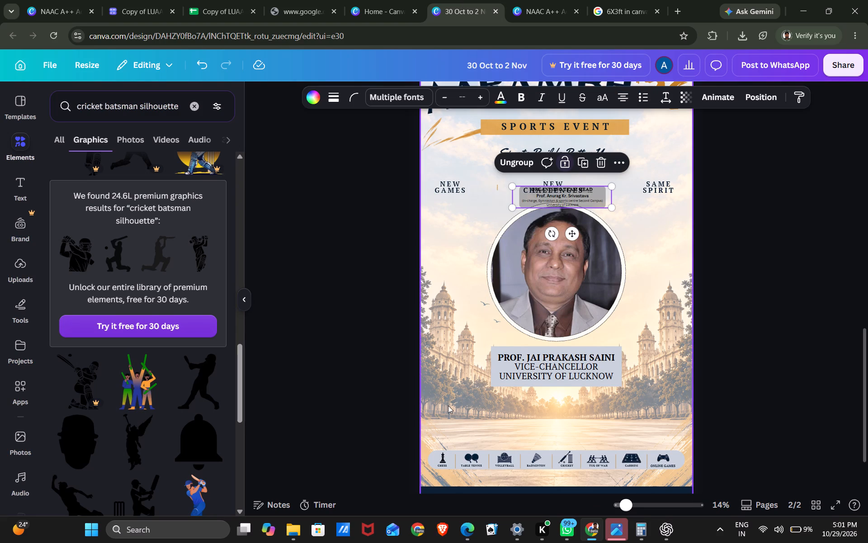
# Move the Organising Team Head block to just above the right end of the sports icon strip and enlarge it.
pyautogui.moveTo(570, 232); pyautogui.dragTo(656, 419)
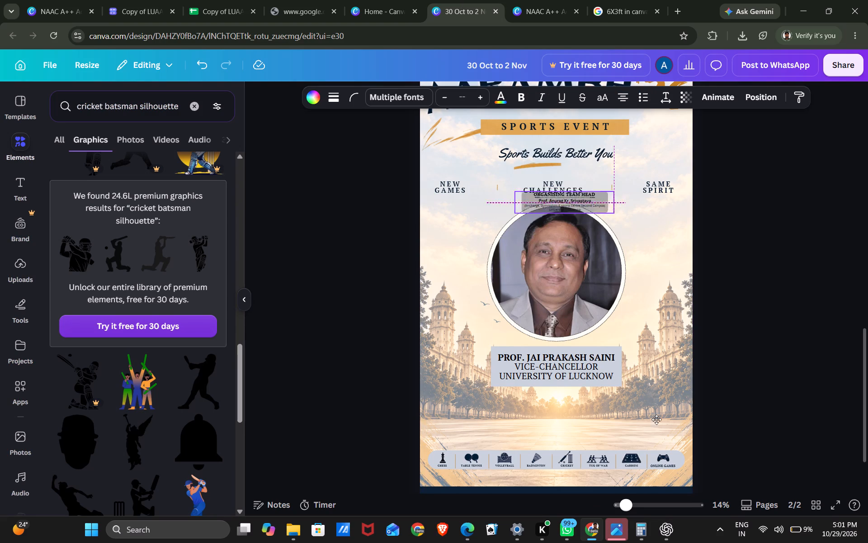
pyautogui.moveTo(656, 419); pyautogui.dragTo(647, 467)
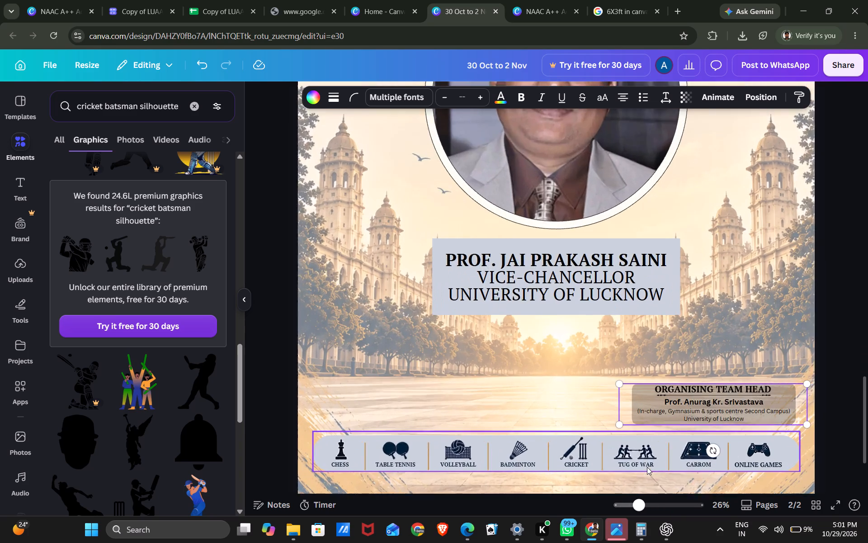
pyautogui.moveTo(627, 368); pyautogui.dragTo(600, 353)
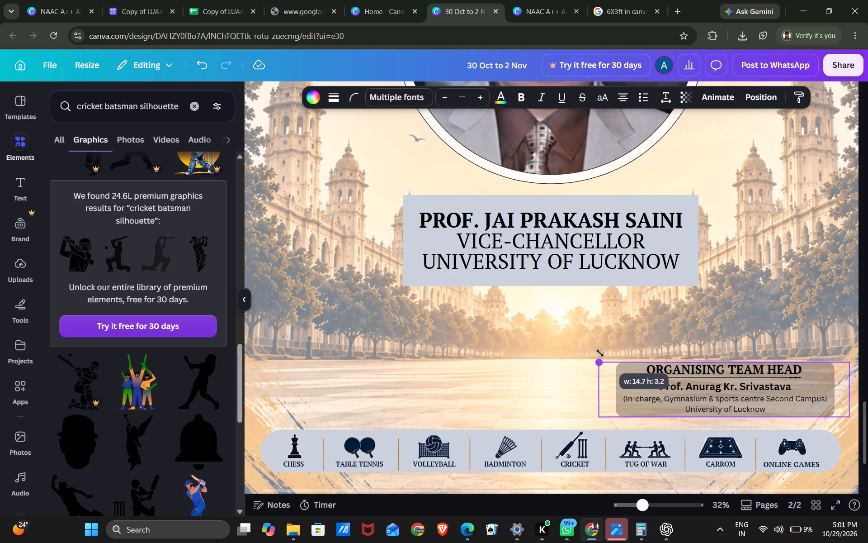
pyautogui.moveTo(600, 353); pyautogui.dragTo(593, 350)
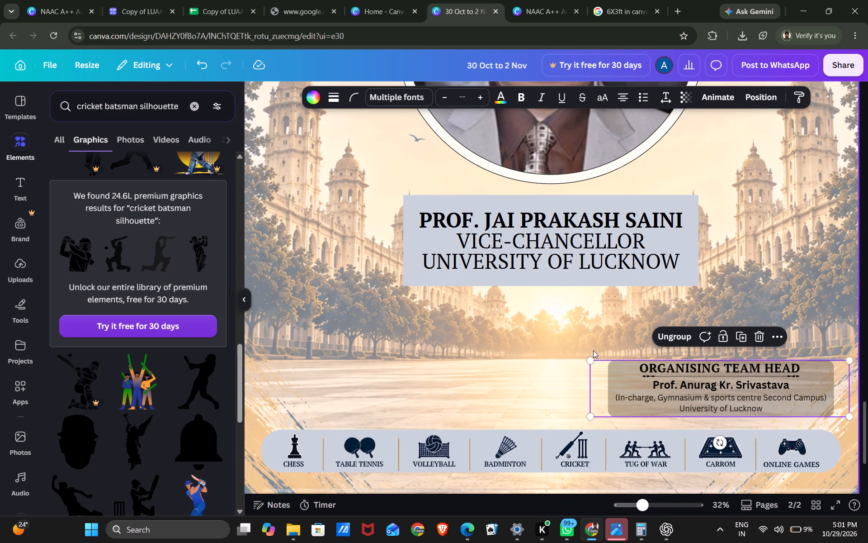
pyautogui.moveTo(756, 395); pyautogui.dragTo(756, 370)
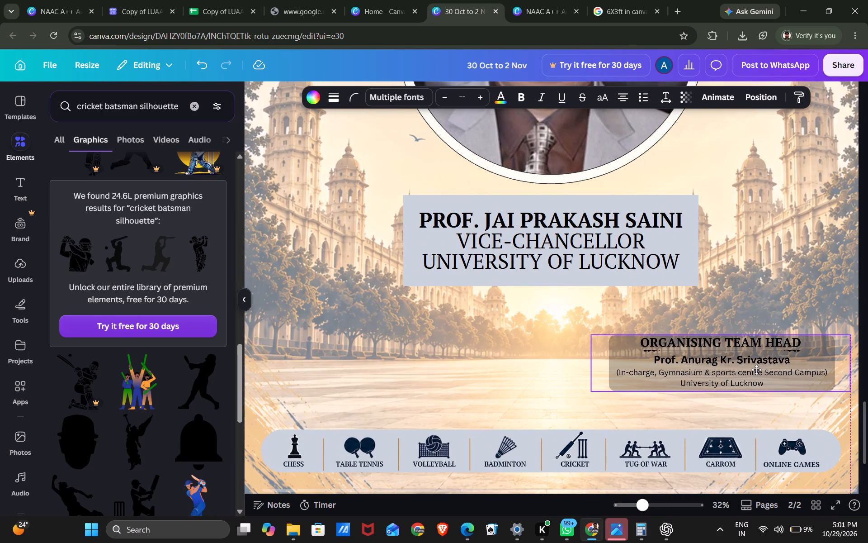
pyautogui.moveTo(756, 370); pyautogui.dragTo(757, 375)
# Unlock the background image on page 2 of the standee.
pyautogui.click(800, 271)
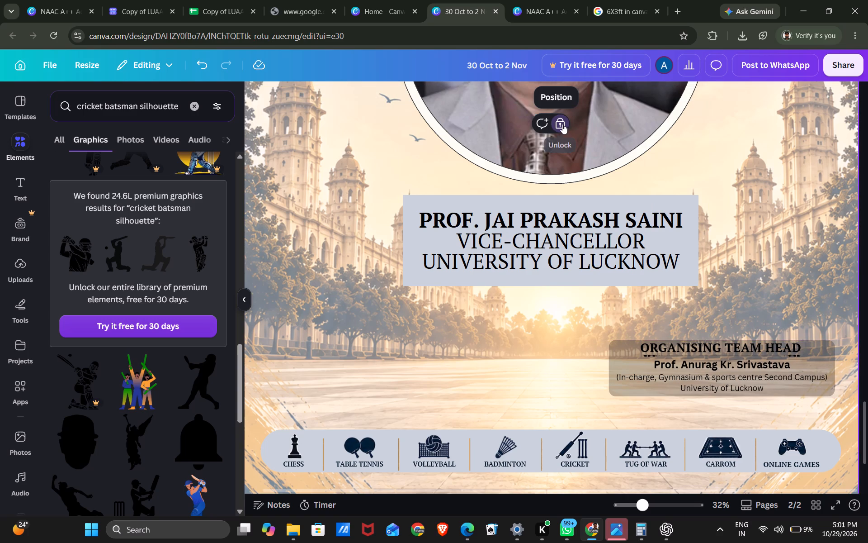
pyautogui.click(562, 124)
pyautogui.click(839, 262)
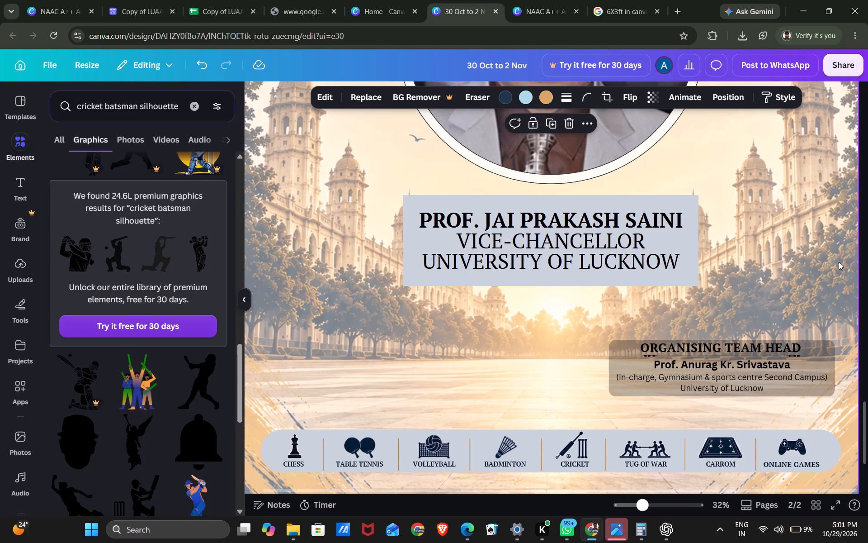
pyautogui.moveTo(839, 262); pyautogui.dragTo(778, 253)
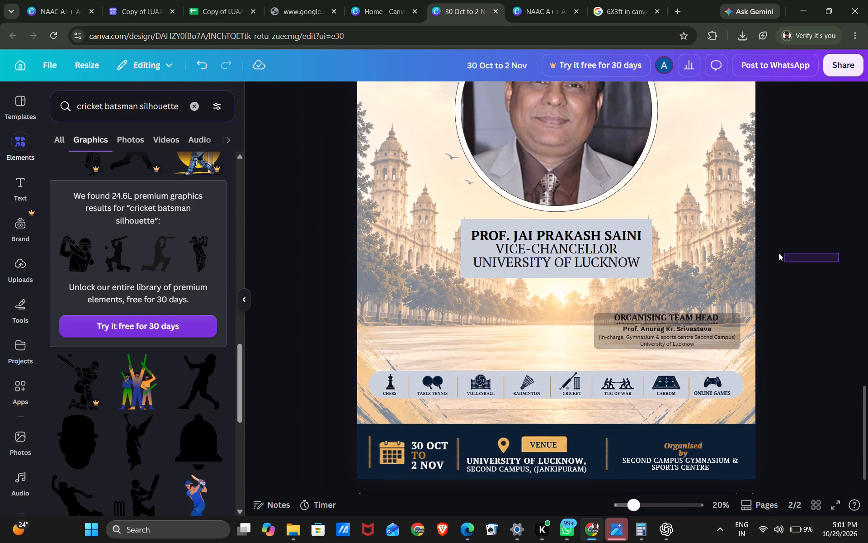
pyautogui.moveTo(778, 253); pyautogui.dragTo(731, 237)
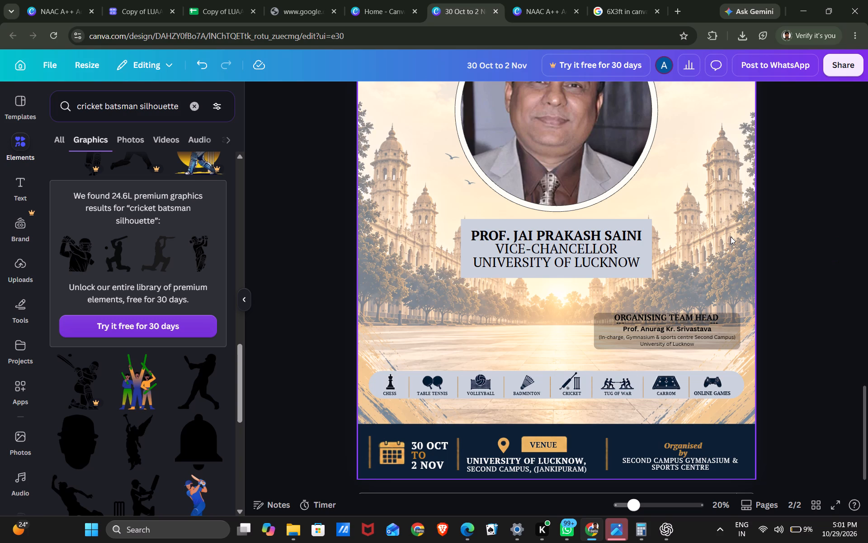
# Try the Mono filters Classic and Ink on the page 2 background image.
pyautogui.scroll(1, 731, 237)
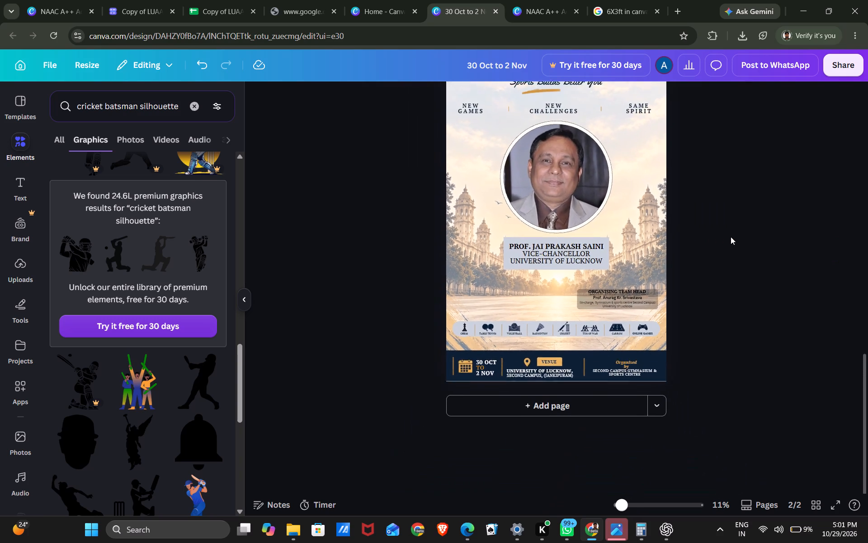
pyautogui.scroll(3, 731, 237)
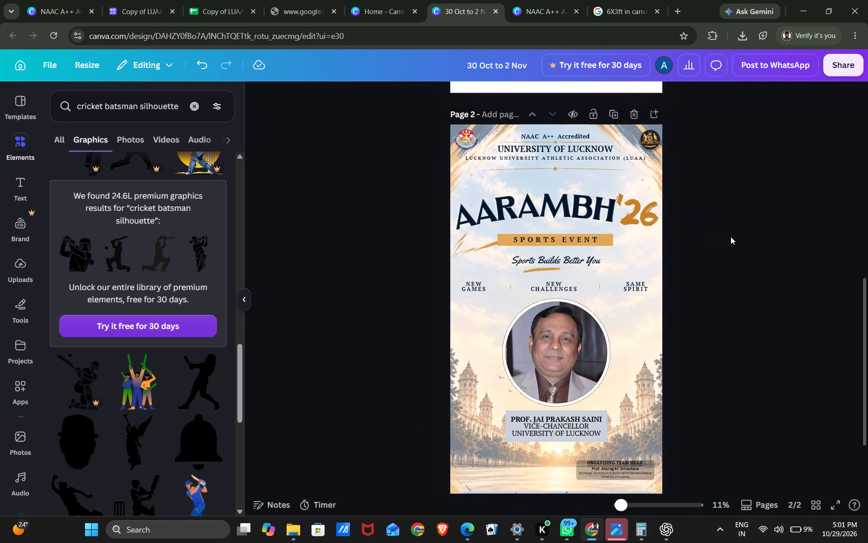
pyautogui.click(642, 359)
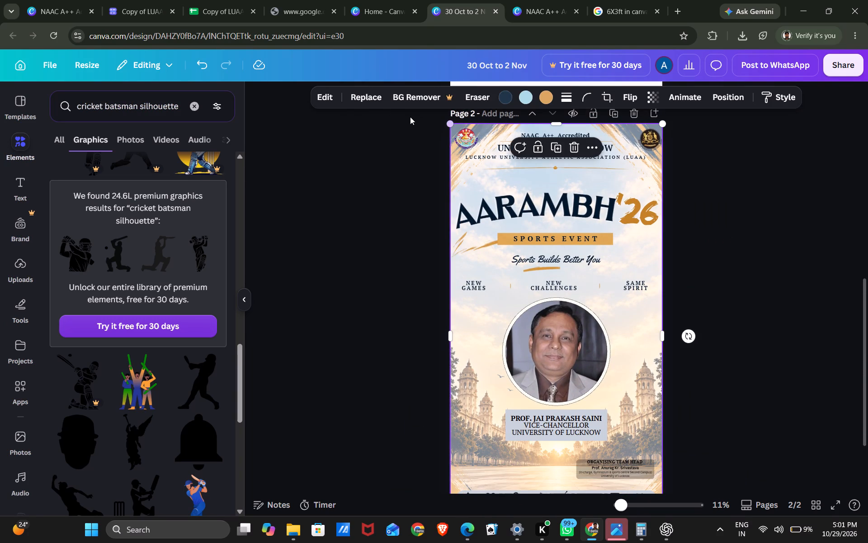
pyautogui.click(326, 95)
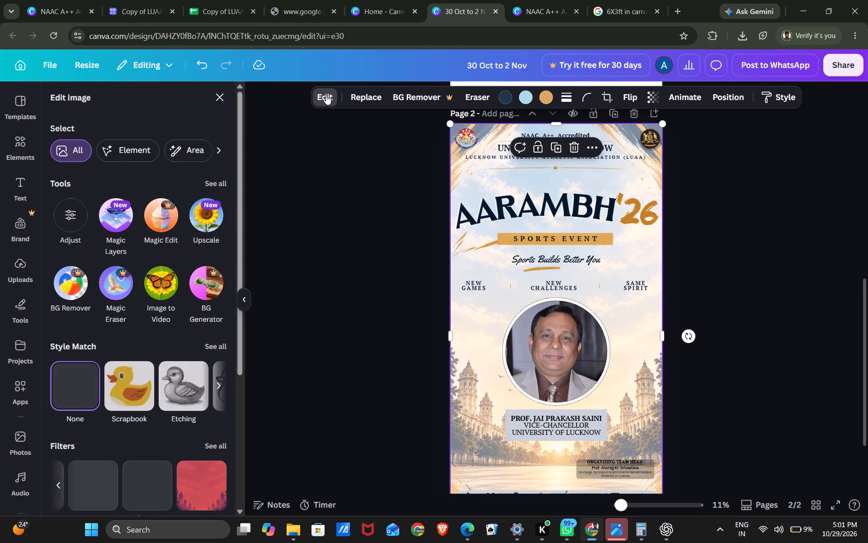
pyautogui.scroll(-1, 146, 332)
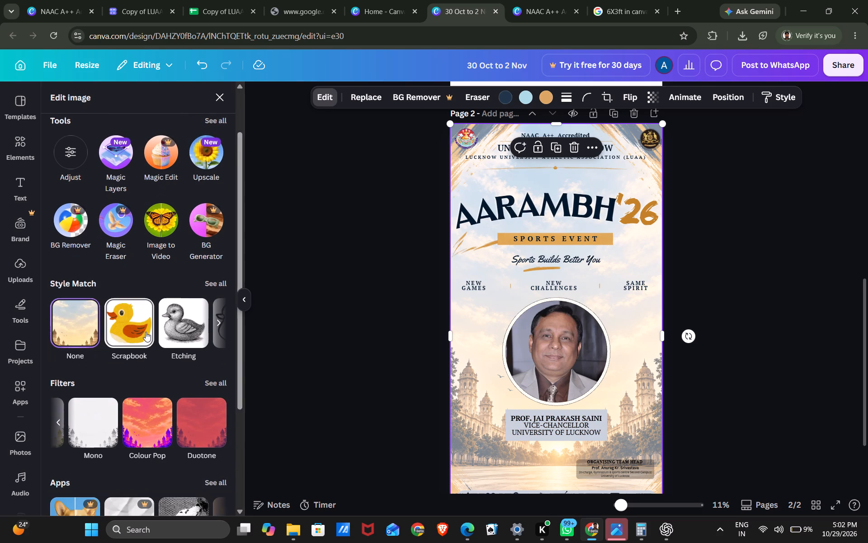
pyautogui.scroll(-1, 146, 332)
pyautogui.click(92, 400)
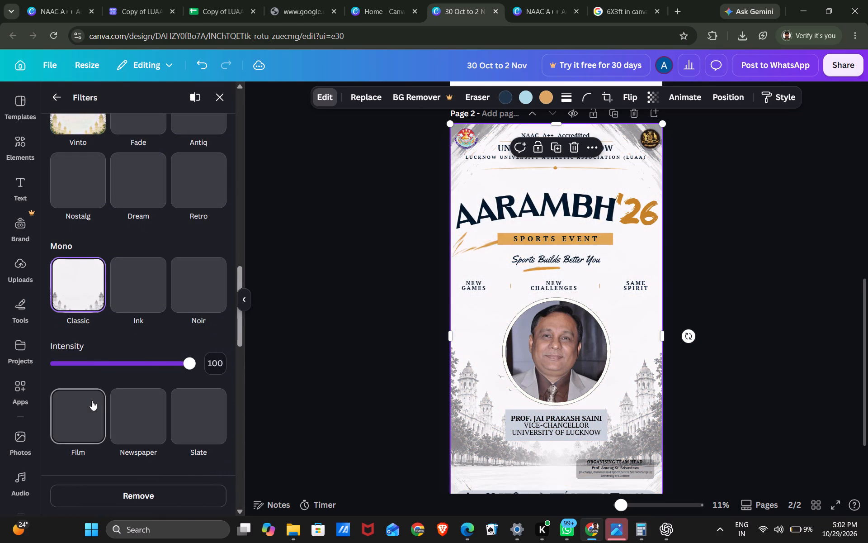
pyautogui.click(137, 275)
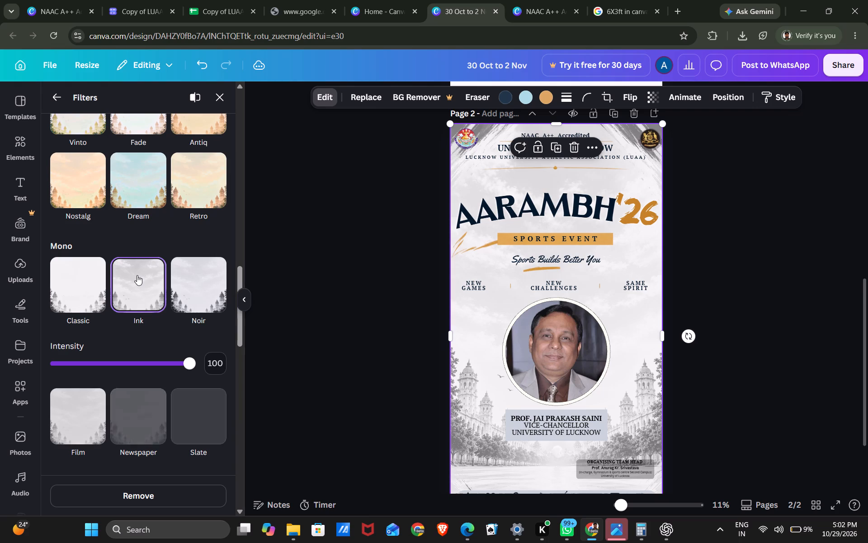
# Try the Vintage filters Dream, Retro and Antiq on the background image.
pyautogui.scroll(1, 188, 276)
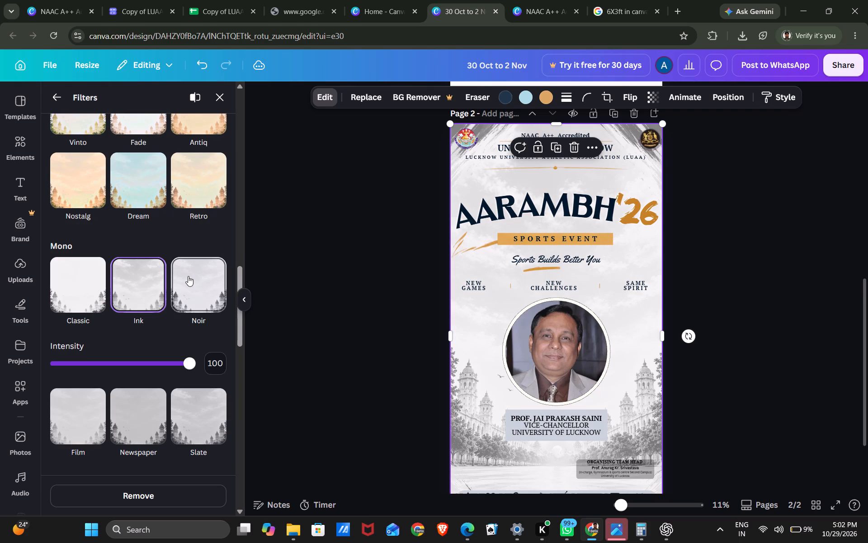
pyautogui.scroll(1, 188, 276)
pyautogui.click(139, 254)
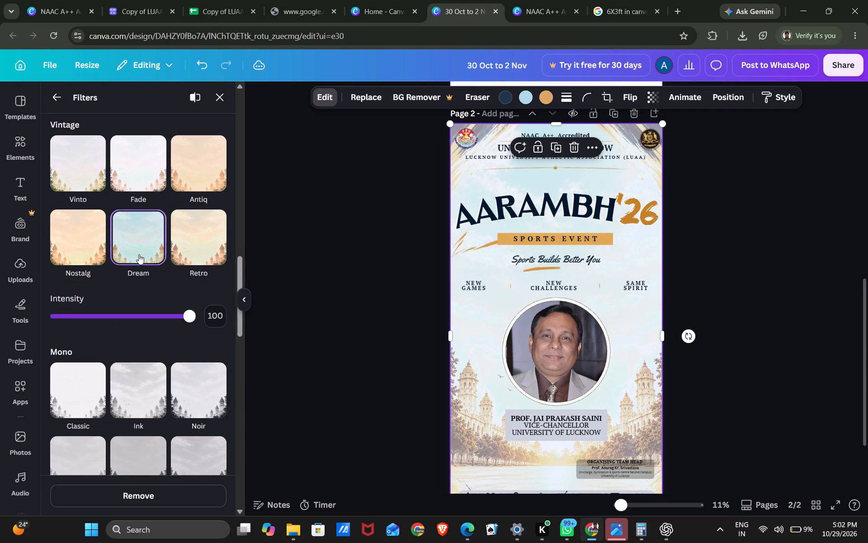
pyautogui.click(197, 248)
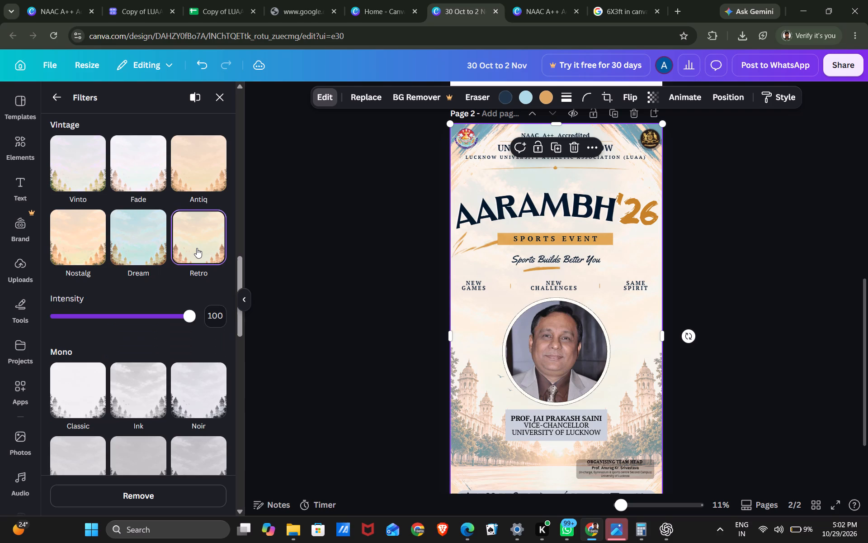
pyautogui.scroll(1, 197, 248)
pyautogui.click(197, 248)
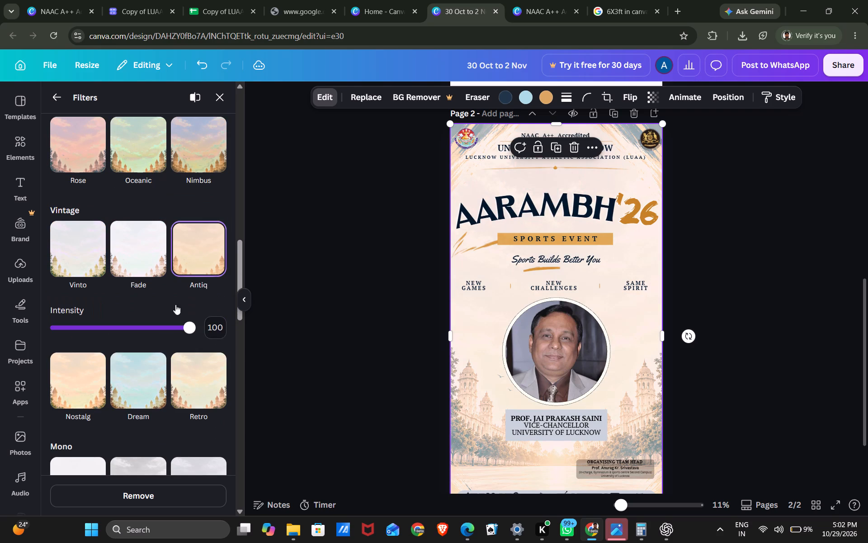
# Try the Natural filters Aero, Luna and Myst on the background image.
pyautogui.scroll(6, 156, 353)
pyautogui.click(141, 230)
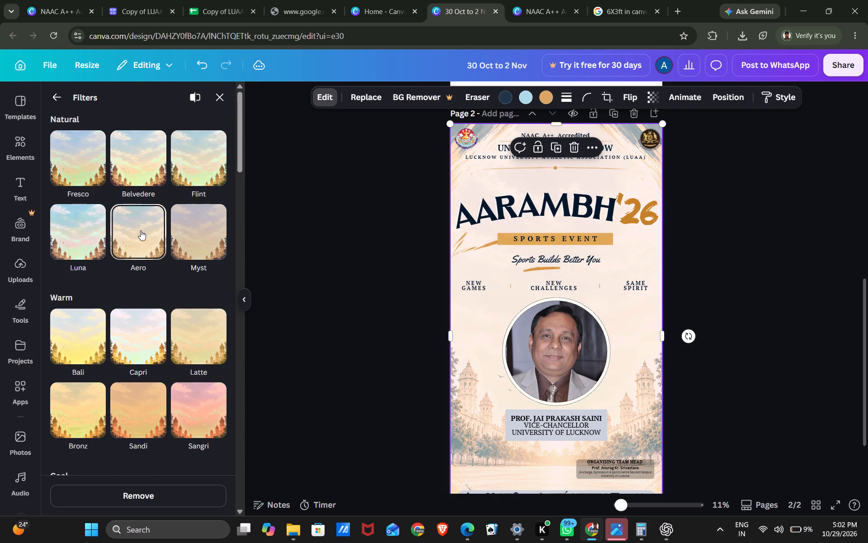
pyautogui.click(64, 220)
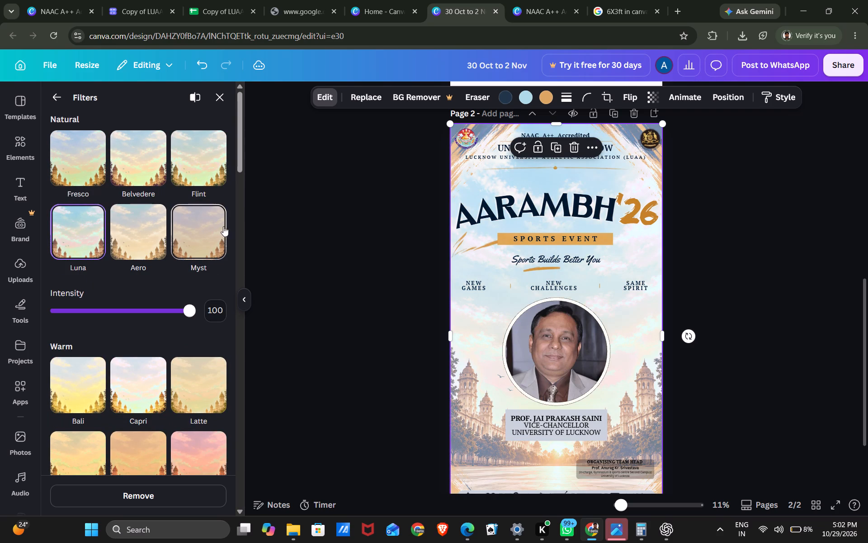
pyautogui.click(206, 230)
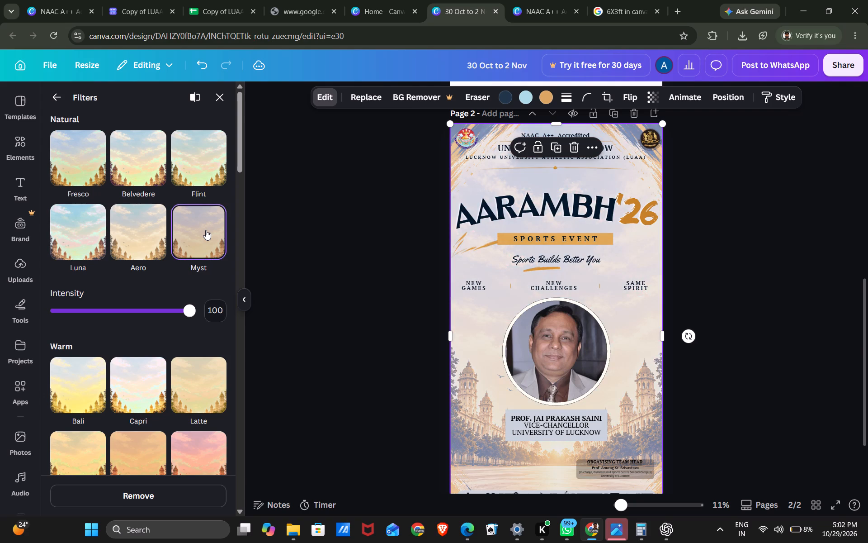
# Compare the Warm filters on the background image by trying Latte, and apply Bali.
pyautogui.scroll(-3, 206, 230)
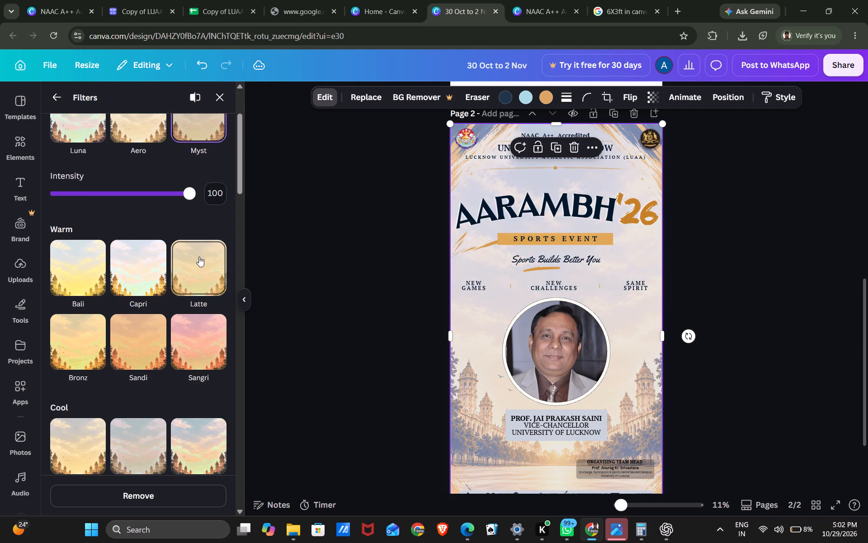
pyautogui.click(198, 258)
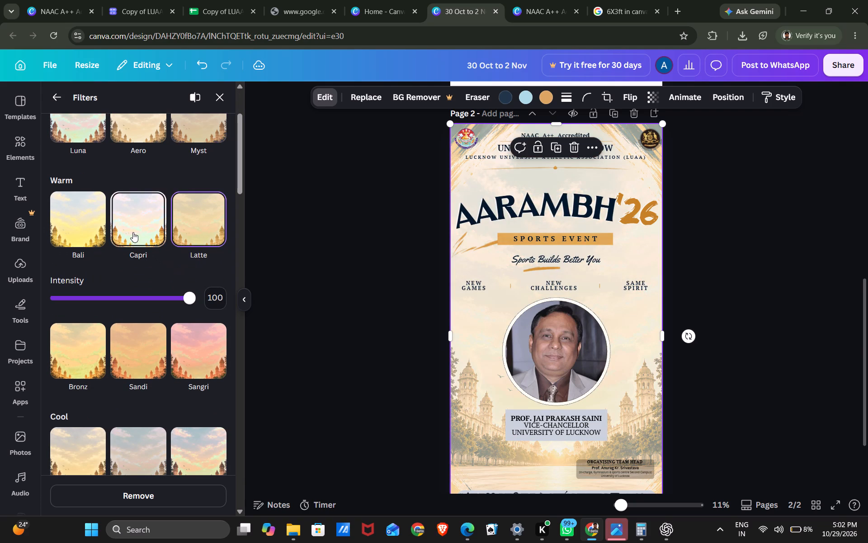
pyautogui.click(68, 228)
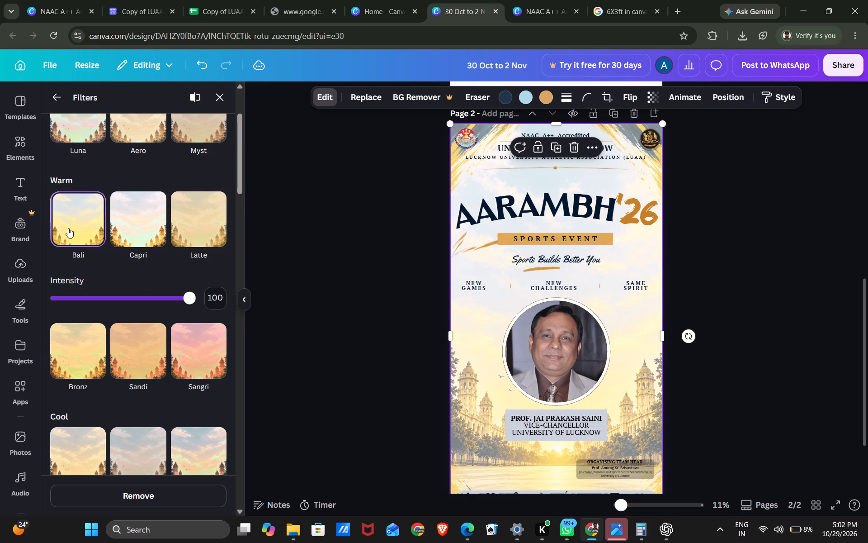
pyautogui.click(308, 350)
pyautogui.click(308, 350)
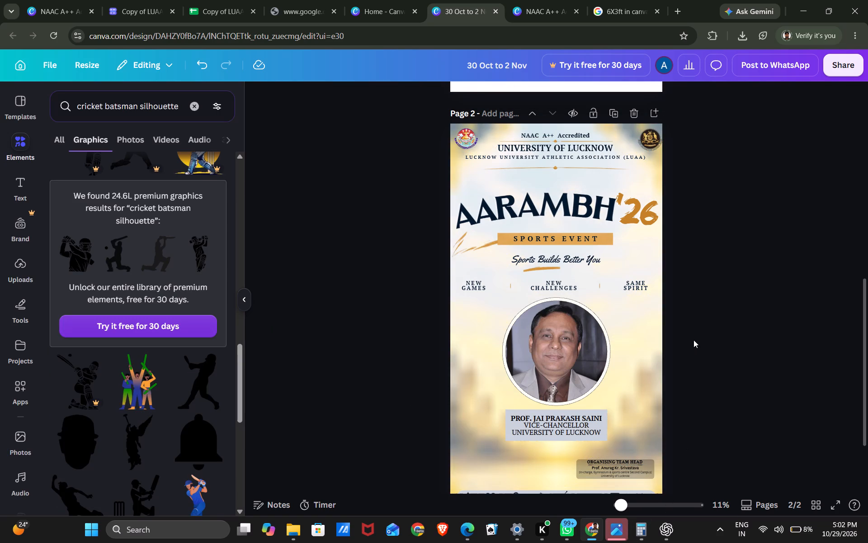
# Set the transparency of the page 2 background image to 52.
pyautogui.moveTo(691, 340); pyautogui.dragTo(623, 332)
pyautogui.click(623, 332)
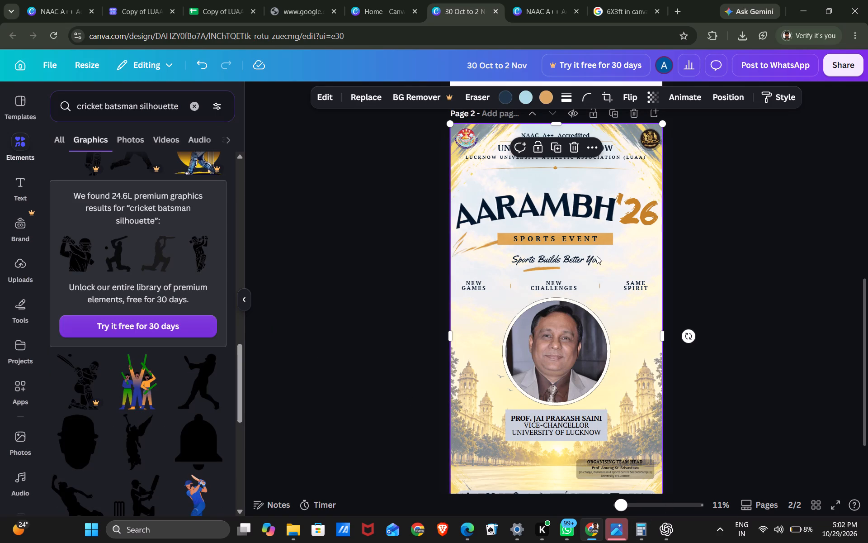
pyautogui.click(658, 97)
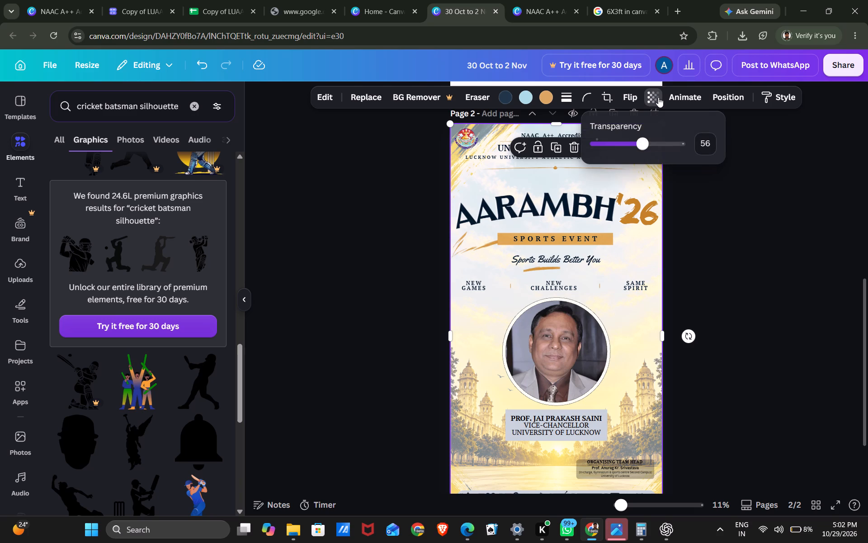
pyautogui.moveTo(646, 145); pyautogui.dragTo(630, 145)
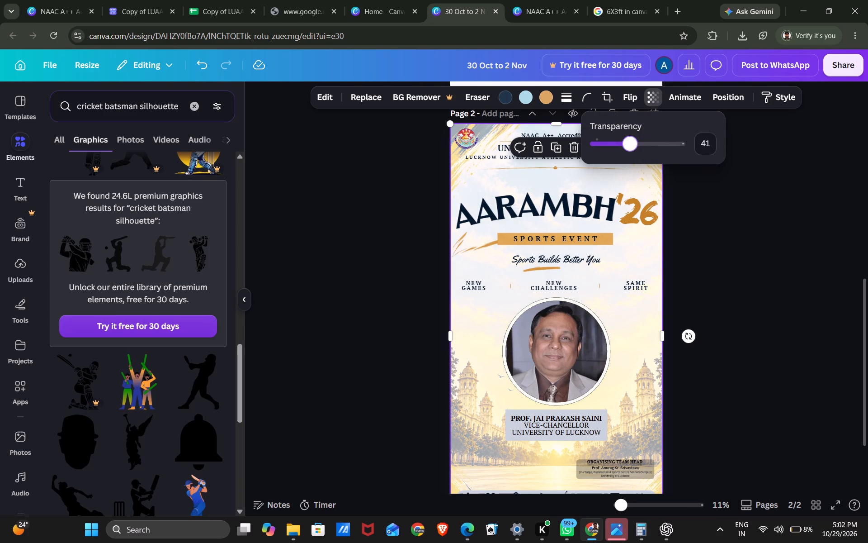
pyautogui.moveTo(630, 145); pyautogui.dragTo(630, 145)
pyautogui.moveTo(630, 145); pyautogui.dragTo(637, 145)
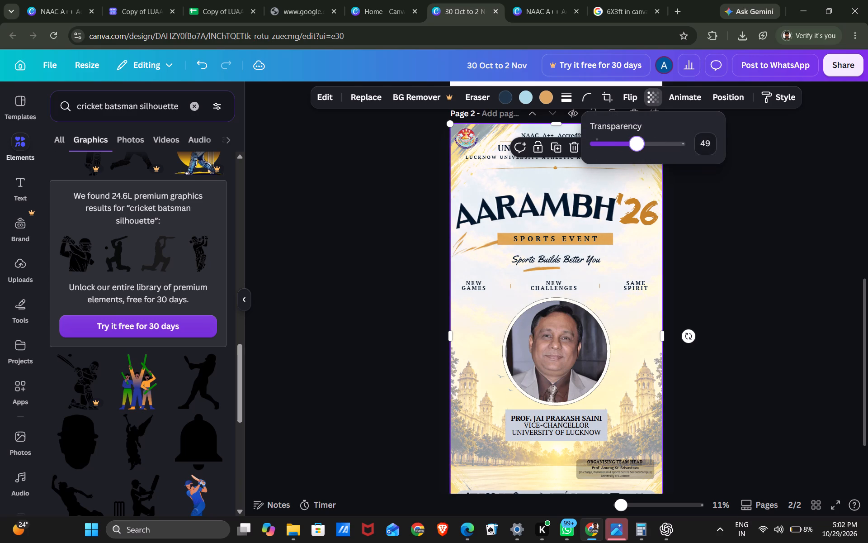
pyautogui.moveTo(637, 145); pyautogui.dragTo(639, 145)
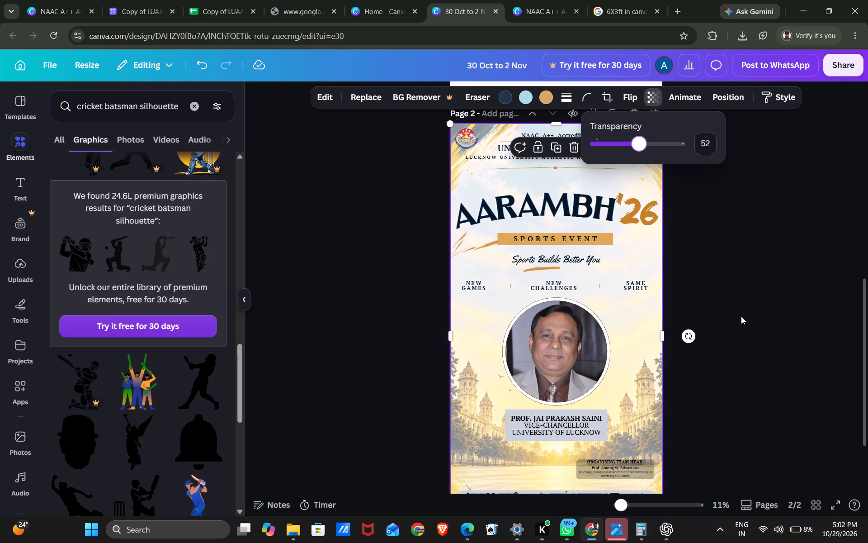
pyautogui.click(741, 316)
pyautogui.click(741, 316)
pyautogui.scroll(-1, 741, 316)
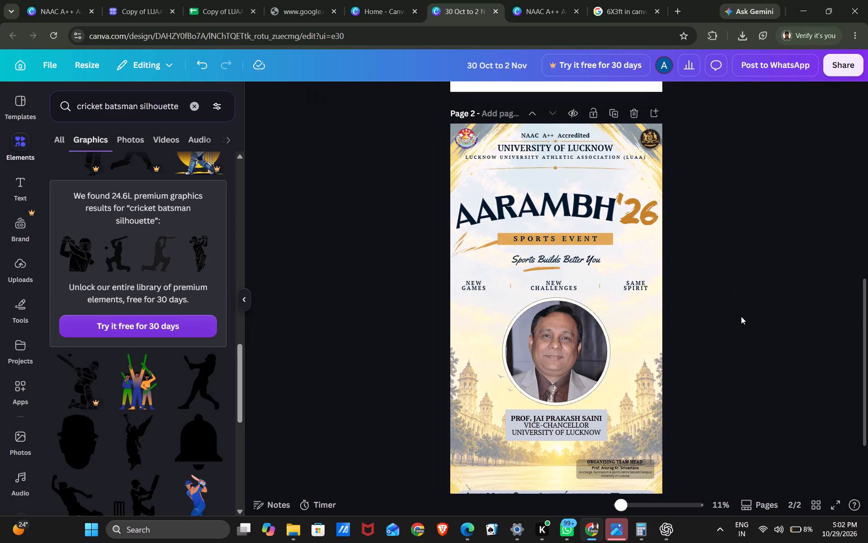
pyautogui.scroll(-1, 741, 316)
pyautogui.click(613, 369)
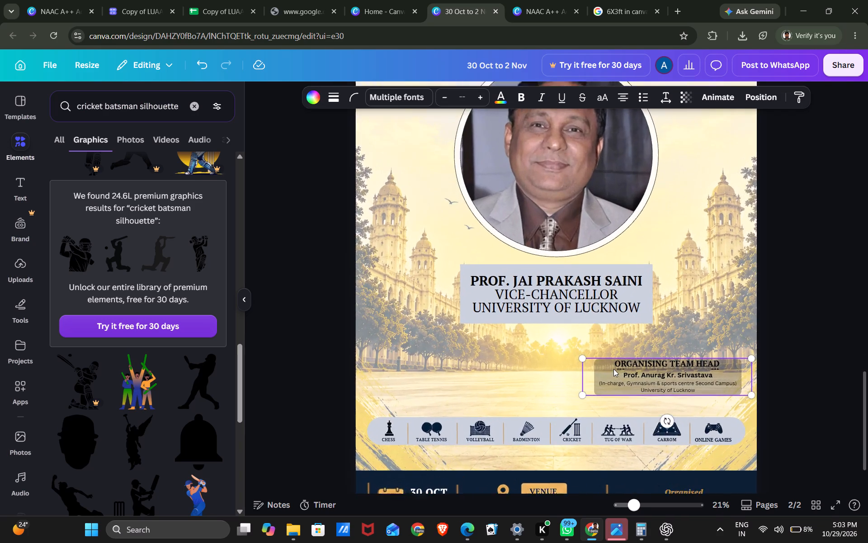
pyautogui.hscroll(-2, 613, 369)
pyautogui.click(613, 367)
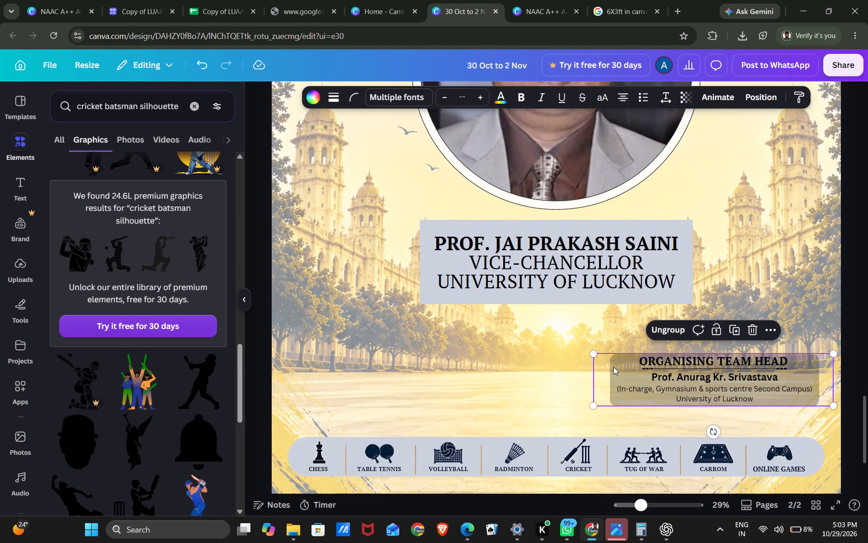
# Lock the page 2 background image in its original position.
pyautogui.click(575, 393)
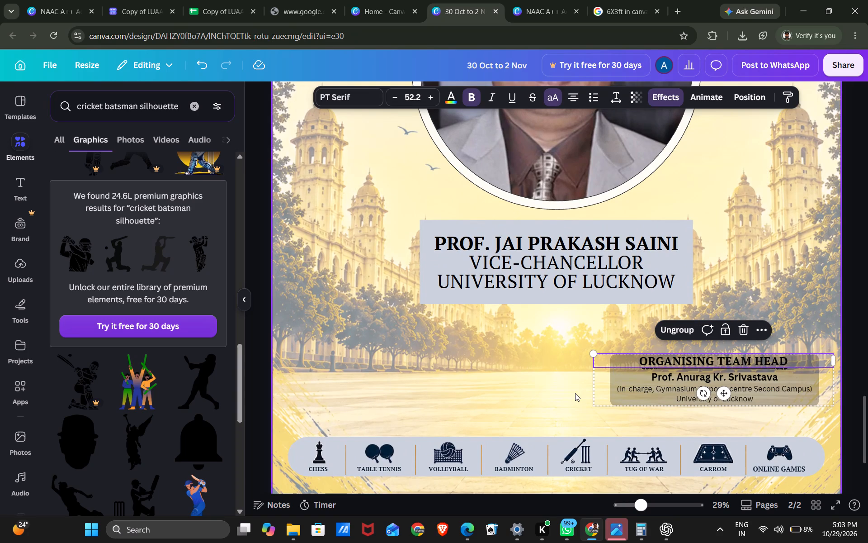
pyautogui.moveTo(575, 393); pyautogui.dragTo(615, 373)
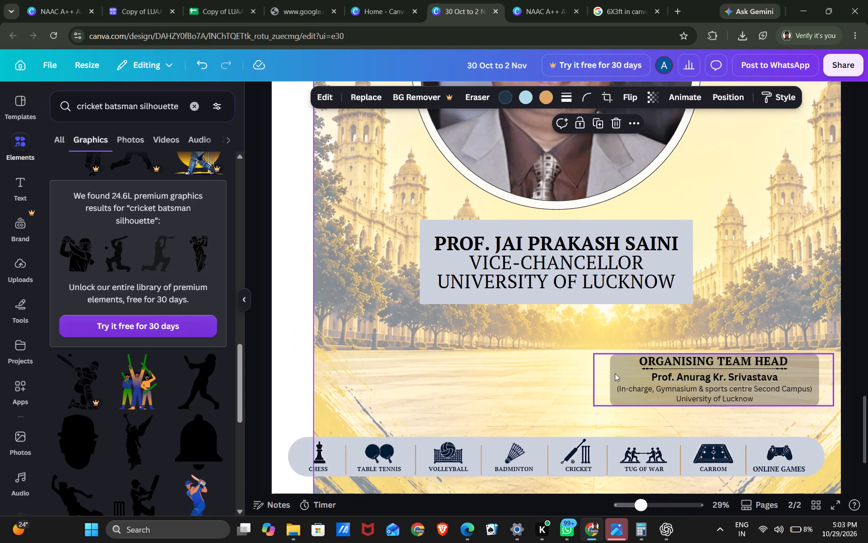
pyautogui.hotkey('ctrl', 'z')
pyautogui.click(535, 122)
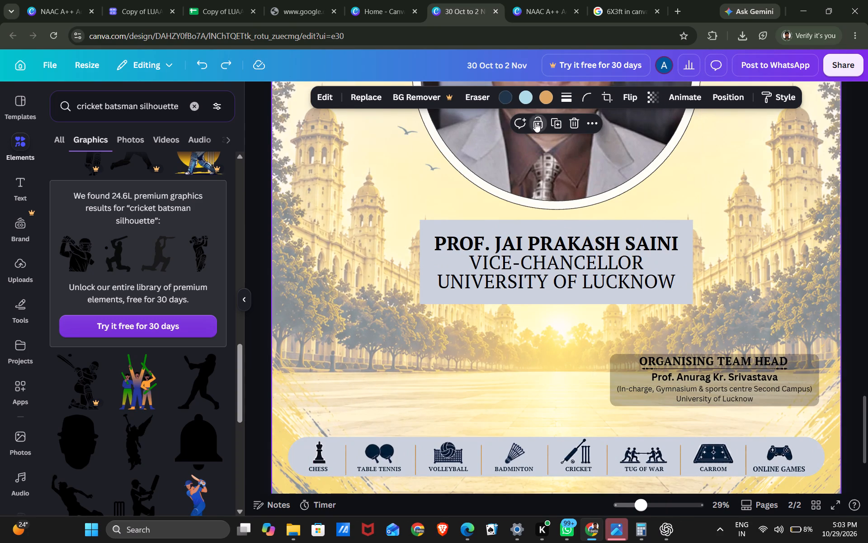
# Ungroup the Organising Team Head block above the sports icon strip.
pyautogui.click(580, 358)
pyautogui.moveTo(580, 358); pyautogui.dragTo(611, 367)
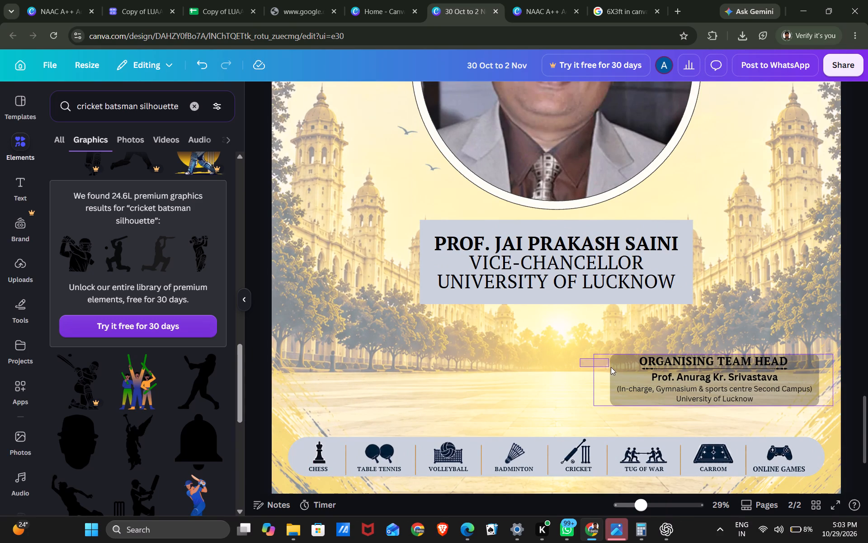
pyautogui.moveTo(611, 367); pyautogui.dragTo(616, 371)
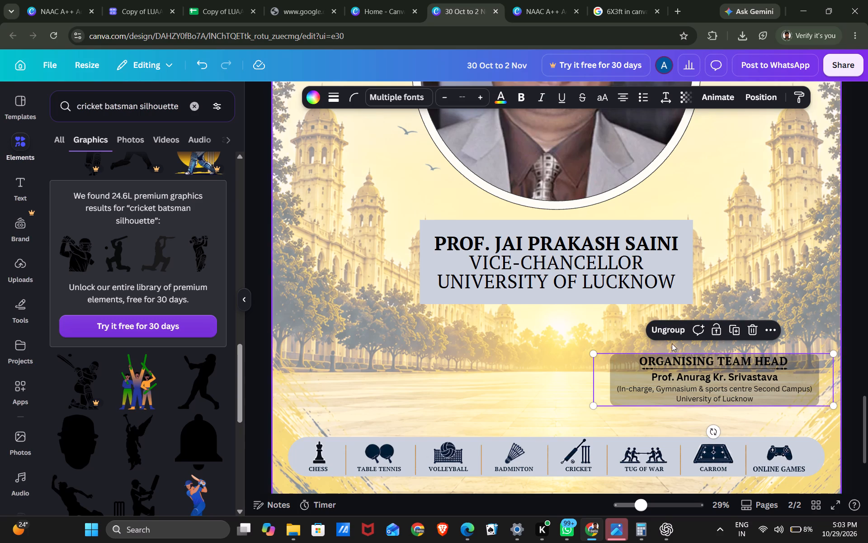
pyautogui.click(671, 329)
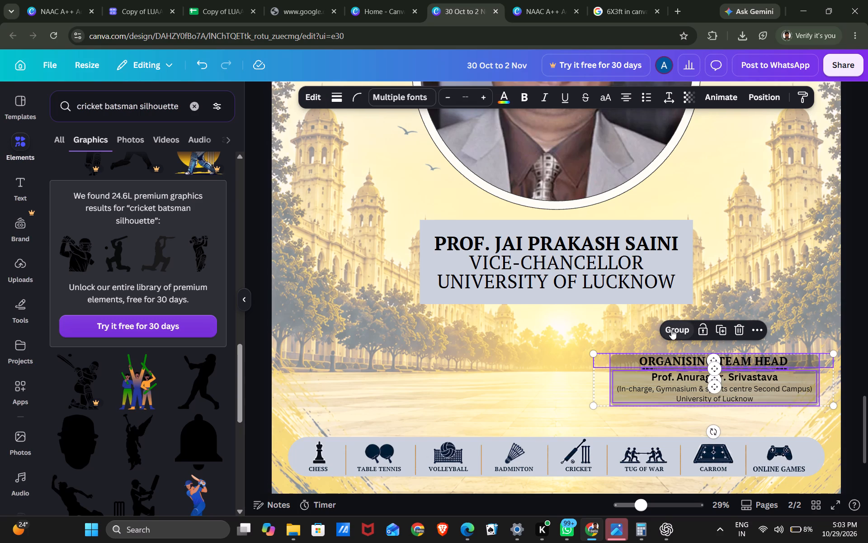
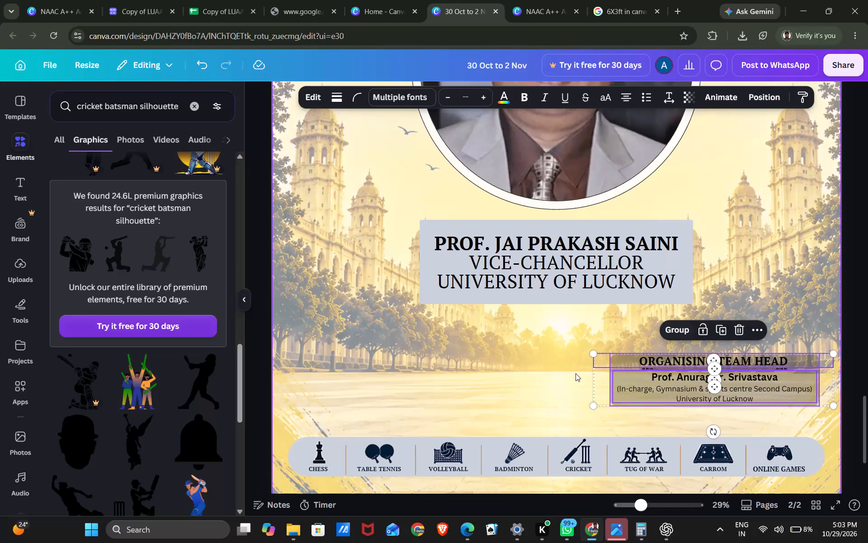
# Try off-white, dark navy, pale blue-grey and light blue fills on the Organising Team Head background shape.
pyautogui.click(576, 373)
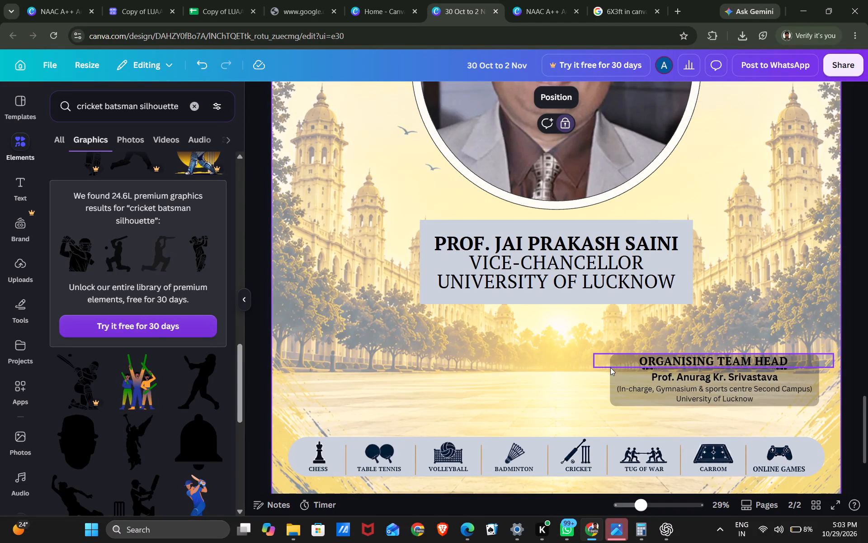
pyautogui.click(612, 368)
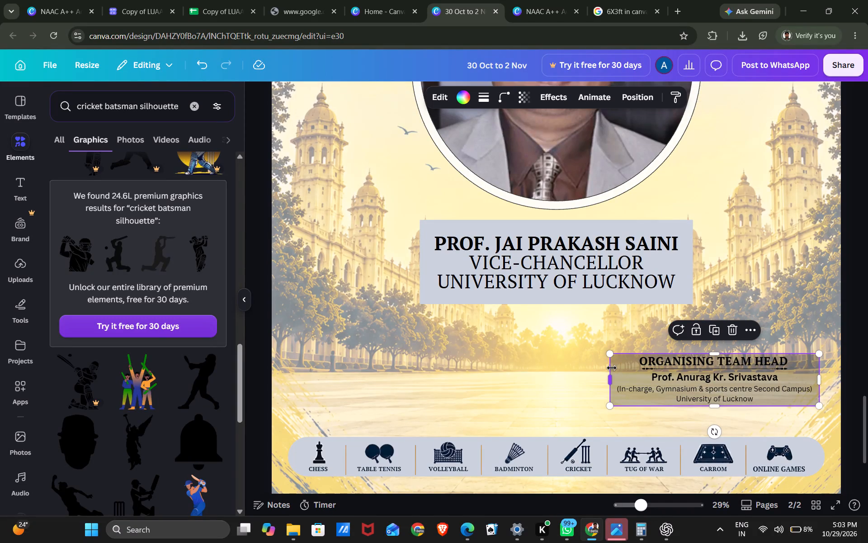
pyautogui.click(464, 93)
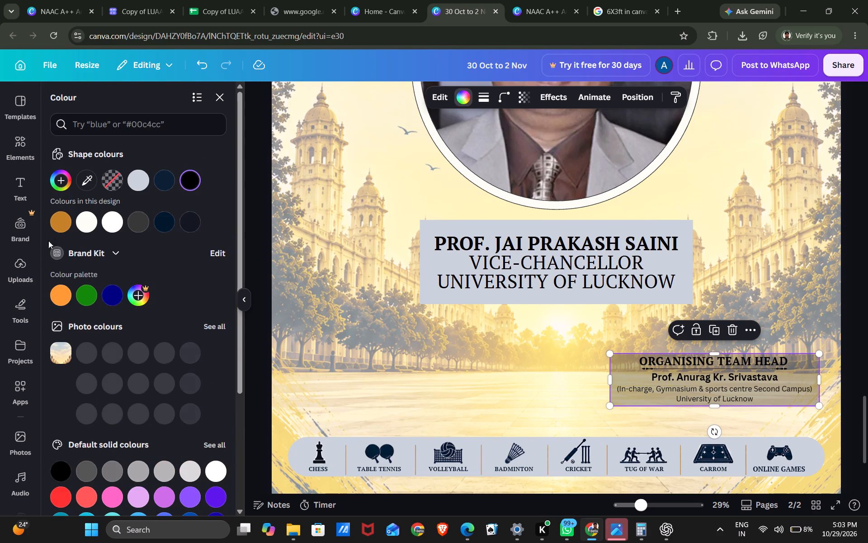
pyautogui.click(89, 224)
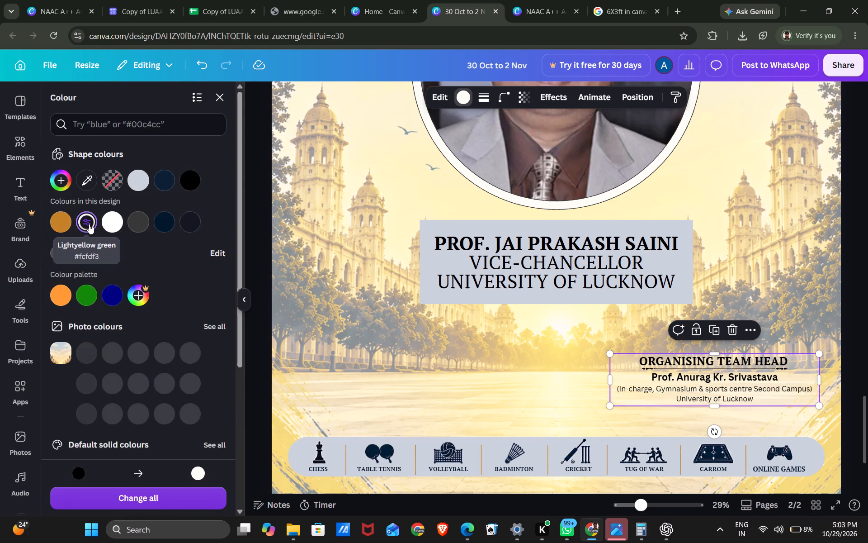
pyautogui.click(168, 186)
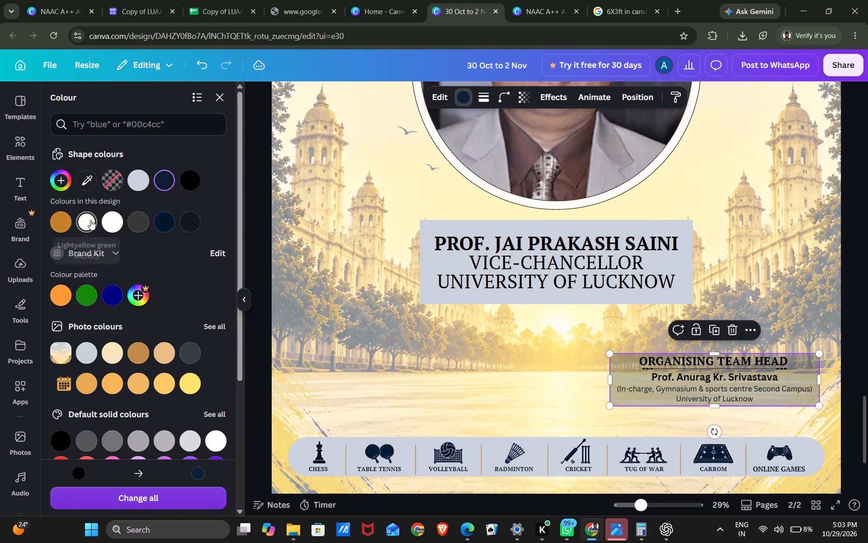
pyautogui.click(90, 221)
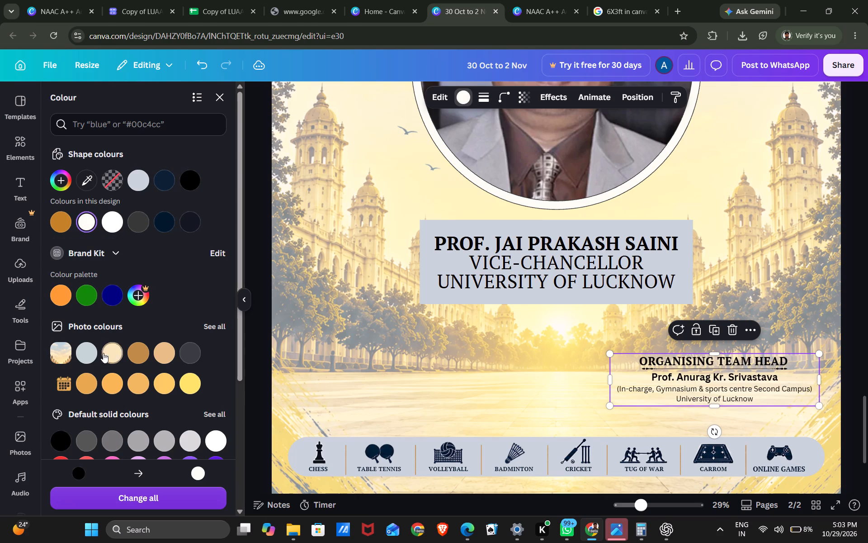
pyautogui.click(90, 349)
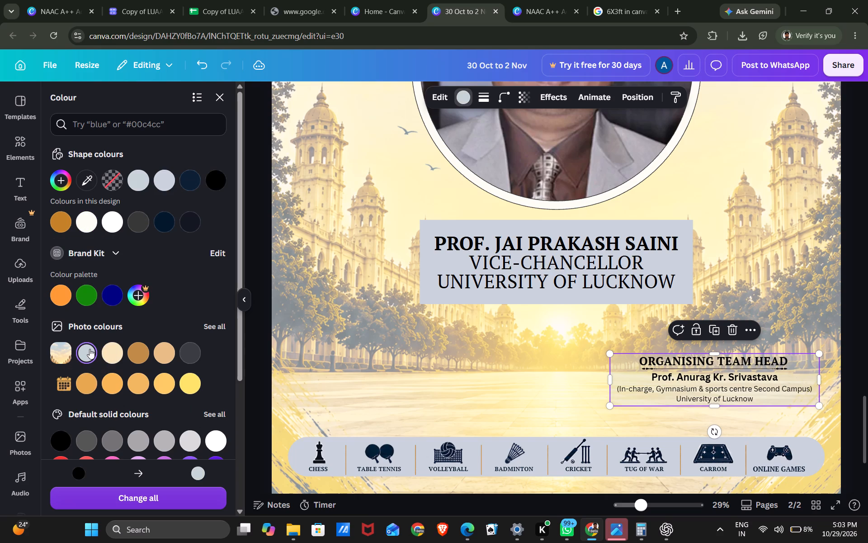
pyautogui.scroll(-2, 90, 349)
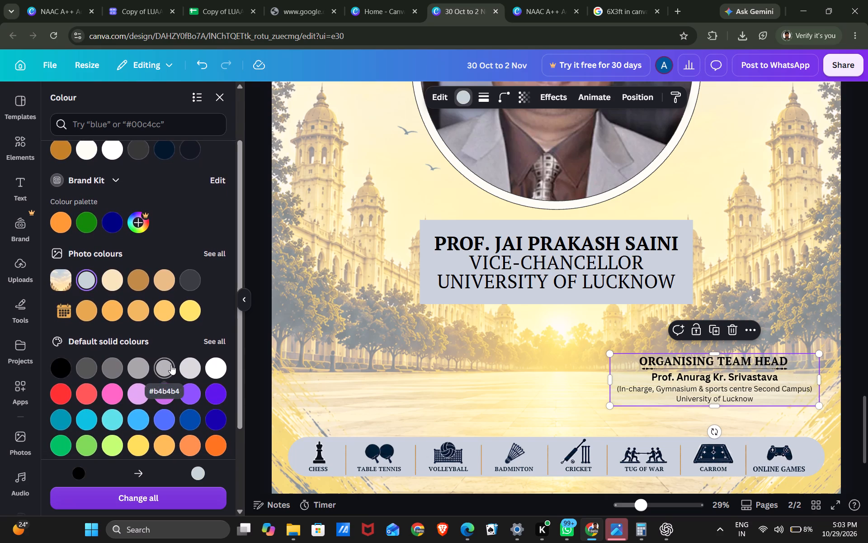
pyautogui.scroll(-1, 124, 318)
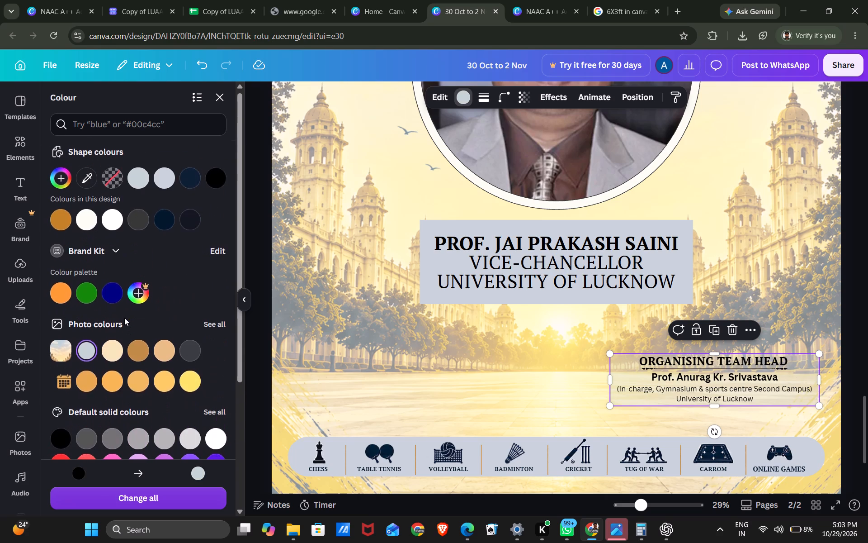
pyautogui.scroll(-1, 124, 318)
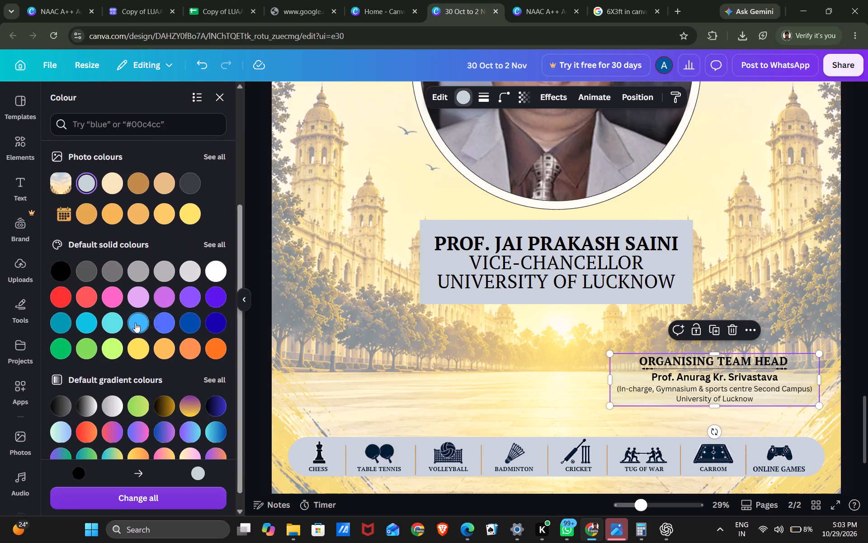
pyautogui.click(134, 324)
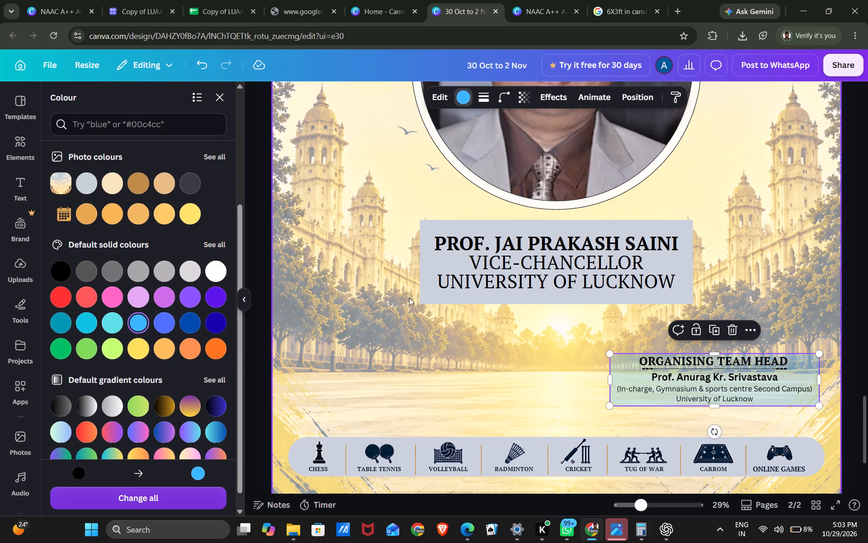
# Check which fill colour the Vice-Chancellor name box on page 2 uses.
pyautogui.click(426, 295)
pyautogui.click(426, 295)
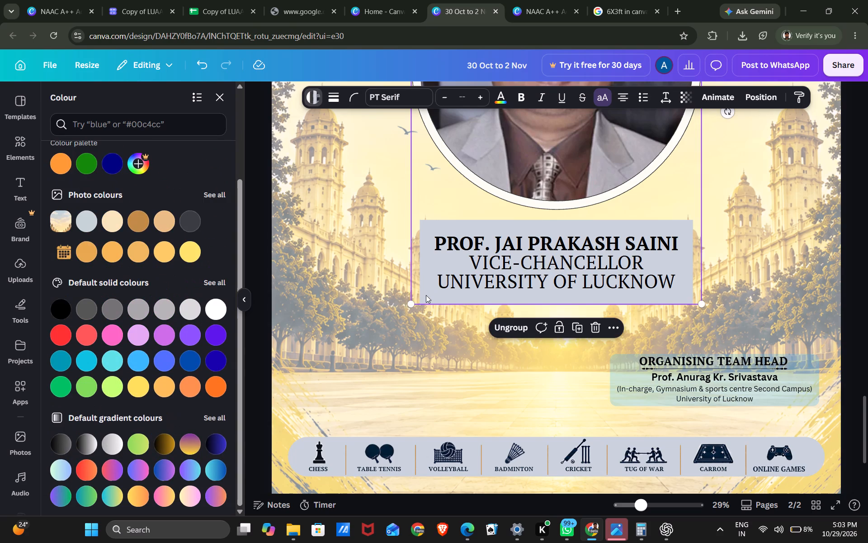
pyautogui.click(307, 95)
pyautogui.doubleClick(307, 95)
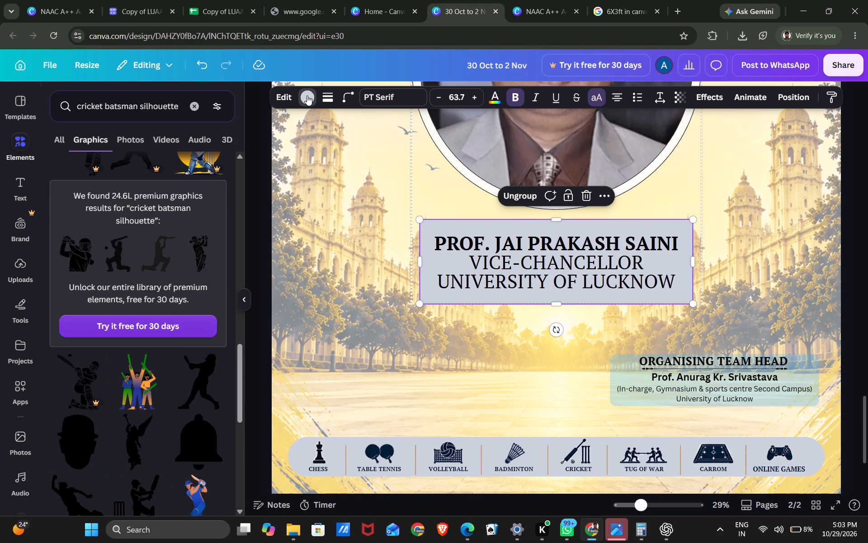
pyautogui.rightClick(307, 95)
pyautogui.click(307, 95)
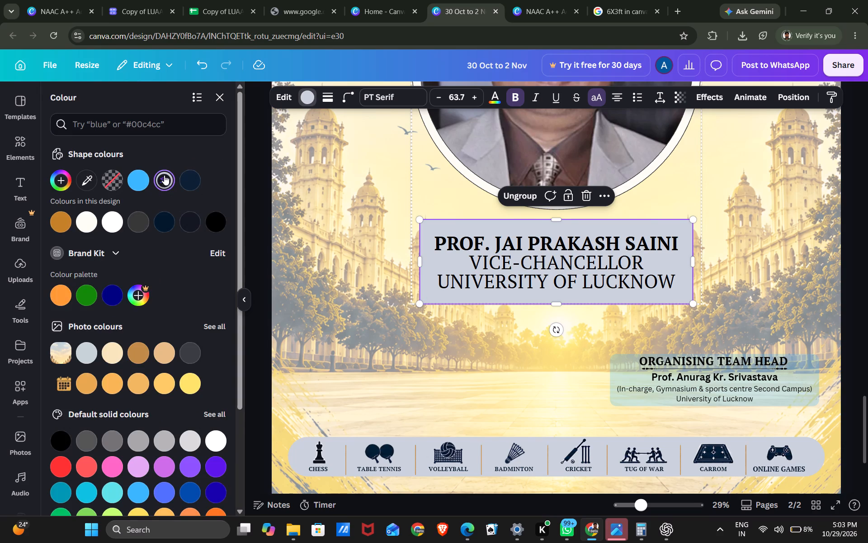
pyautogui.rightClick(162, 177)
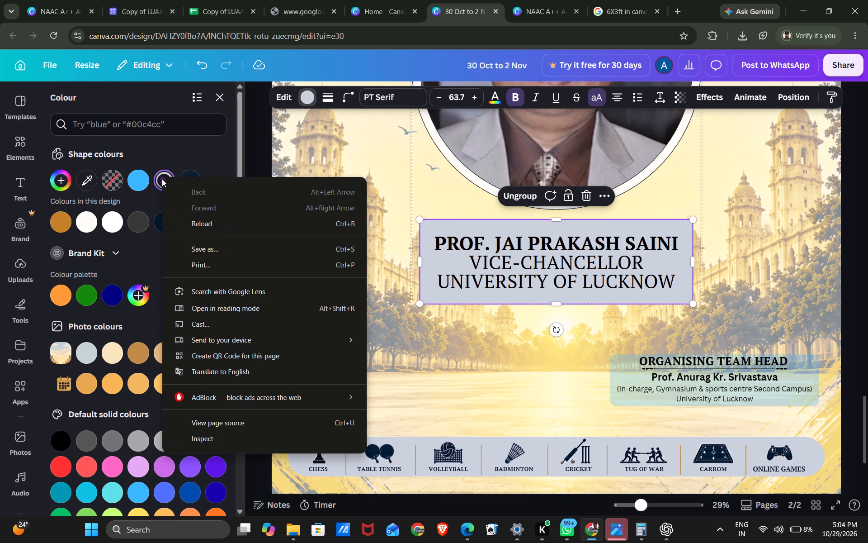
pyautogui.click(230, 150)
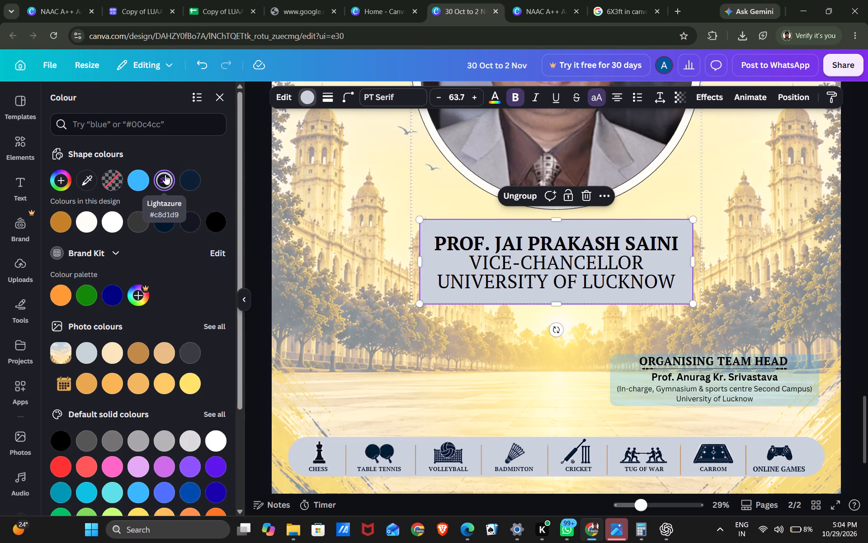
# Set the Organising Team Head background shape's fill to the name box's Lightazure, #c8d1d9.
pyautogui.click(619, 369)
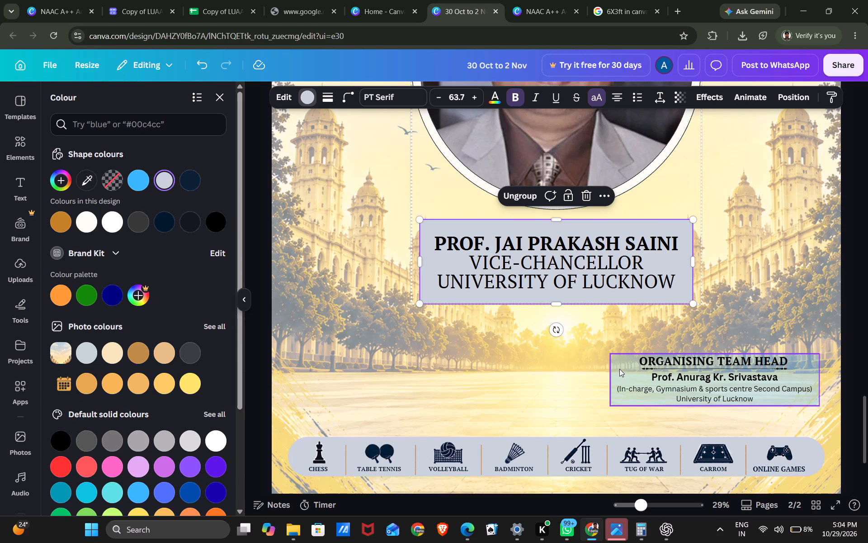
pyautogui.click(463, 100)
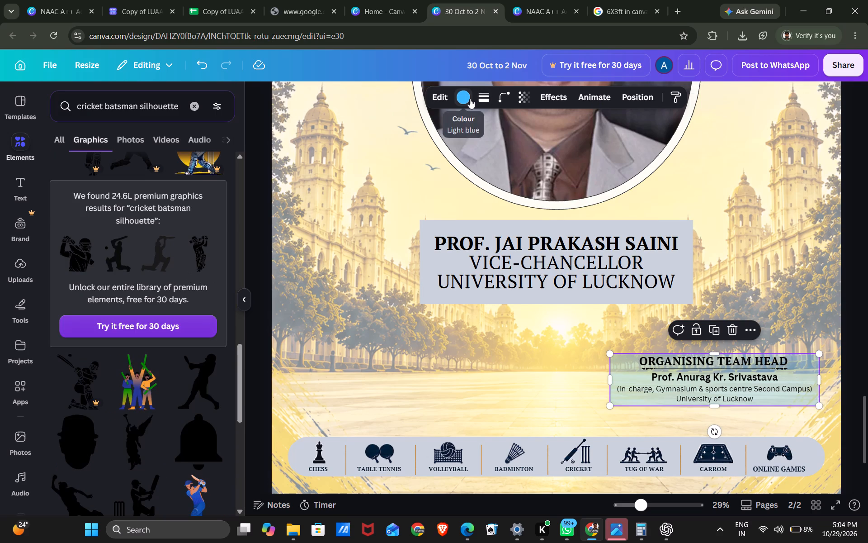
pyautogui.click(470, 99)
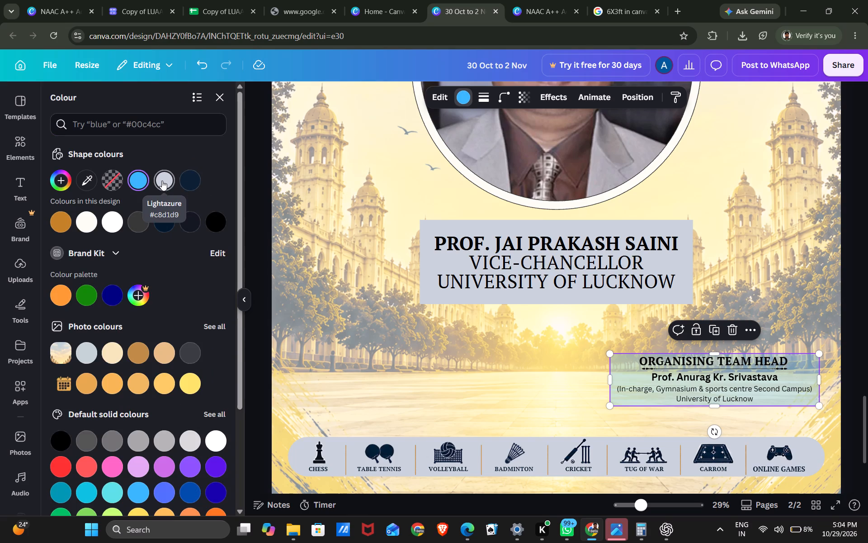
pyautogui.click(162, 181)
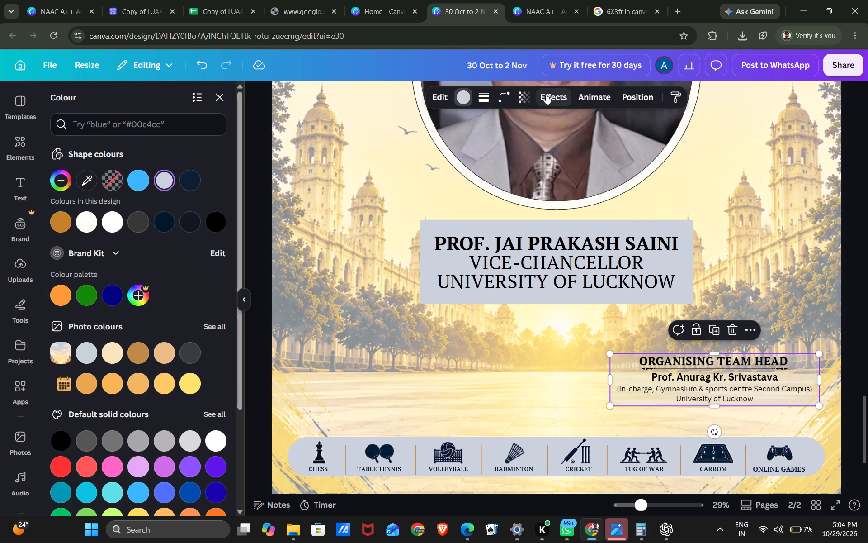
# Set the transparency of the Organising Team Head background shape to 76.
pyautogui.click(522, 95)
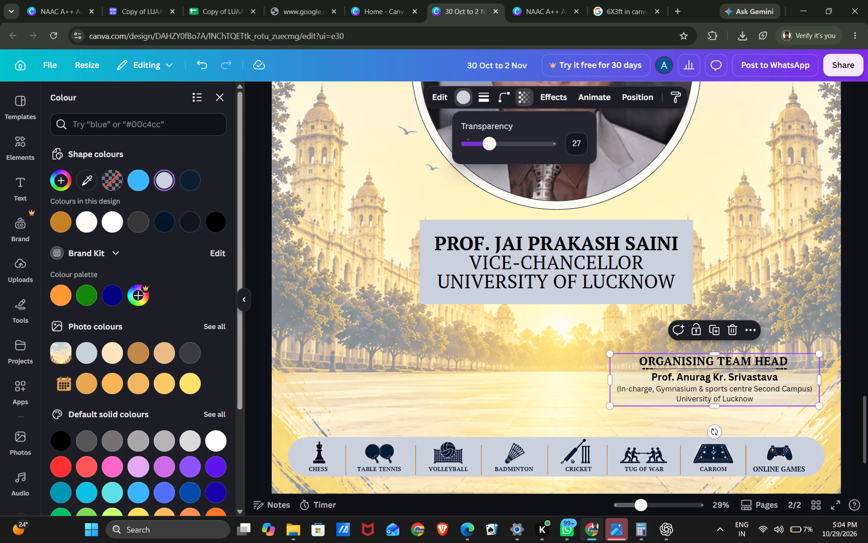
pyautogui.moveTo(493, 144); pyautogui.dragTo(526, 144)
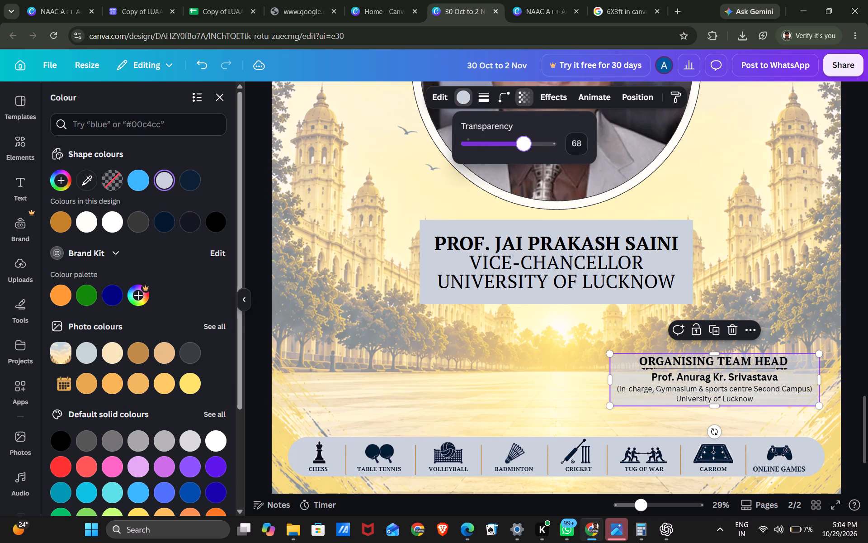
pyautogui.moveTo(526, 144); pyautogui.dragTo(531, 144)
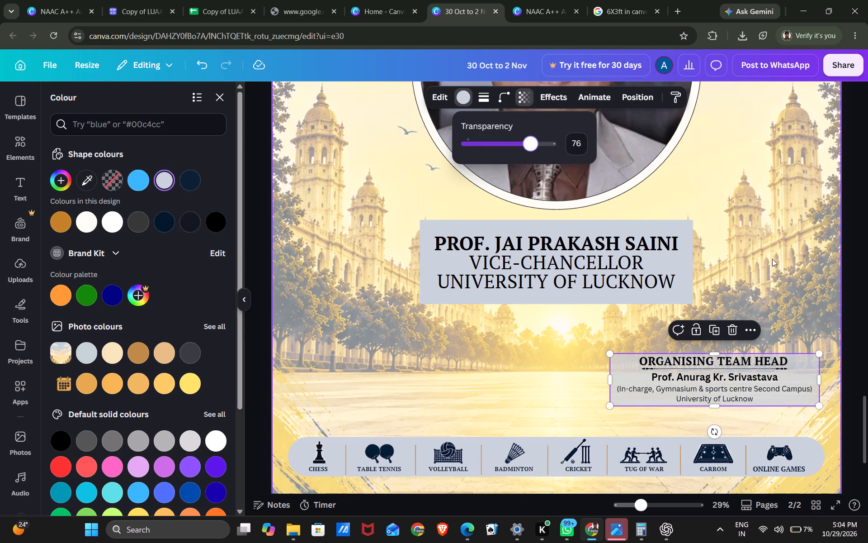
pyautogui.click(853, 262)
pyautogui.click(853, 262)
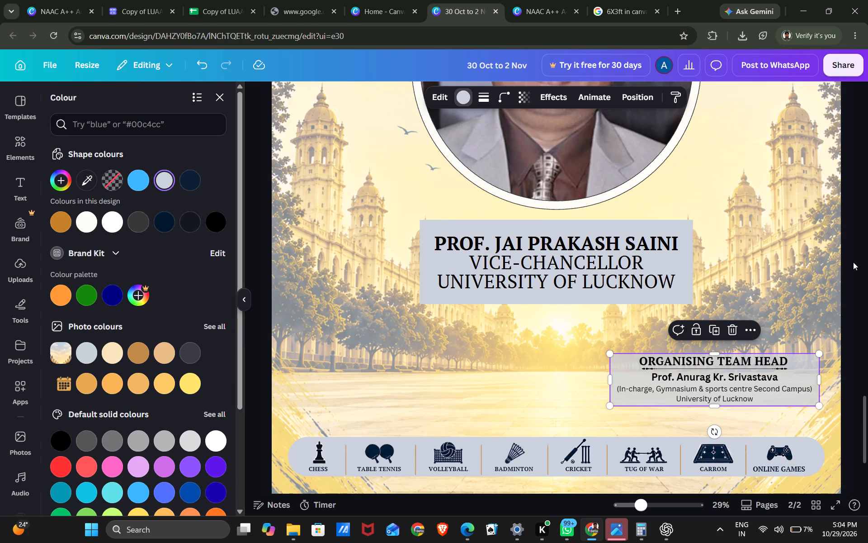
pyautogui.click(853, 262)
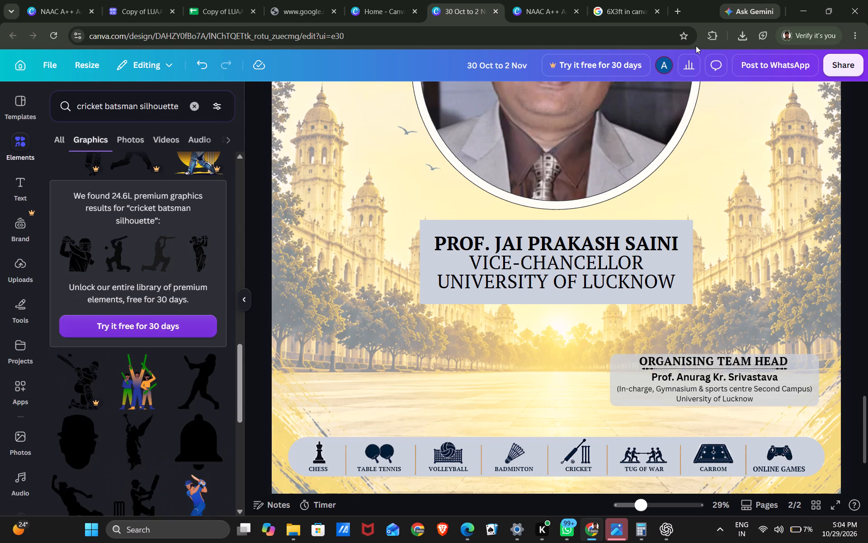
# Compare the page 2 standee with the Chief Patron layout and the landscape banner in the two NAAC A++ Accredited designs.
pyautogui.click(59, 5)
pyautogui.scroll(2, 94, 195)
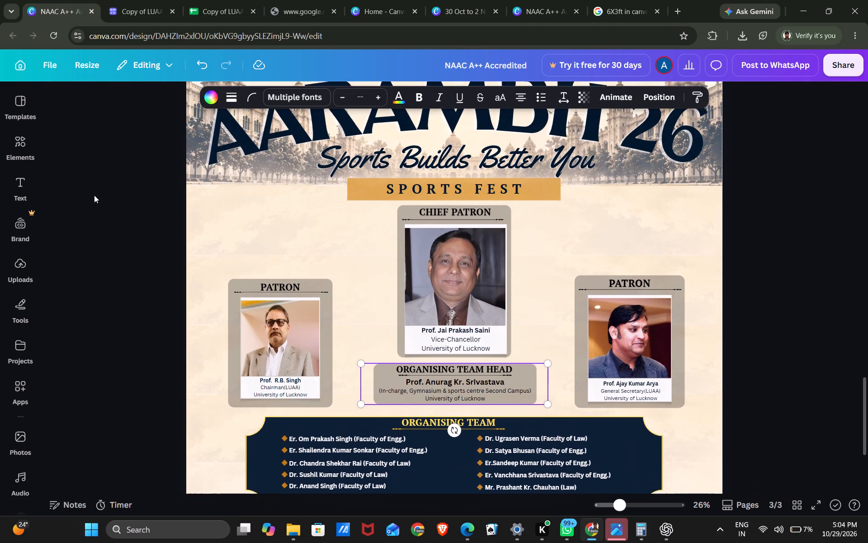
pyautogui.scroll(1, 94, 195)
pyautogui.click(451, 220)
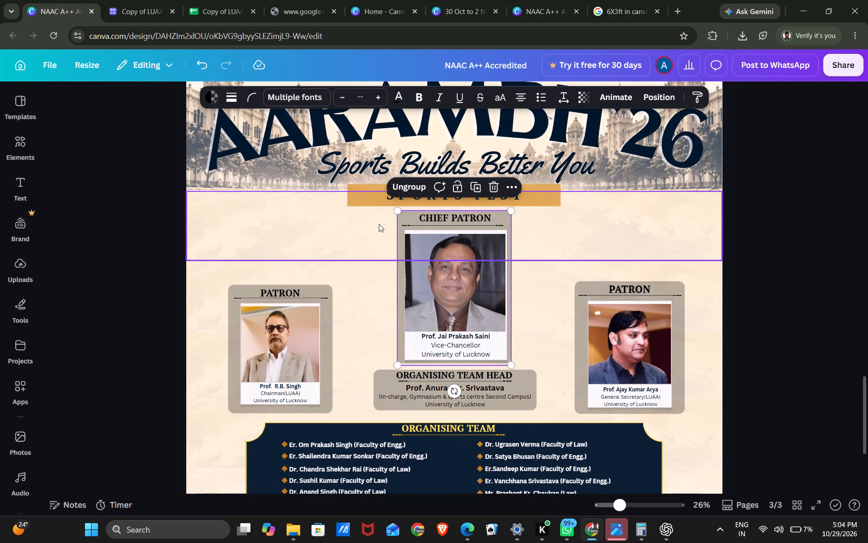
pyautogui.click(539, 1)
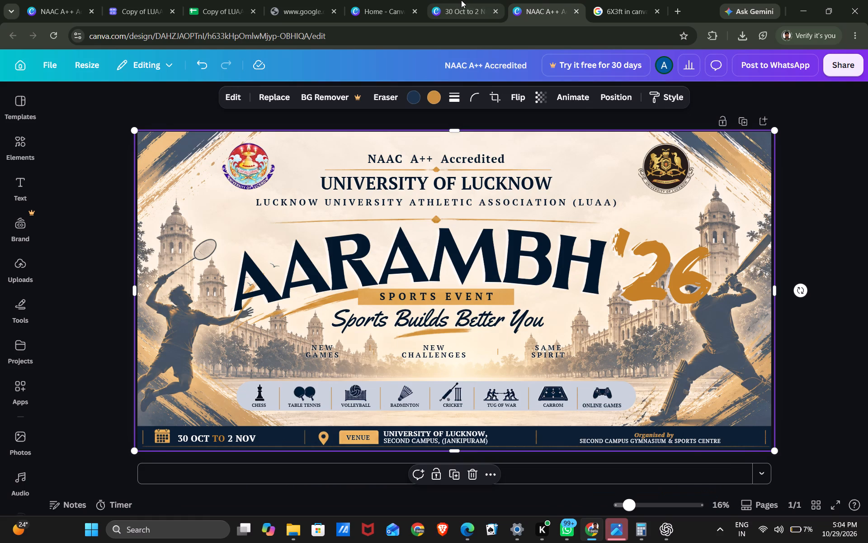
pyautogui.click(457, 0)
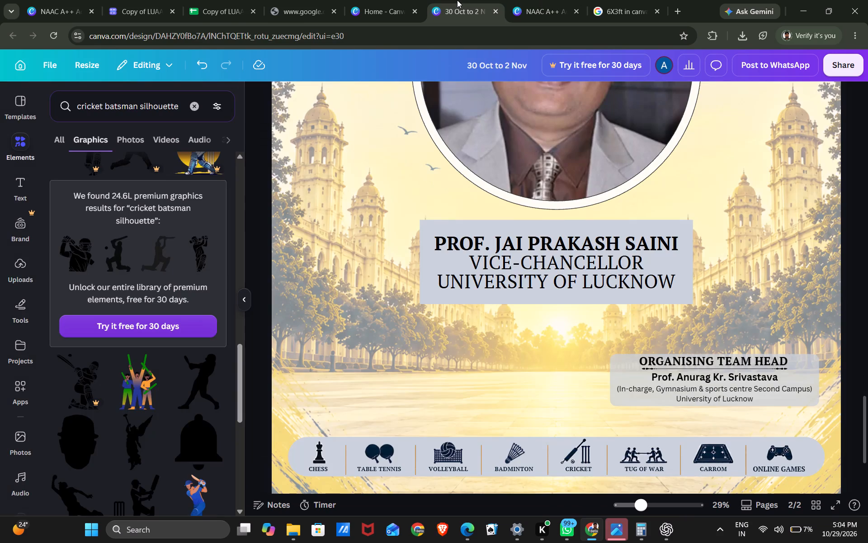
pyautogui.keyDown('ctrl'); pyautogui.scroll(-7, 457, 0); pyautogui.keyUp('ctrl')
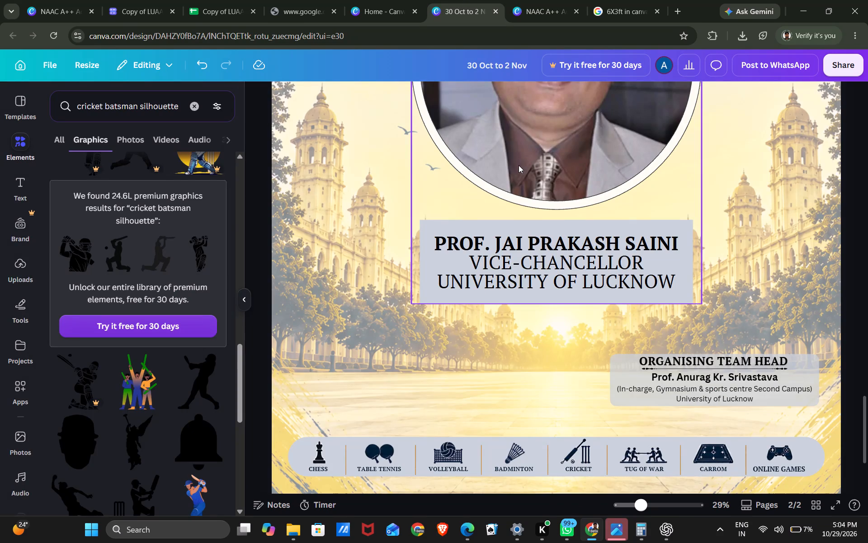
pyautogui.scroll(1, 519, 165)
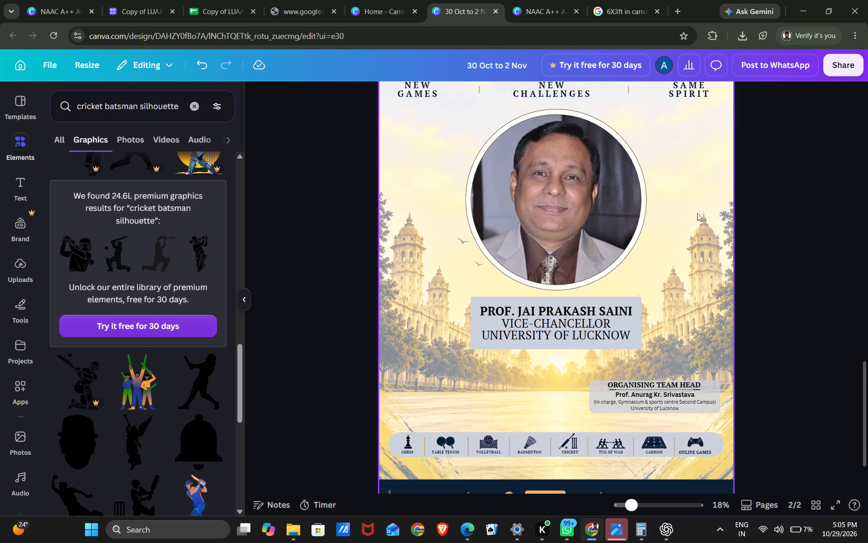
# Ungroup the Chief Patron block on page 3 of the NAAC A++ Accredited design.
pyautogui.click(60, 0)
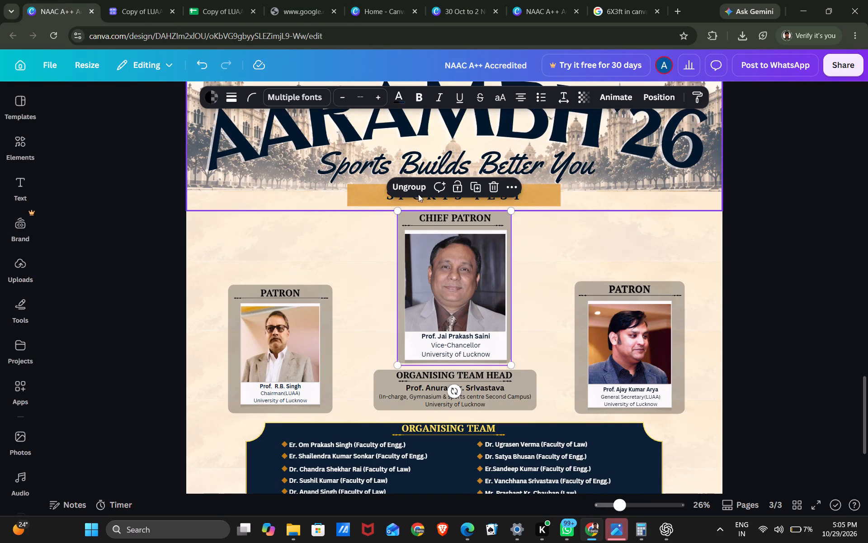
pyautogui.click(406, 183)
pyautogui.click(328, 219)
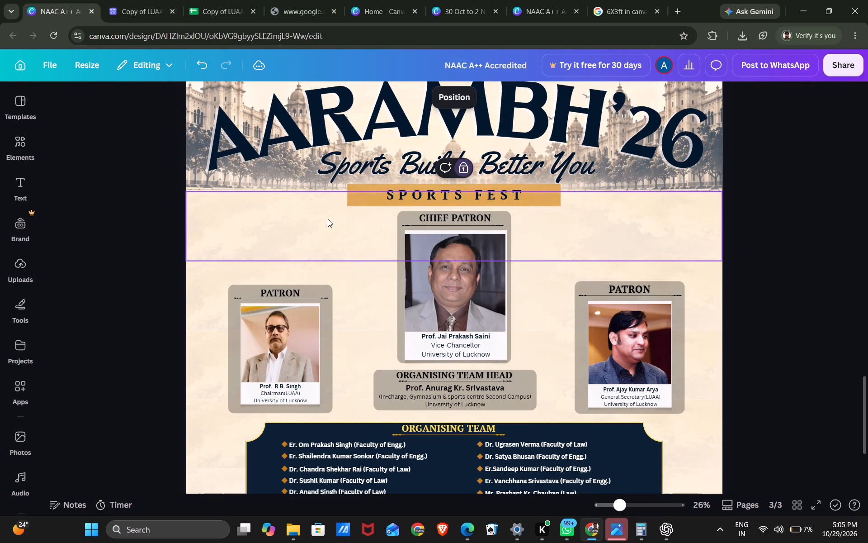
# Group the CHIEF PATRON heading with its decorative underline on page 3 of the NAAC A++ Accredited design.
pyautogui.click(401, 246)
pyautogui.click(439, 192)
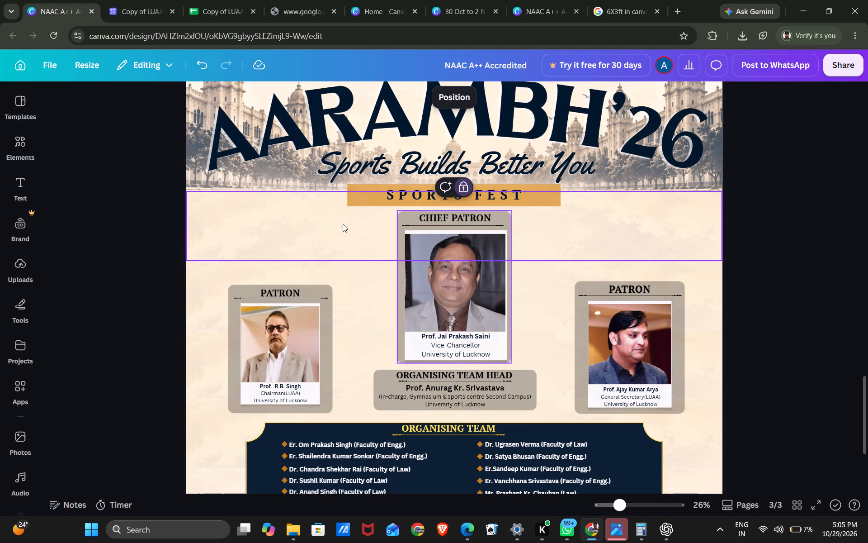
pyautogui.moveTo(364, 223); pyautogui.dragTo(494, 229)
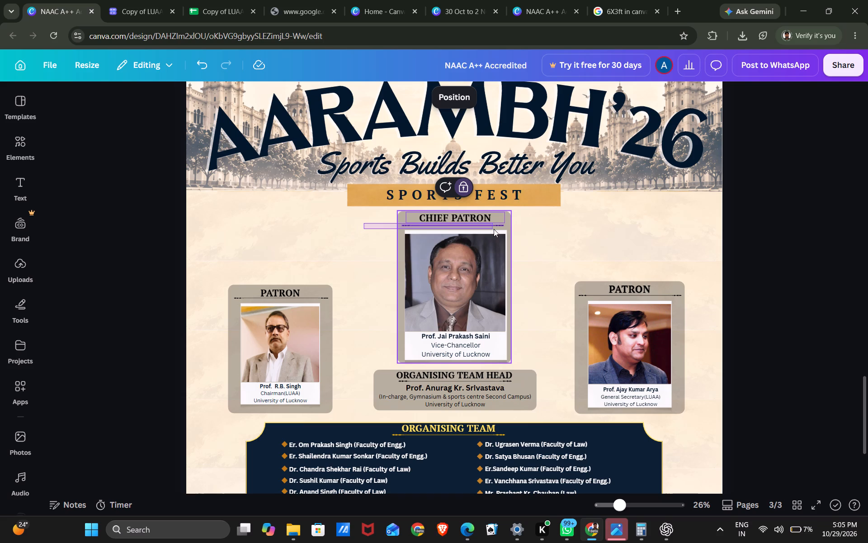
pyautogui.moveTo(494, 229); pyautogui.dragTo(499, 224)
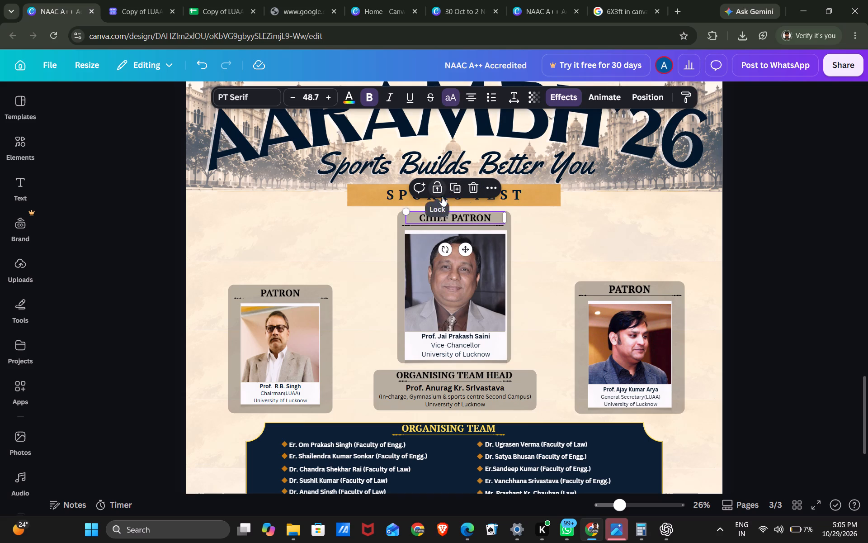
pyautogui.click(528, 222)
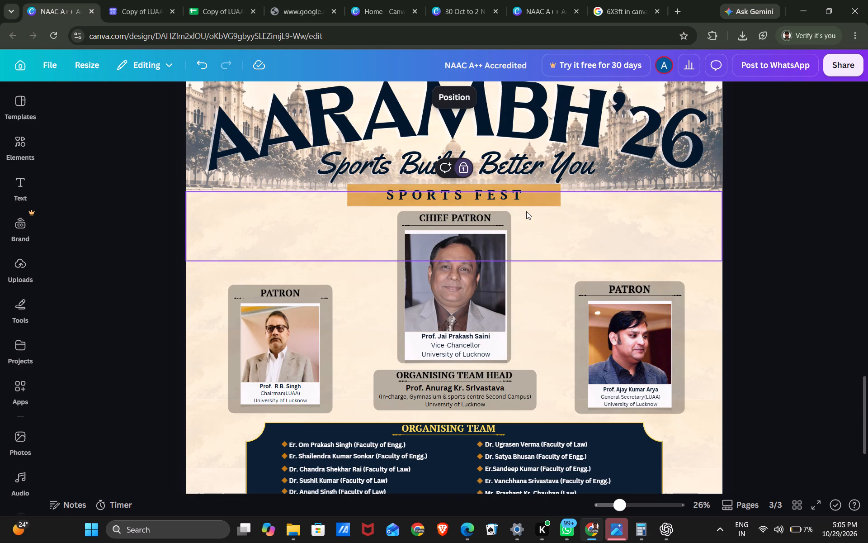
pyautogui.moveTo(526, 211); pyautogui.dragTo(457, 226)
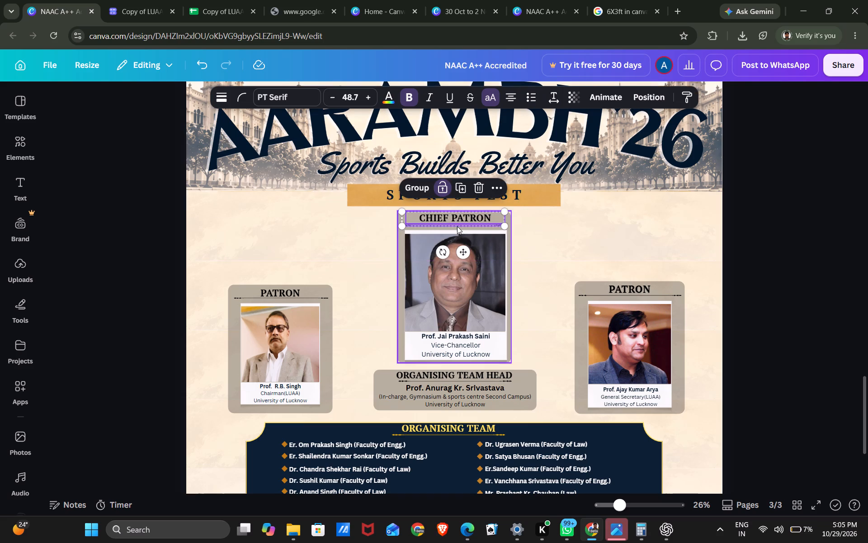
pyautogui.click(423, 192)
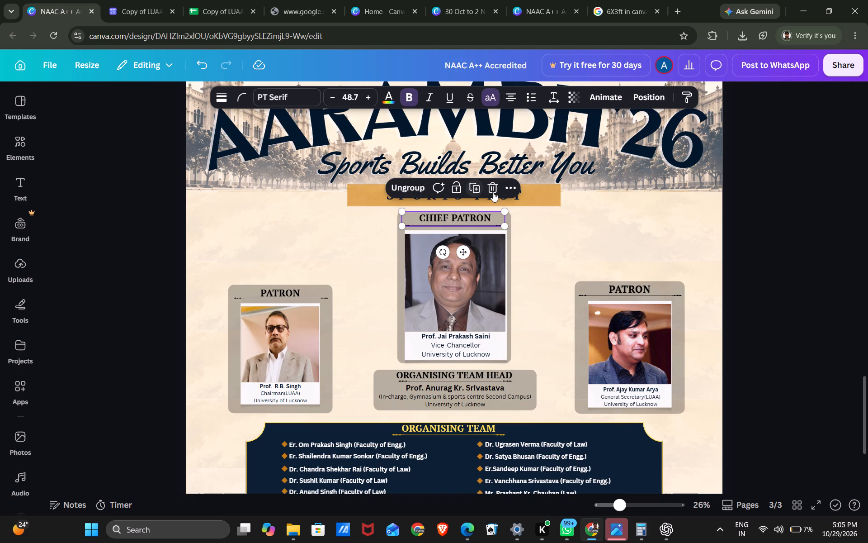
# Copy the grouped CHIEF PATRON heading and paste it onto page 2 of the 30 Oct to 2 Nov design.
pyautogui.click(510, 192)
pyautogui.click(525, 211)
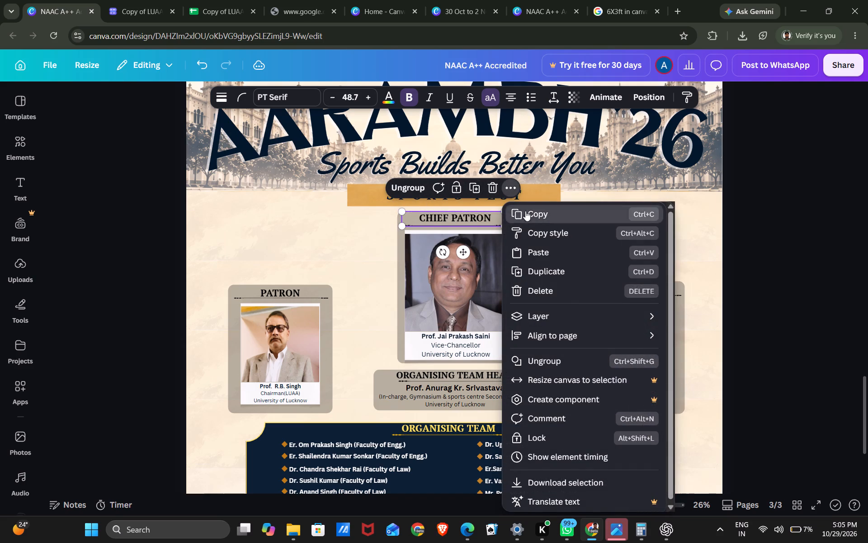
pyautogui.click(454, 2)
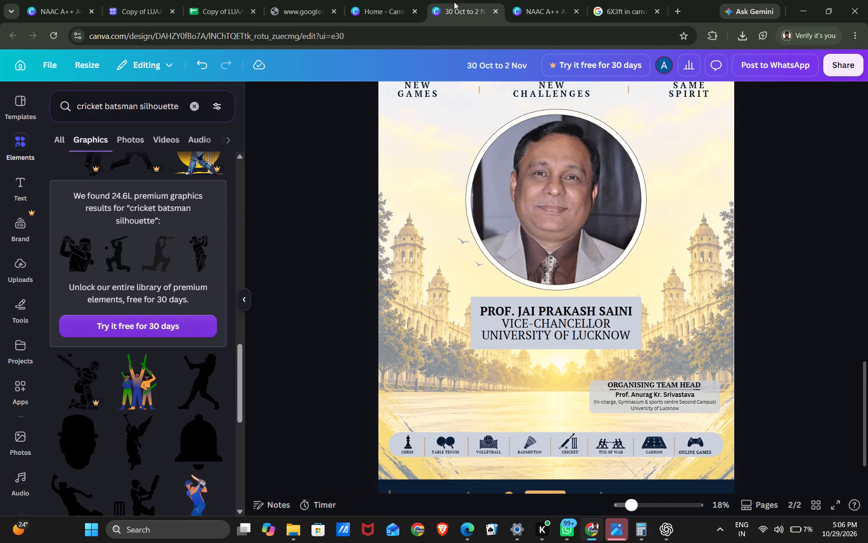
pyautogui.click(432, 354)
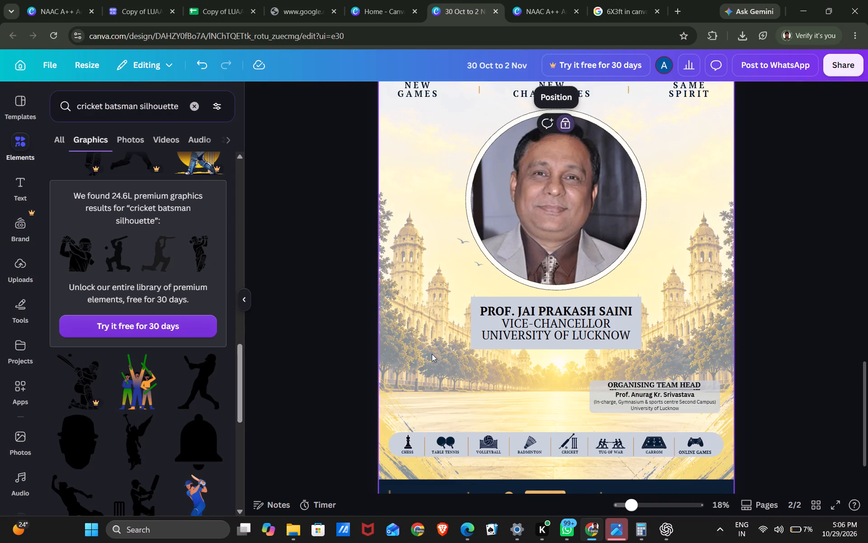
pyautogui.hotkey('ctrl', 'v')
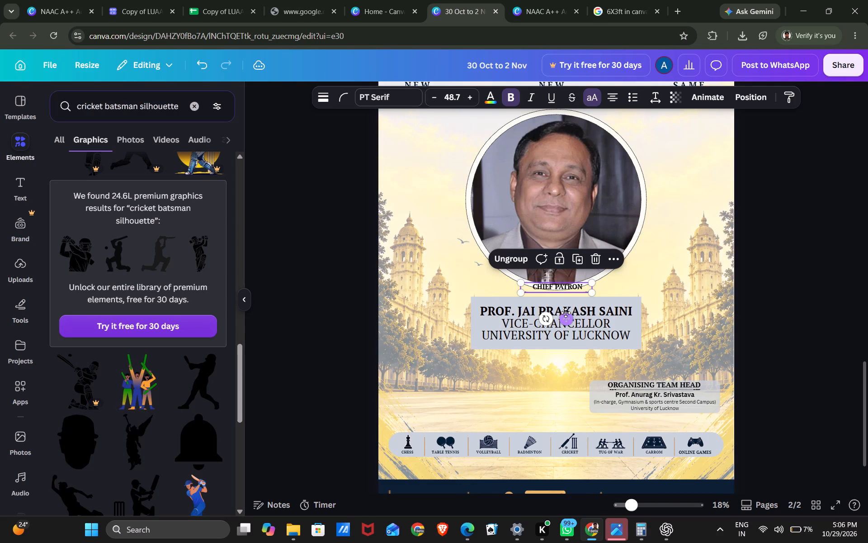
# Move the pasted CHIEF PATRON heading up to the top edge of the Vice-Chancellor's circular portrait.
pyautogui.moveTo(568, 313); pyautogui.dragTo(563, 164)
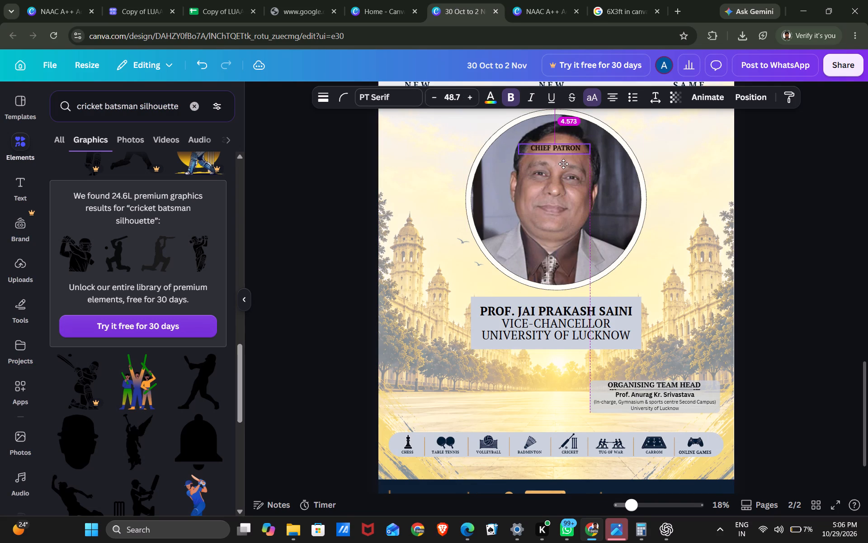
pyautogui.moveTo(563, 164); pyautogui.dragTo(561, 138)
# Shrink the Vice-Chancellor portrait and name box group slightly, leaving a gap at its top for the CHIEF PATRON heading.
pyautogui.scroll(2, 561, 138)
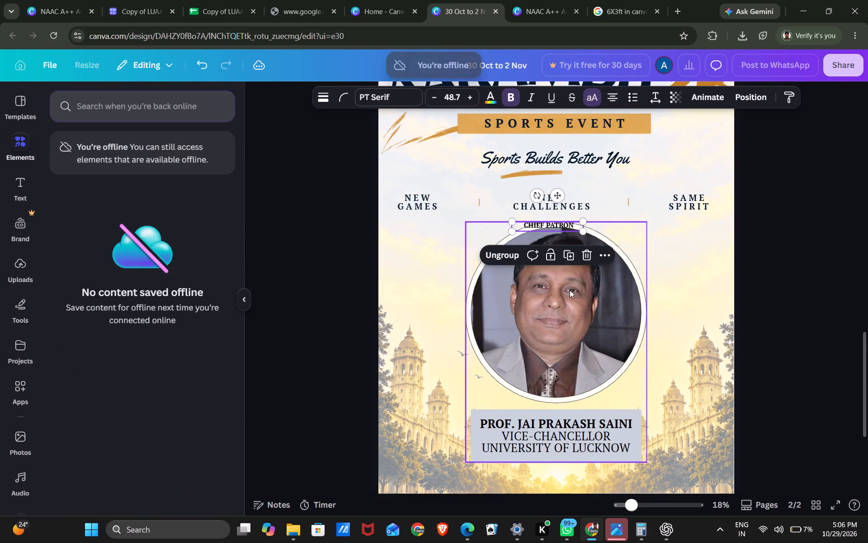
pyautogui.click(570, 304)
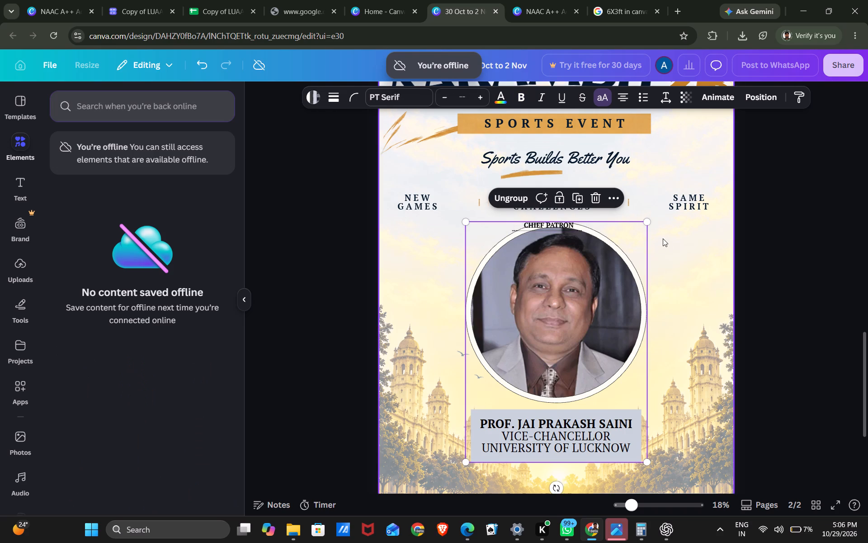
pyautogui.moveTo(648, 224); pyautogui.dragTo(622, 245)
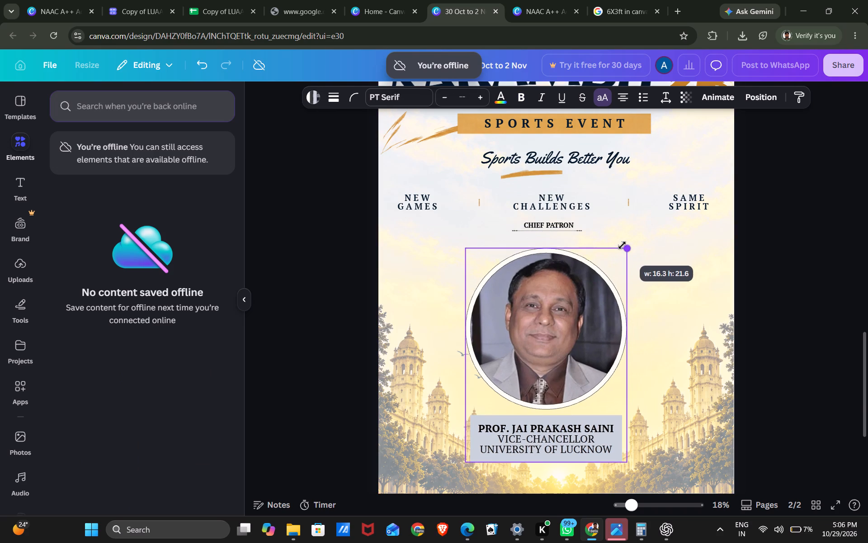
pyautogui.moveTo(622, 245); pyautogui.dragTo(637, 240)
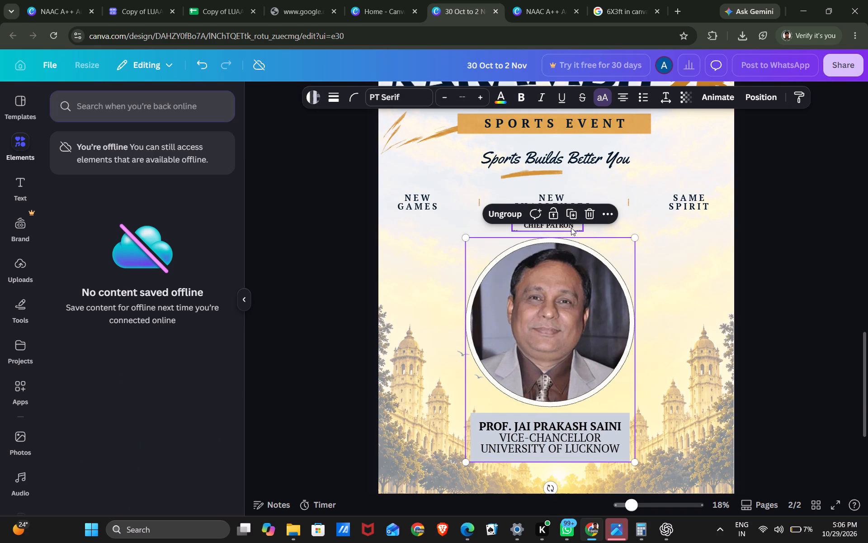
# Scale up the CHIEF PATRON heading with its underline to a text size of about 68.7.
pyautogui.click(571, 228)
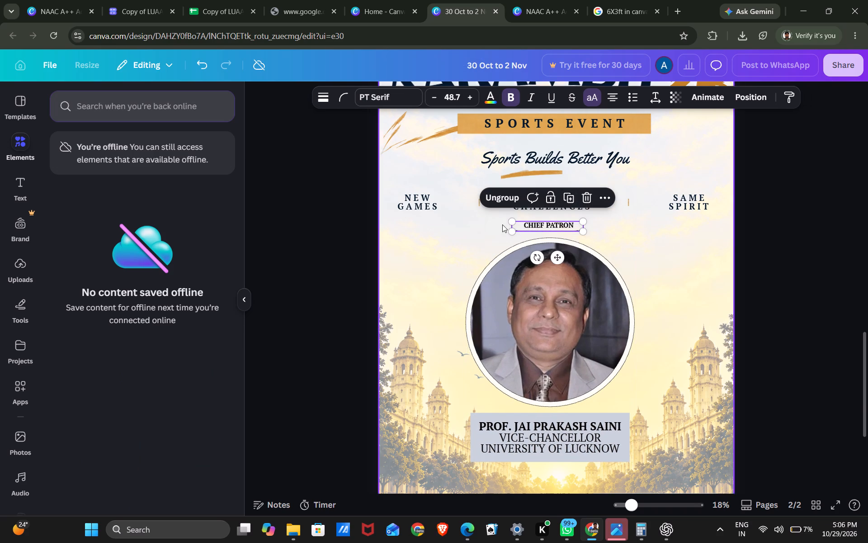
pyautogui.moveTo(510, 228); pyautogui.dragTo(484, 233)
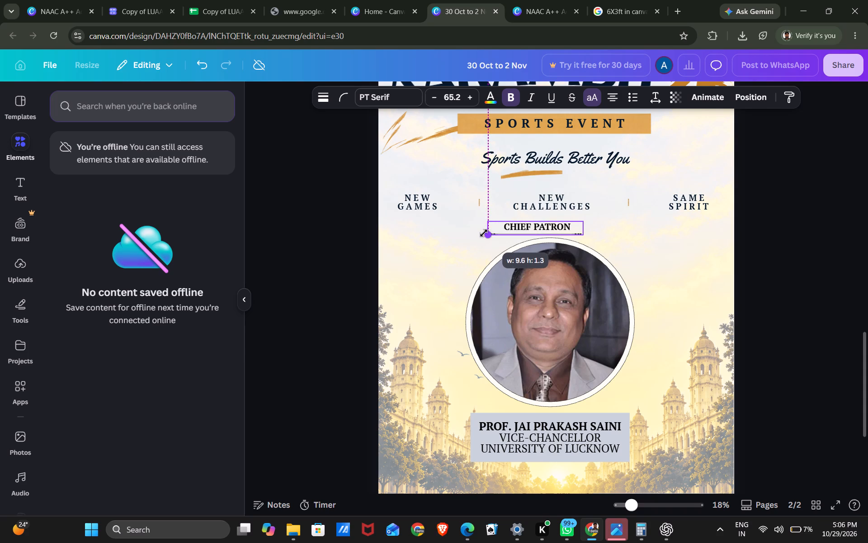
pyautogui.moveTo(484, 233); pyautogui.dragTo(481, 234)
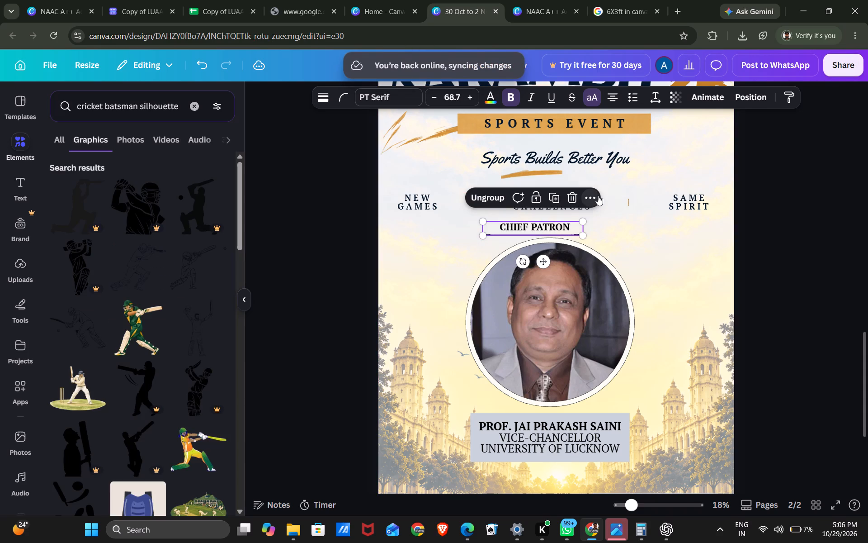
# Align the CHIEF PATRON heading group to the horizontal centre of the page.
pyautogui.click(598, 195)
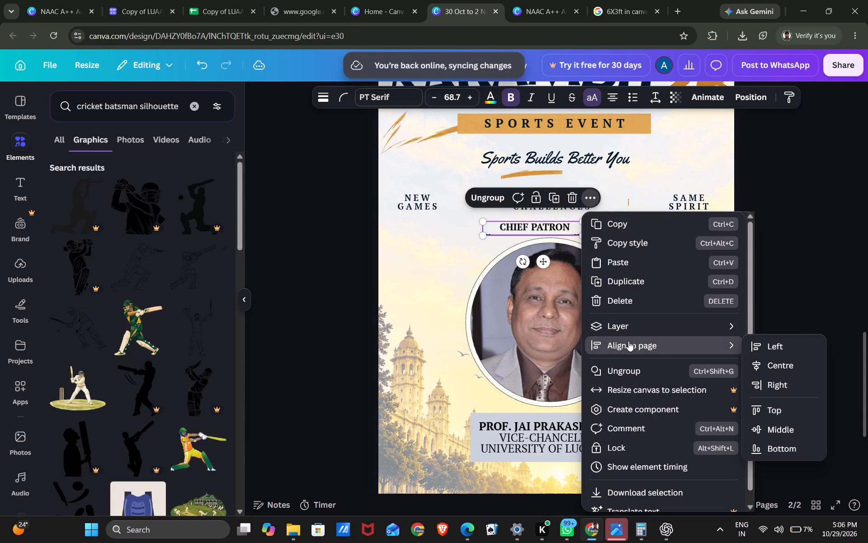
pyautogui.click(773, 369)
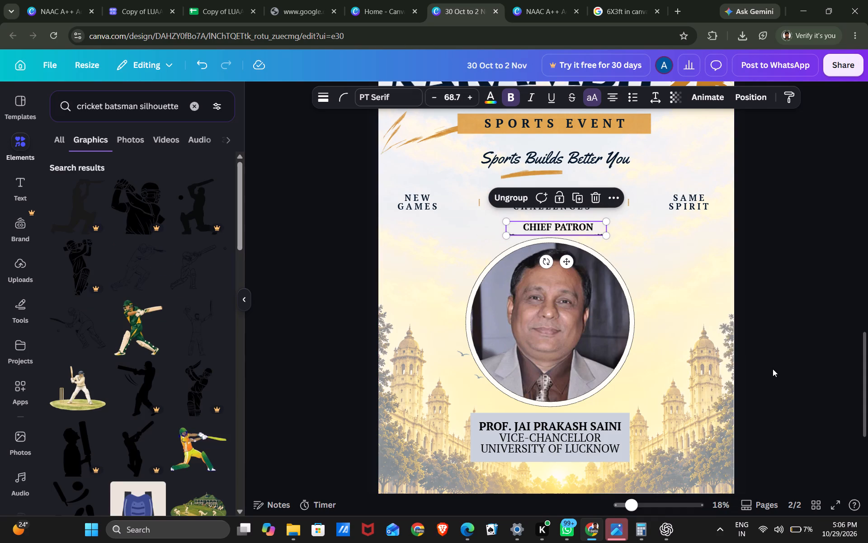
pyautogui.click(773, 316)
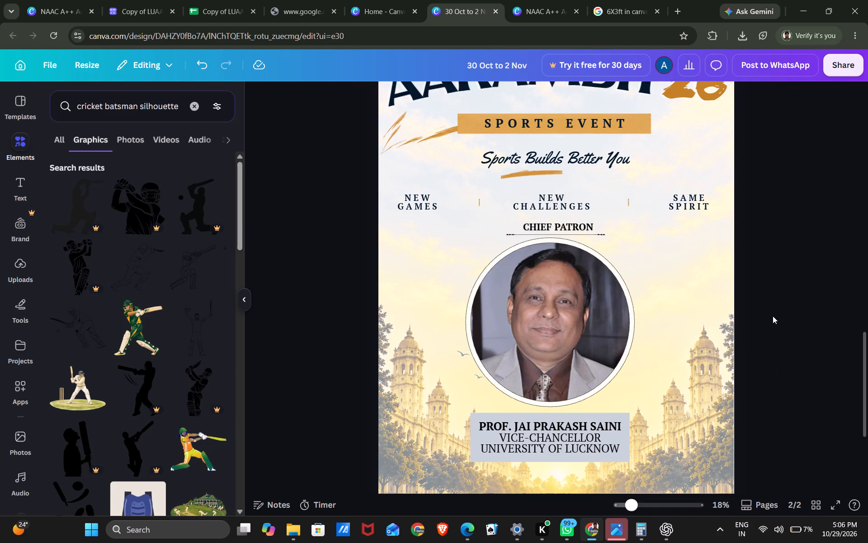
# Ungroup the CHIEF PATRON heading and stretch its decorative underline to about 12.9 wide.
pyautogui.scroll(-2, 773, 316)
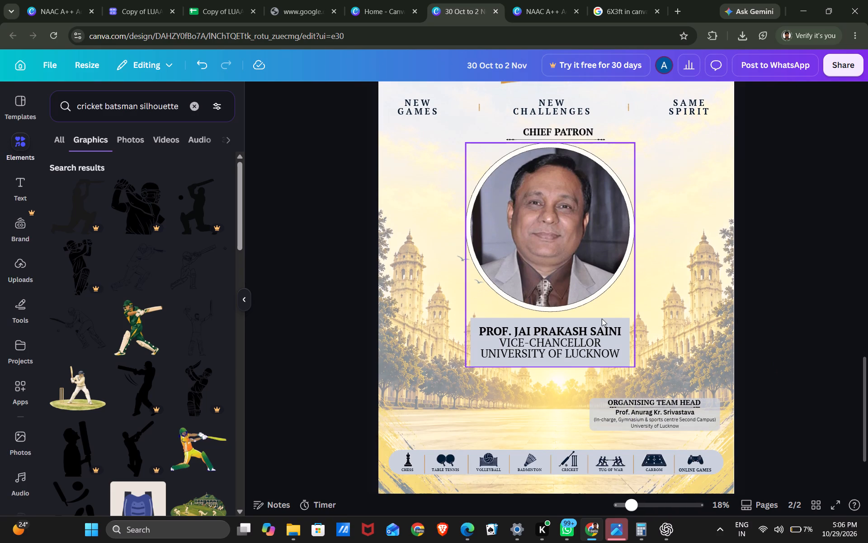
pyautogui.click(526, 136)
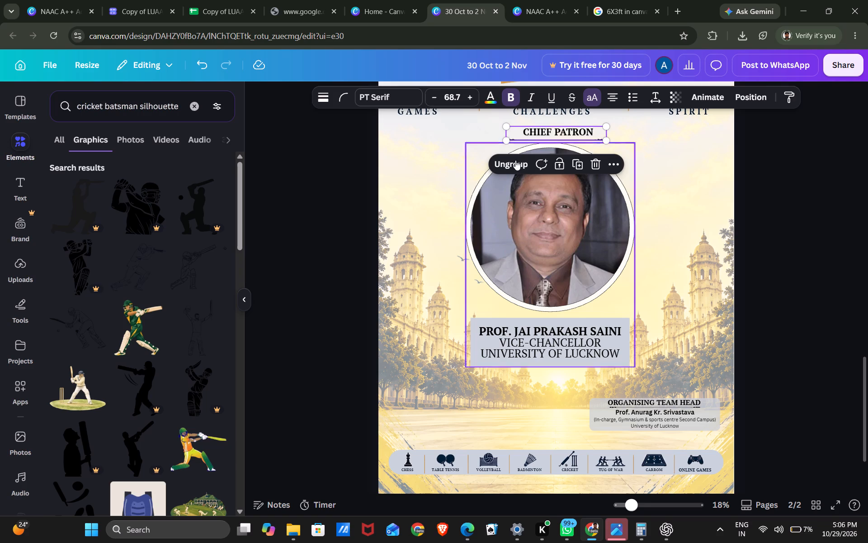
pyautogui.click(511, 166)
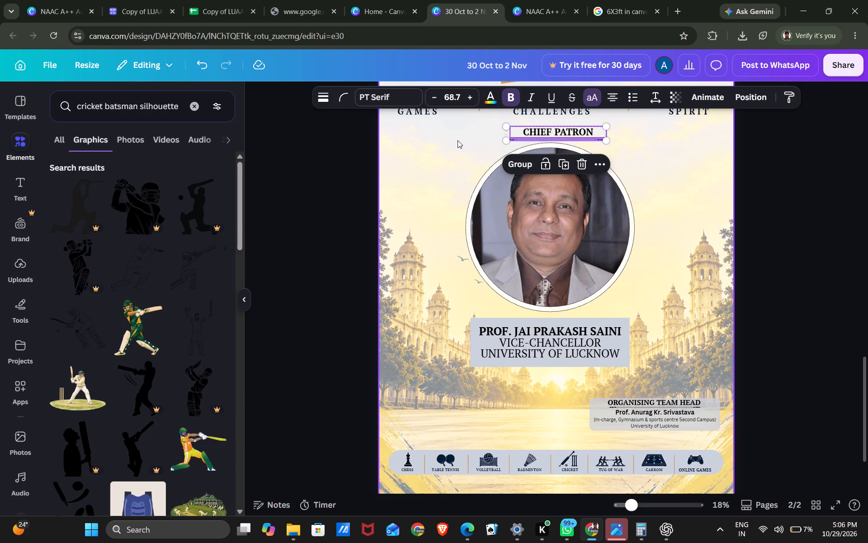
pyautogui.click(458, 140)
pyautogui.click(512, 139)
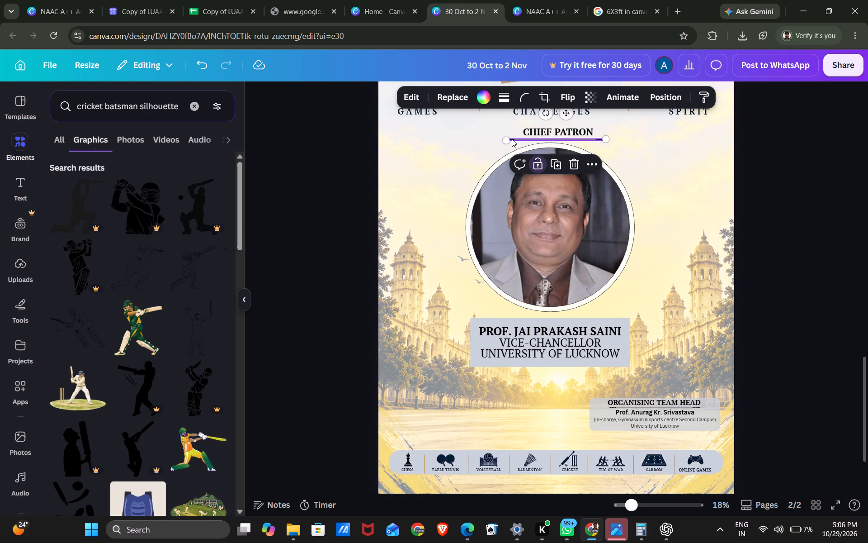
pyautogui.click(507, 139)
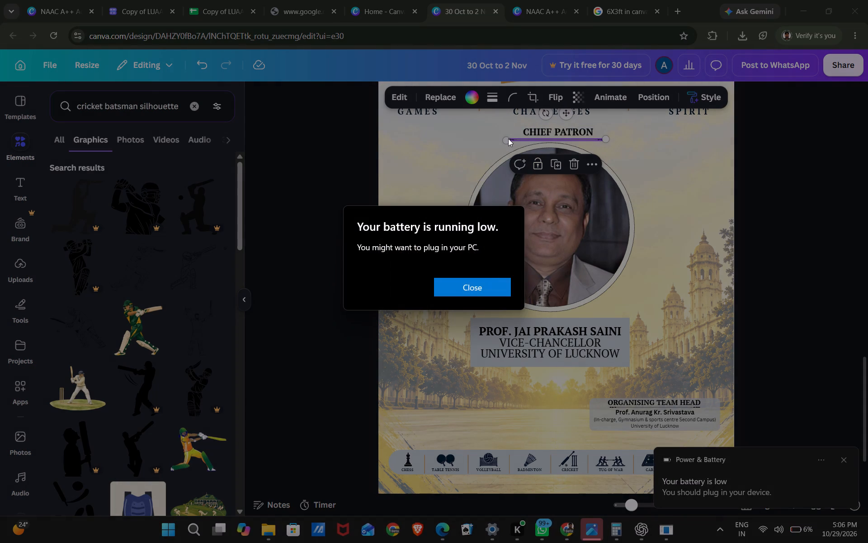
pyautogui.click(476, 286)
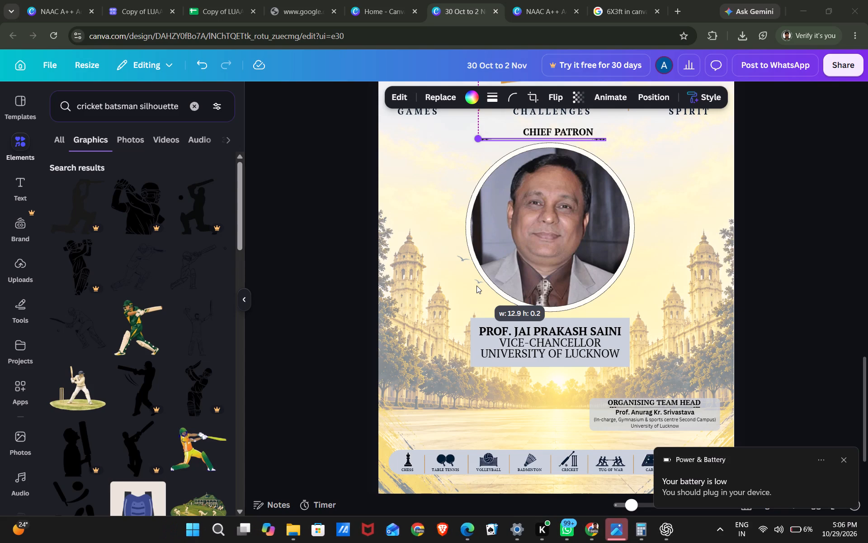
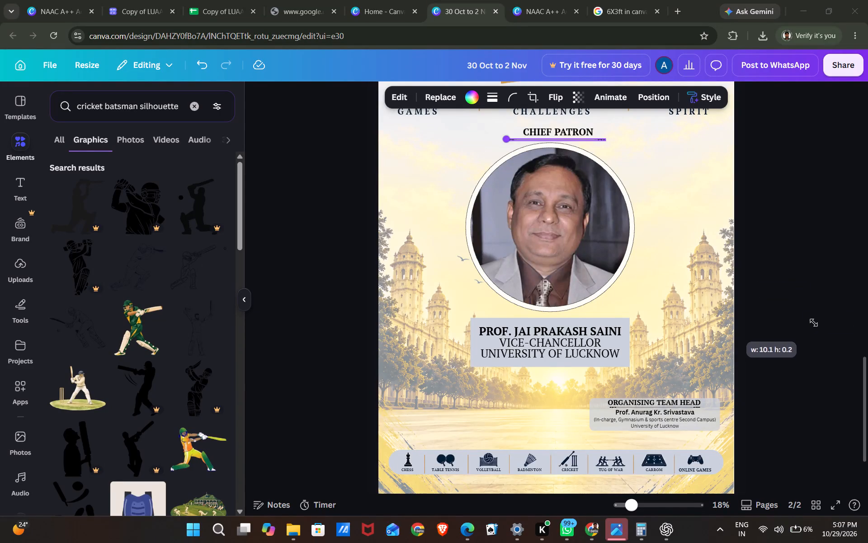
# Shrink the underline beneath the CHIEF PATRON heading to about 8.6 wide, bringing its start in line with the heading's first letter.
pyautogui.click(811, 324)
pyautogui.moveTo(721, 307); pyautogui.dragTo(725, 307)
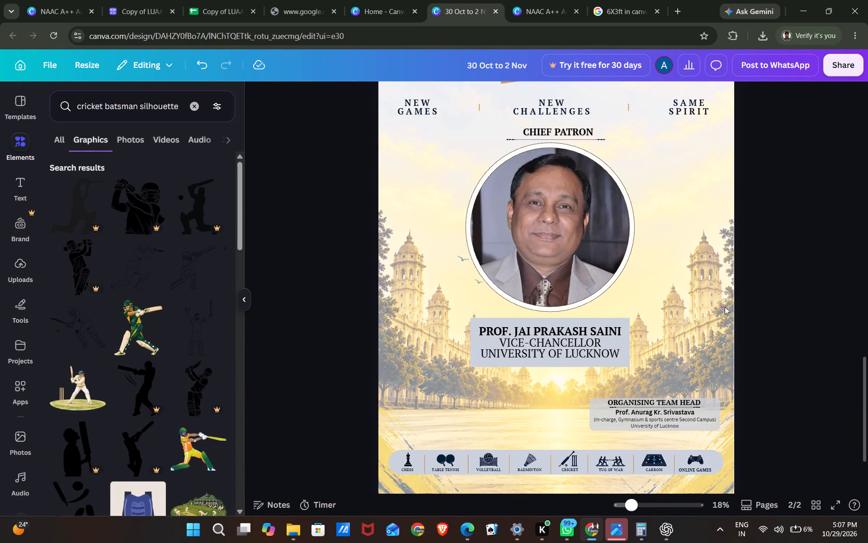
pyautogui.moveTo(725, 307); pyautogui.dragTo(726, 307)
pyautogui.click(780, 333)
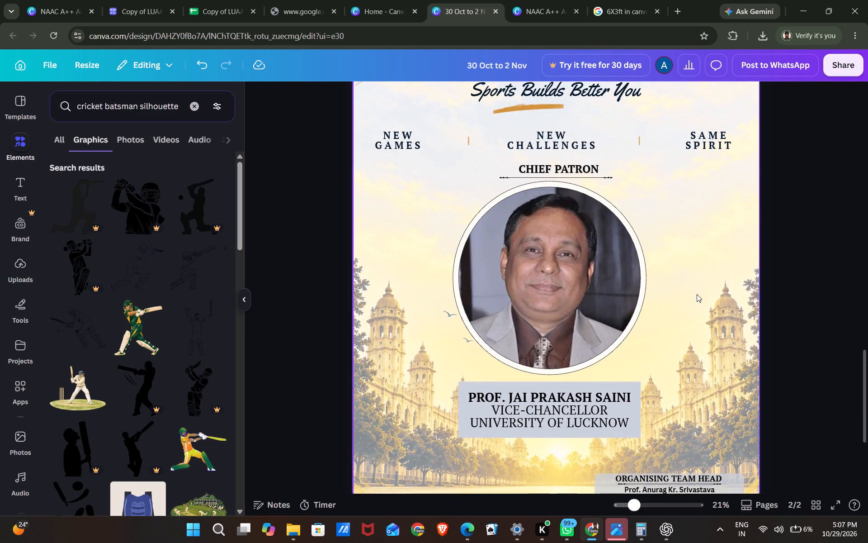
pyautogui.click(505, 177)
pyautogui.moveTo(497, 180); pyautogui.dragTo(508, 178)
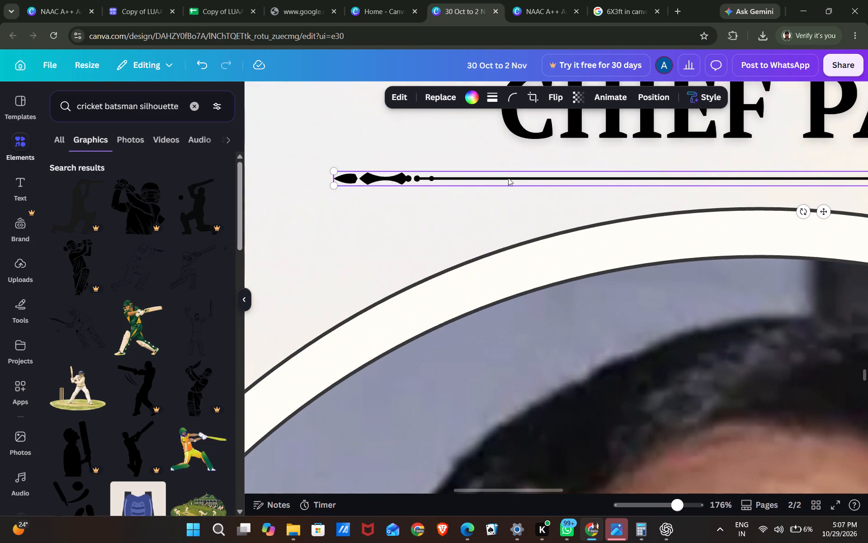
pyautogui.moveTo(334, 171); pyautogui.dragTo(489, 162)
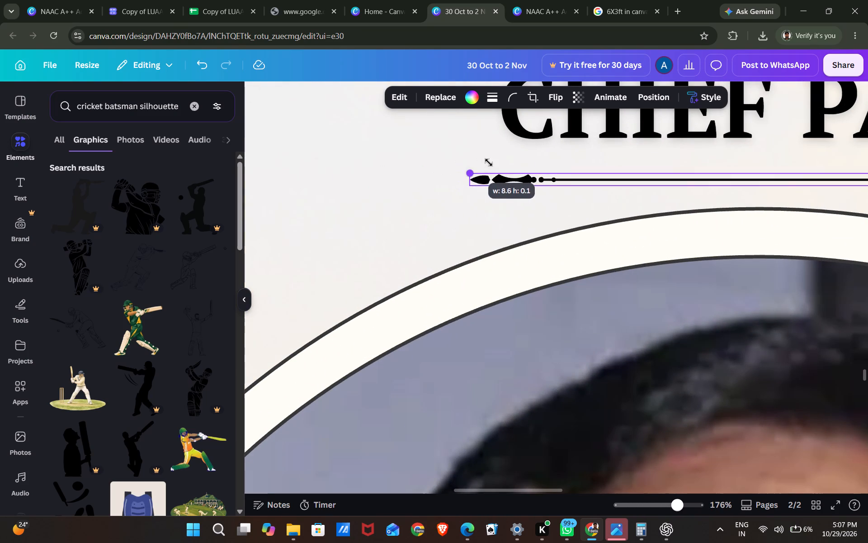
pyautogui.moveTo(489, 162); pyautogui.dragTo(490, 162)
pyautogui.click(490, 162)
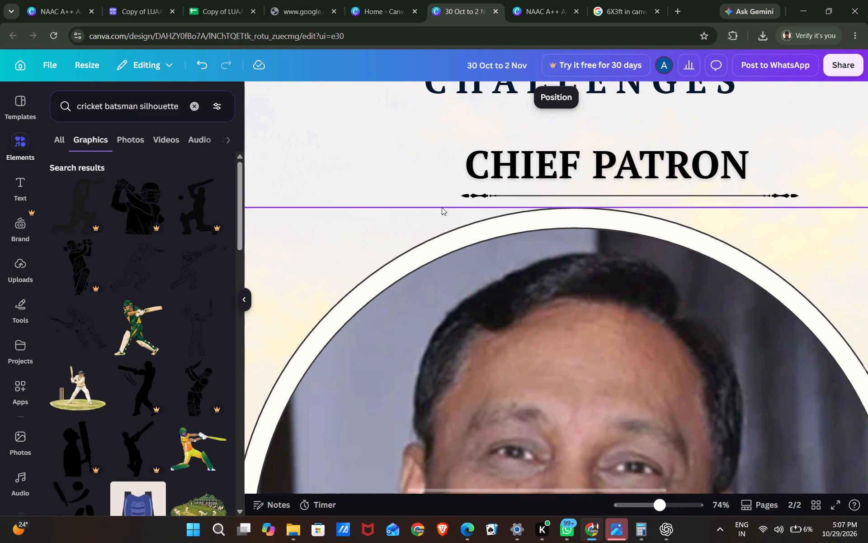
# Shorten the CHIEF PATRON underline from its other end to about 7.2 wide, so it ends level with the heading's last letter.
pyautogui.click(664, 199)
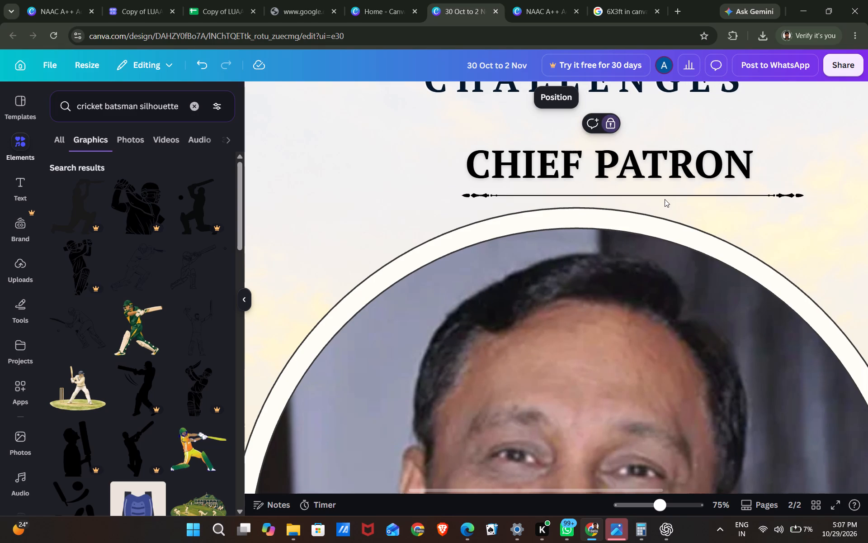
pyautogui.click(669, 194)
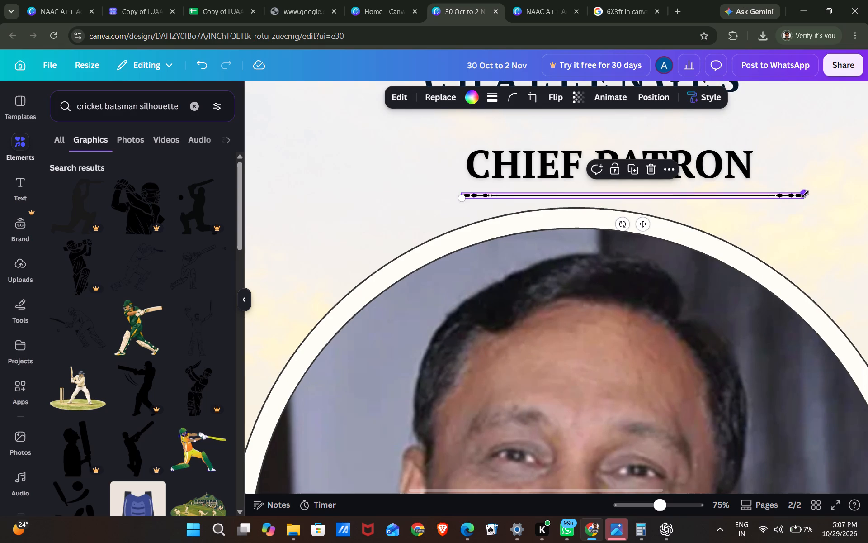
pyautogui.moveTo(805, 194); pyautogui.dragTo(750, 197)
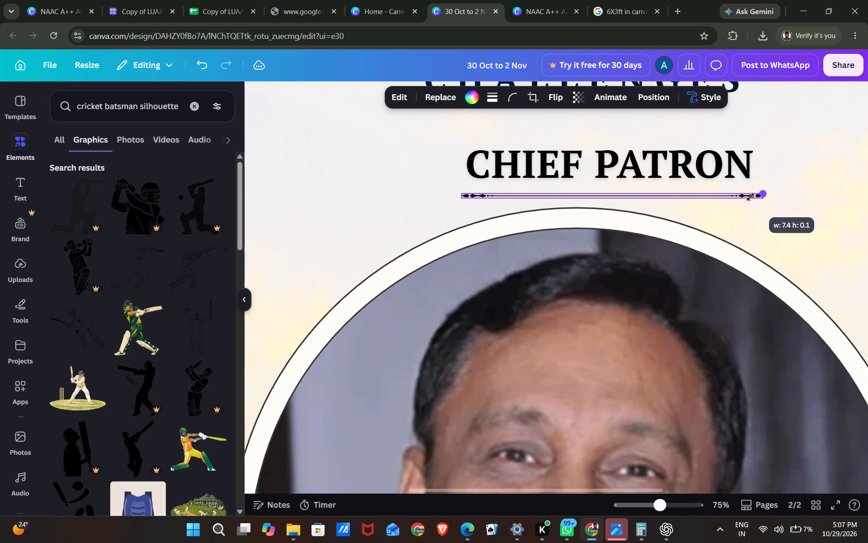
pyautogui.moveTo(750, 197); pyautogui.dragTo(730, 197)
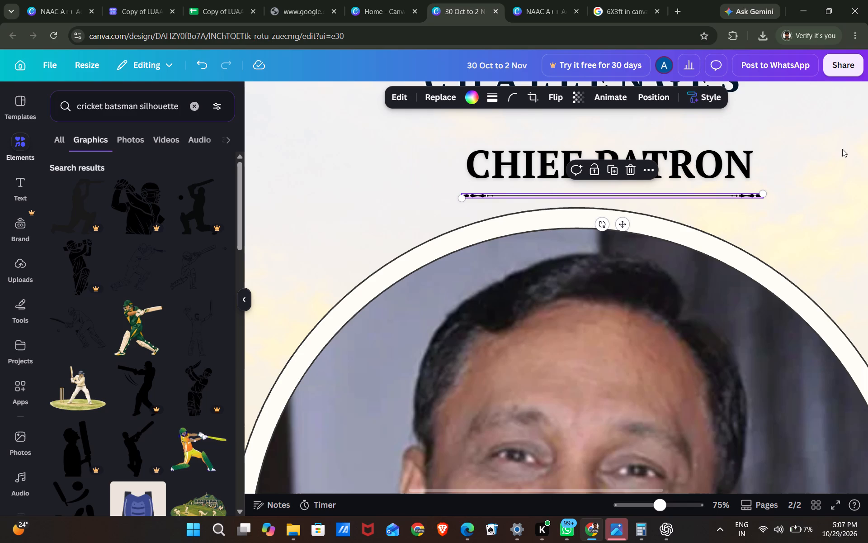
pyautogui.click(842, 149)
pyautogui.moveTo(842, 149); pyautogui.dragTo(734, 180)
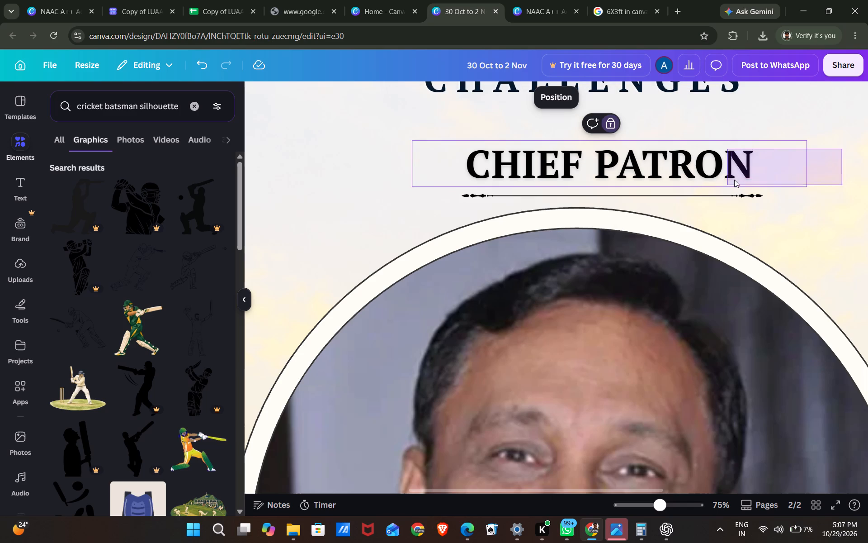
pyautogui.moveTo(734, 180); pyautogui.dragTo(867, 184)
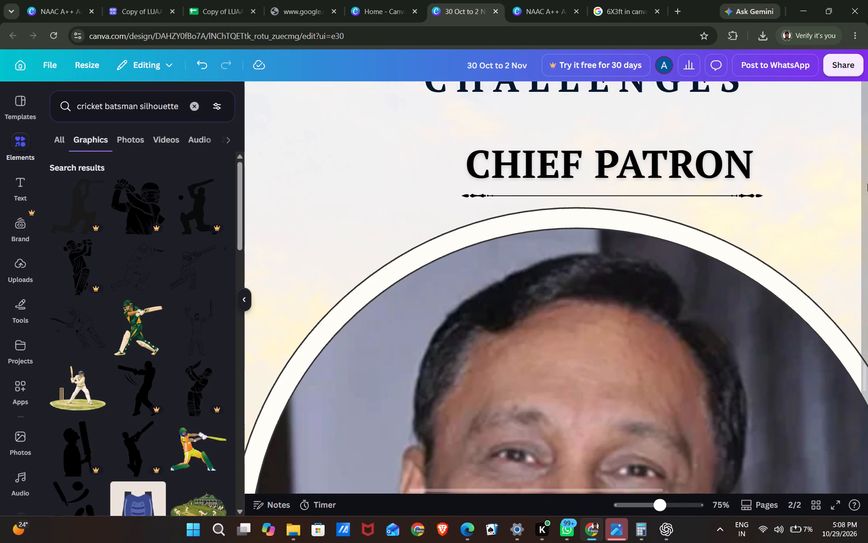
pyautogui.click(747, 195)
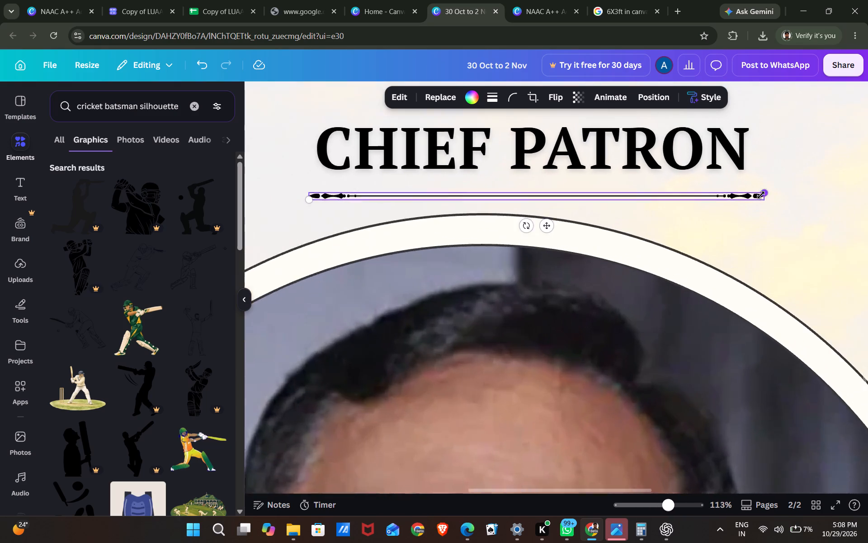
pyautogui.moveTo(765, 193); pyautogui.dragTo(742, 195)
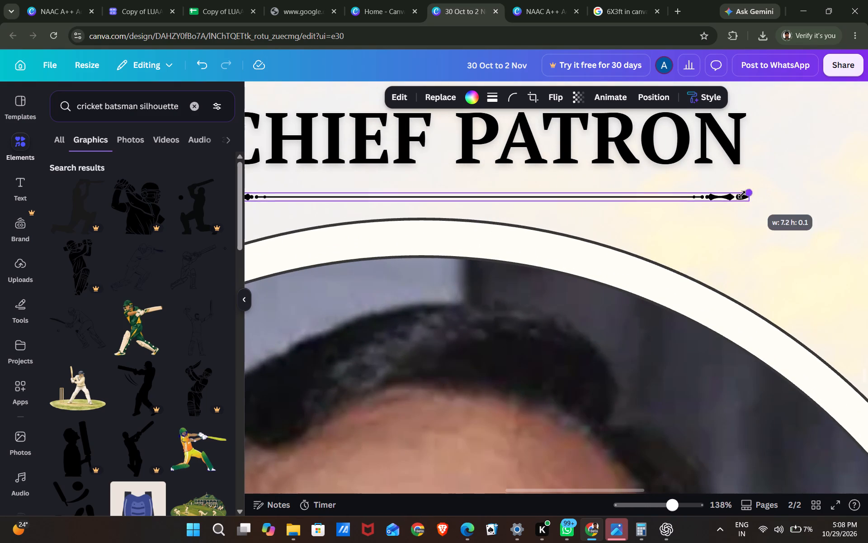
pyautogui.moveTo(742, 195); pyautogui.dragTo(748, 195)
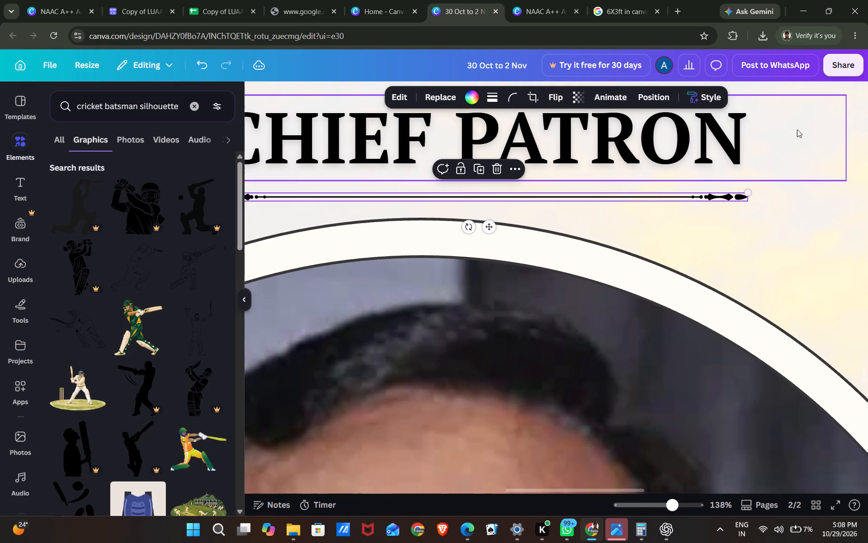
# Group the CHIEF PATRON heading with its decorative underline.
pyautogui.moveTo(860, 138); pyautogui.dragTo(725, 197)
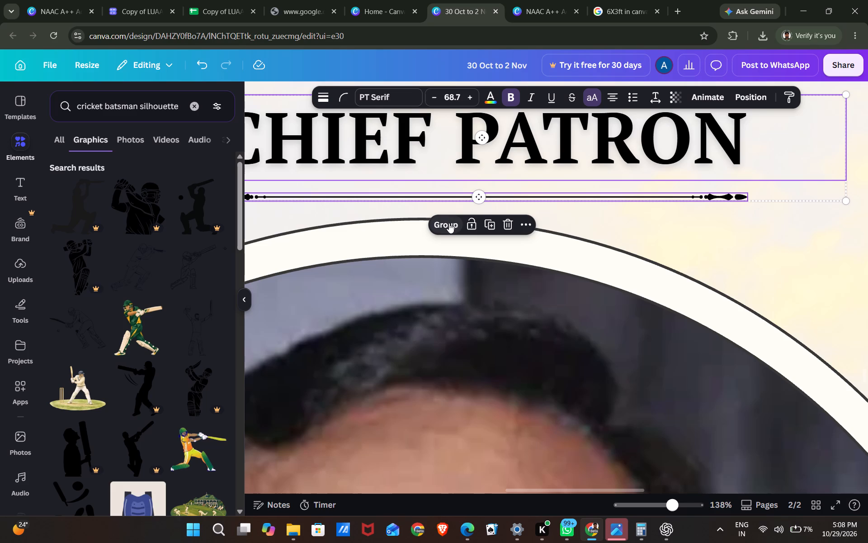
pyautogui.click(449, 223)
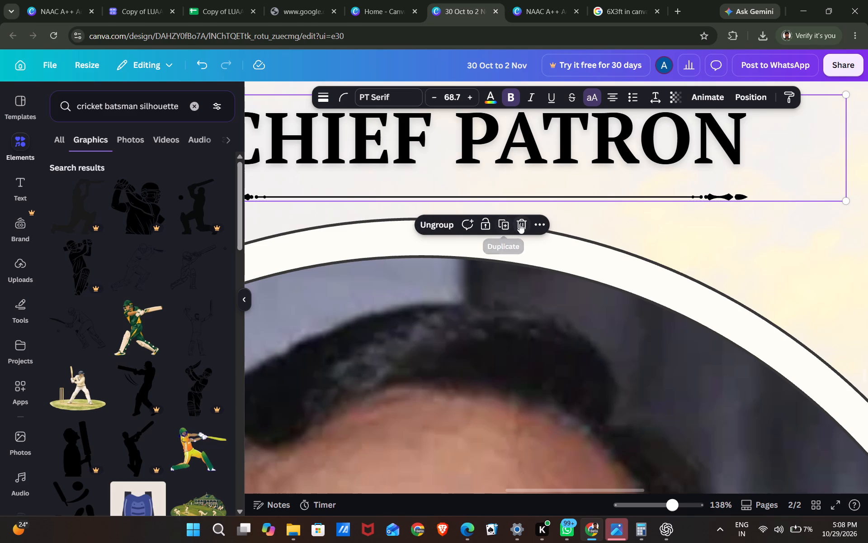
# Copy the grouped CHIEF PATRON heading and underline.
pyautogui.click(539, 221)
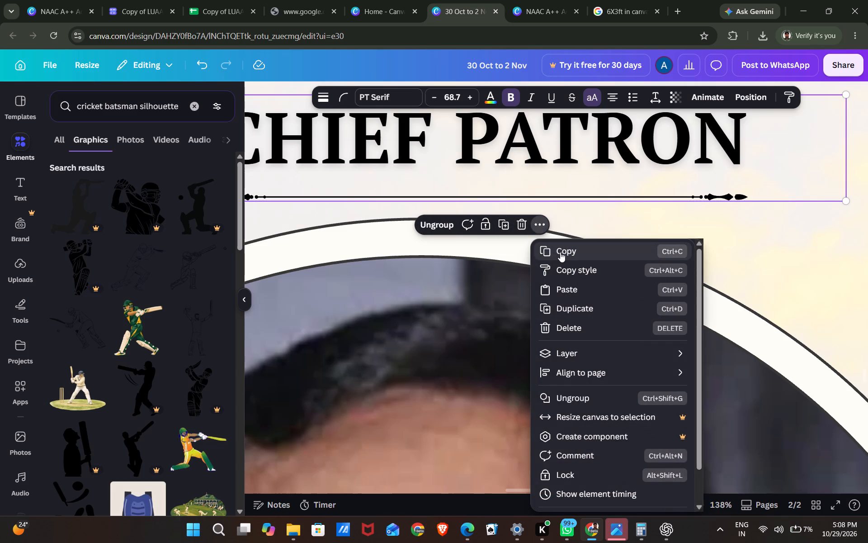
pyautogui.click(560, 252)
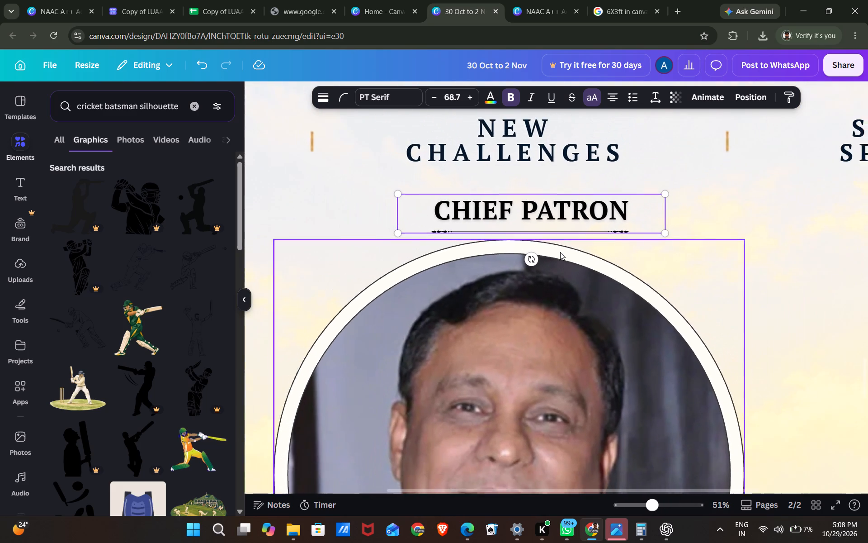
# Duplicate the whole ORGANISING TEAM HEAD block and place the copy on the page's opposite lower side, level with the original.
pyautogui.scroll(-6, 560, 252)
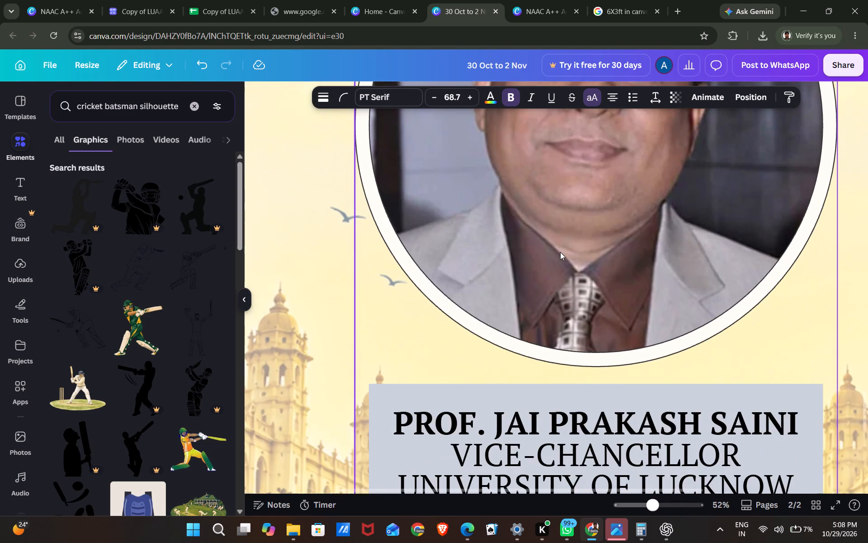
pyautogui.click(390, 416)
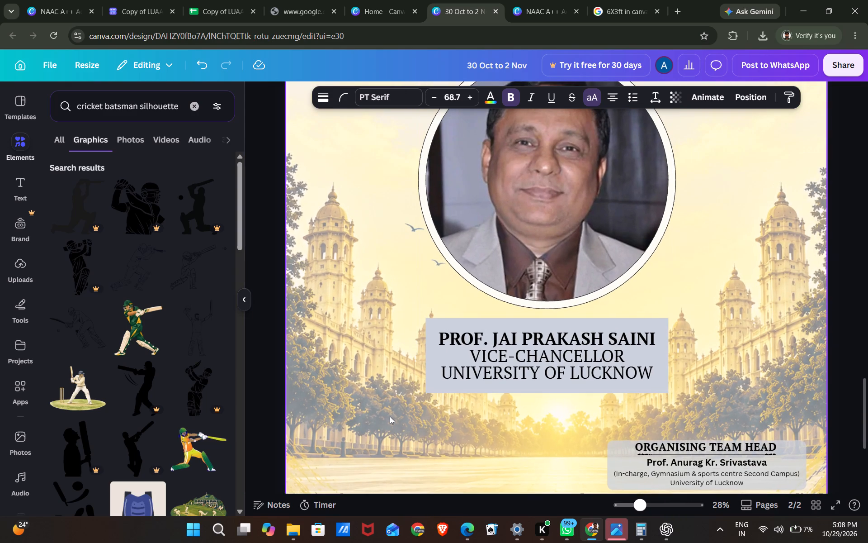
pyautogui.click(390, 416)
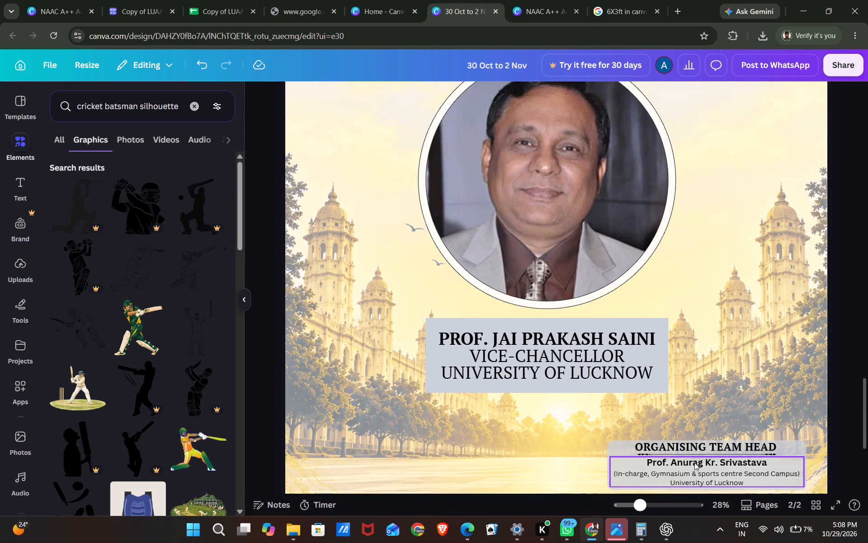
pyautogui.moveTo(579, 447); pyautogui.dragTo(744, 477)
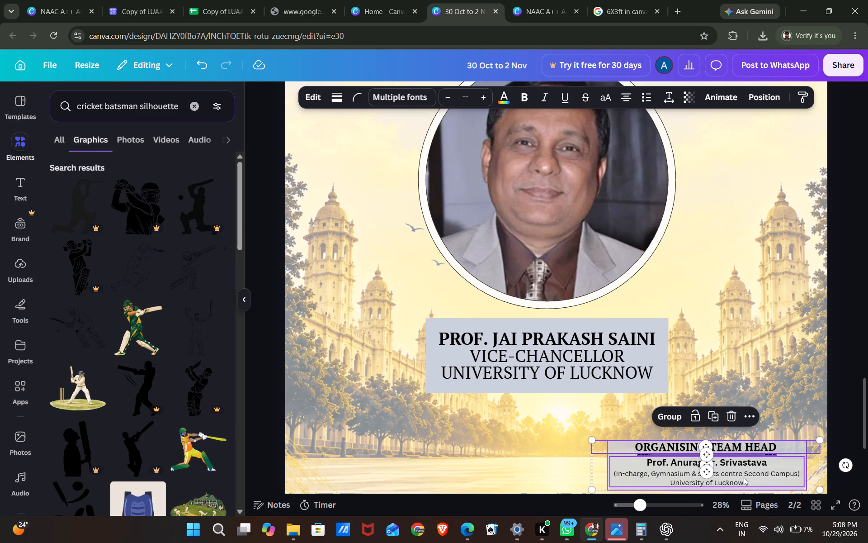
pyautogui.hotkey('ctrl', 'c')
pyautogui.click(432, 457)
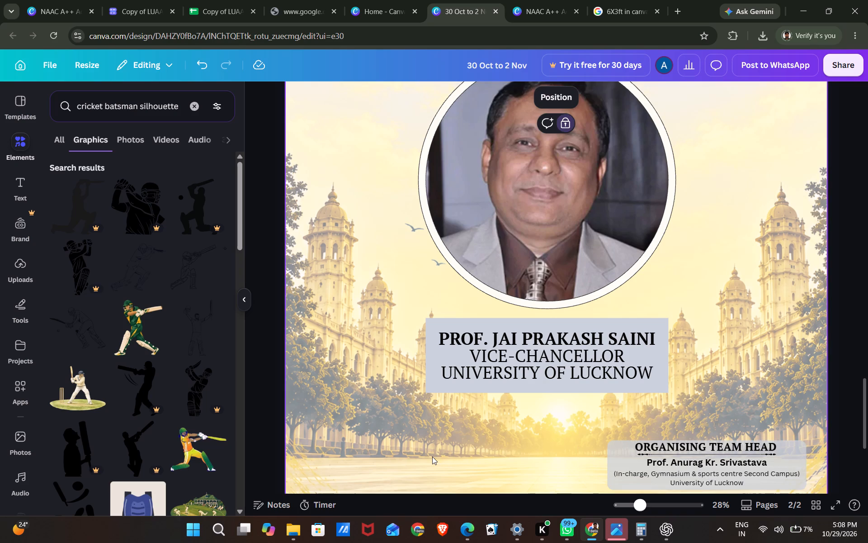
pyautogui.hotkey('ctrl', 'v')
pyautogui.moveTo(668, 465); pyautogui.dragTo(366, 461)
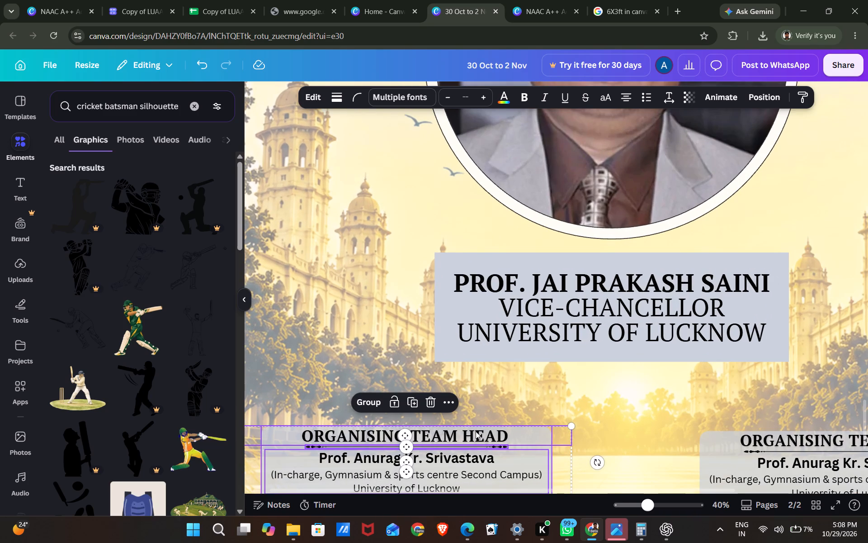
# Replace the copied block's ORGANISING TEAM HEAD heading with the word PATRON copied from the CHIEF PATRON heading.
pyautogui.click(476, 437)
pyautogui.click(476, 437)
pyautogui.click(503, 400)
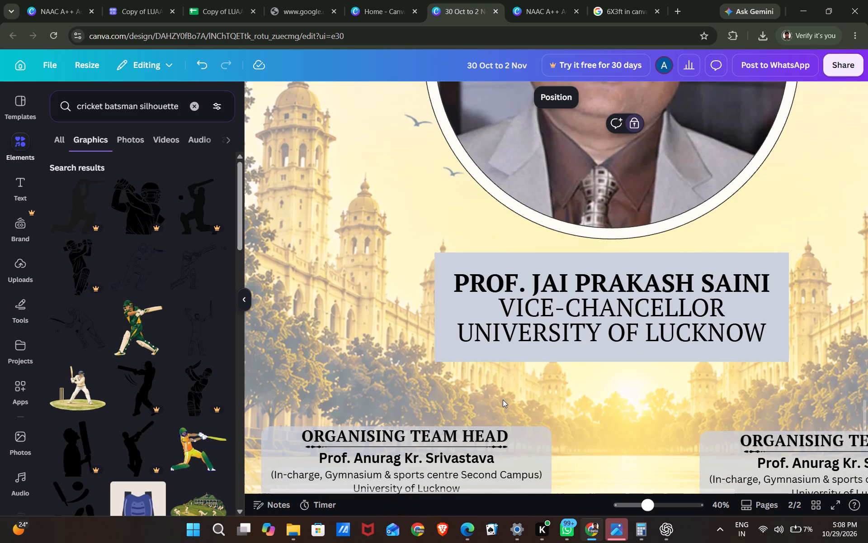
pyautogui.scroll(7, 503, 400)
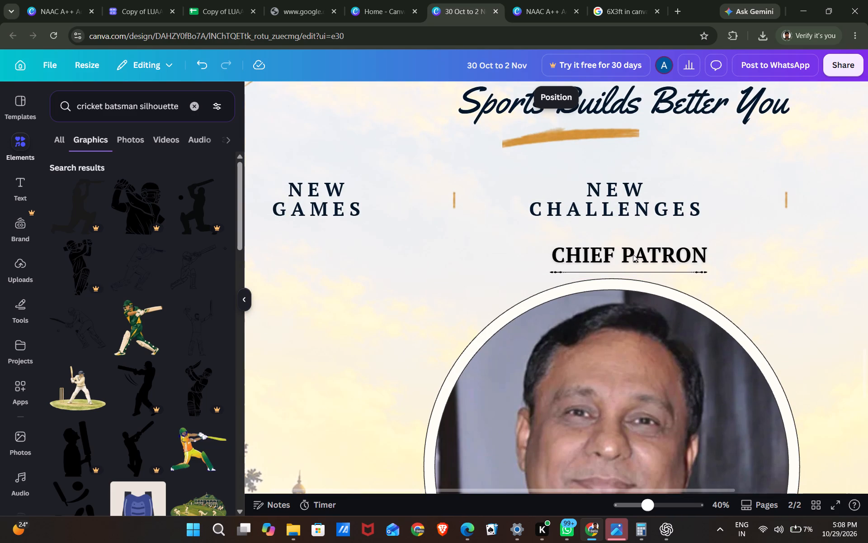
pyautogui.doubleClick(633, 255)
pyautogui.click(625, 255)
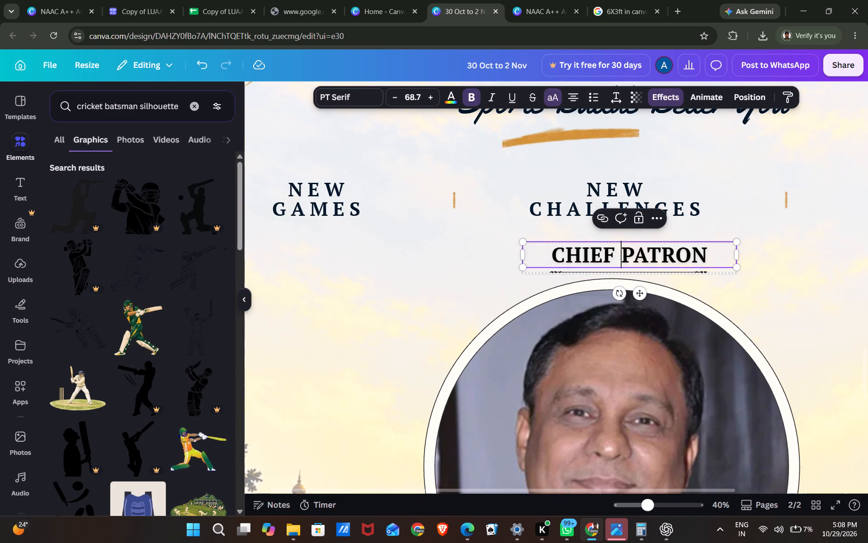
pyautogui.moveTo(625, 255); pyautogui.dragTo(717, 258)
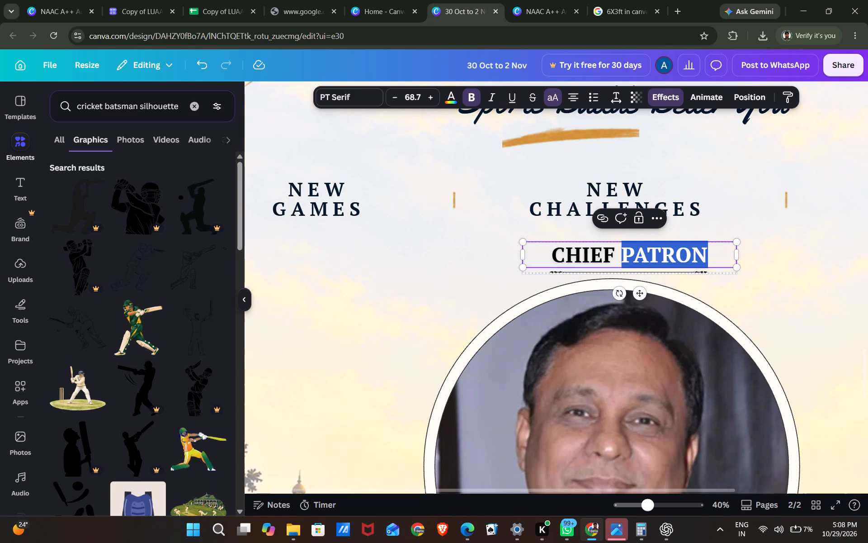
pyautogui.hotkey('ctrl', 'c')
pyautogui.scroll(-4, 495, 321)
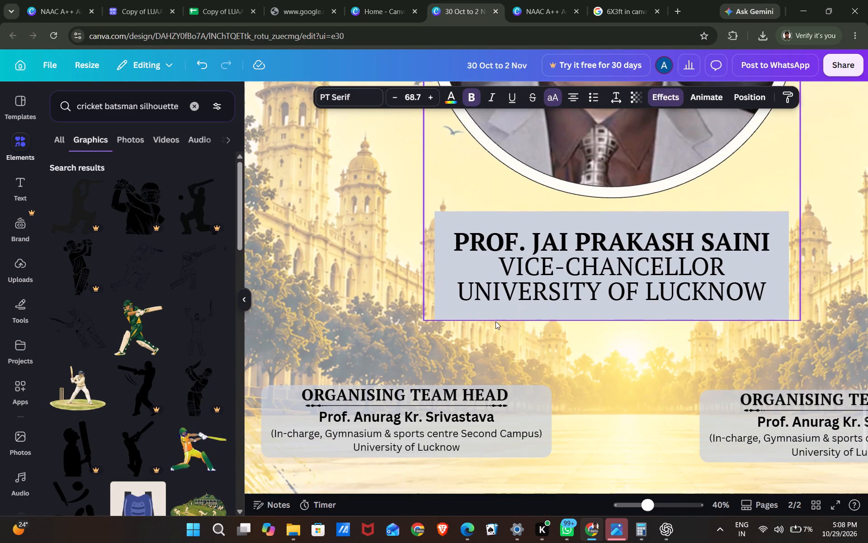
pyautogui.scroll(-2, 495, 321)
pyautogui.doubleClick(491, 391)
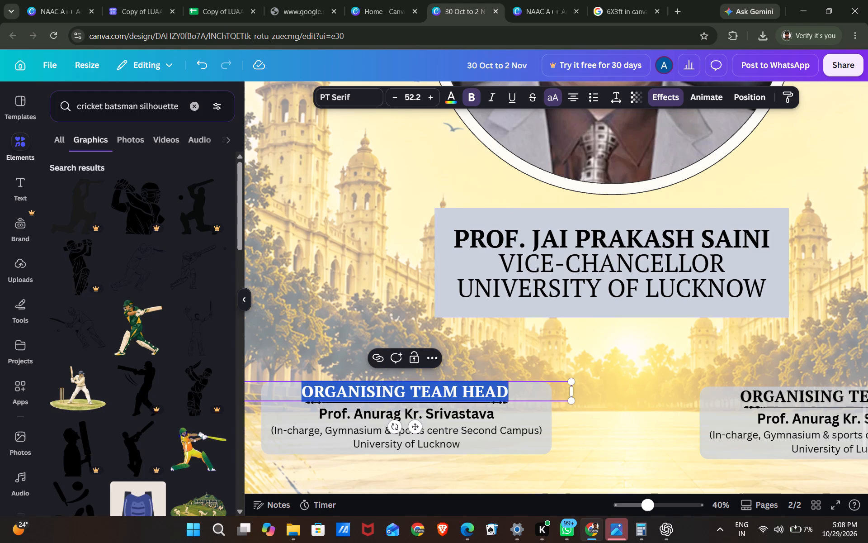
pyautogui.hotkey('ctrl', 'v')
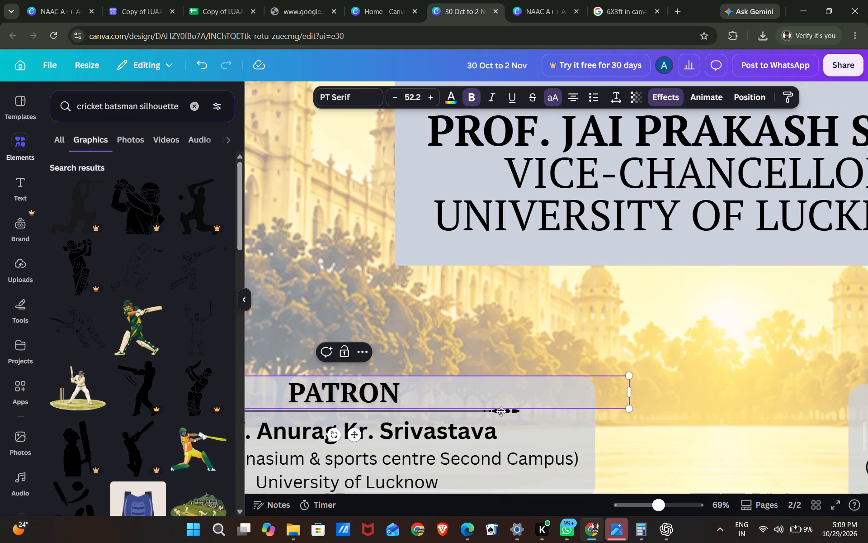
# Shorten the decorative line beneath the PATRON heading from both ends until it just spans the word.
pyautogui.click(501, 411)
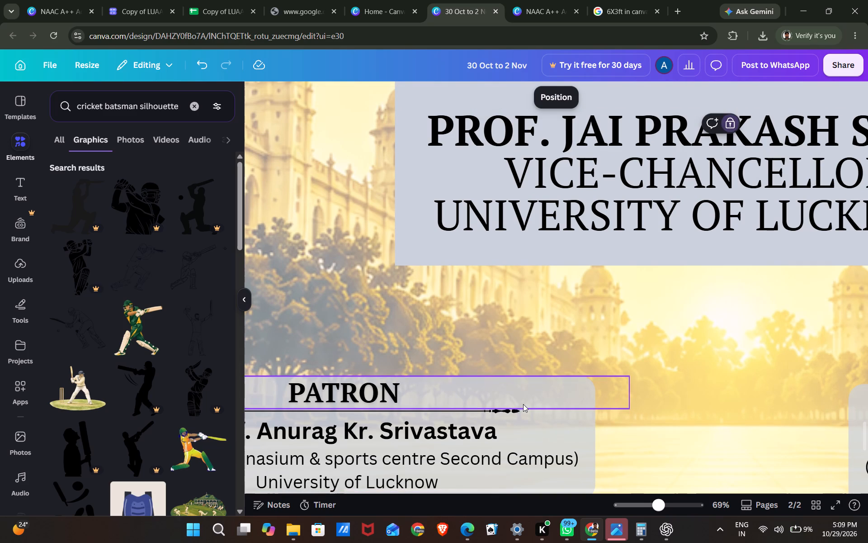
pyautogui.click(492, 423)
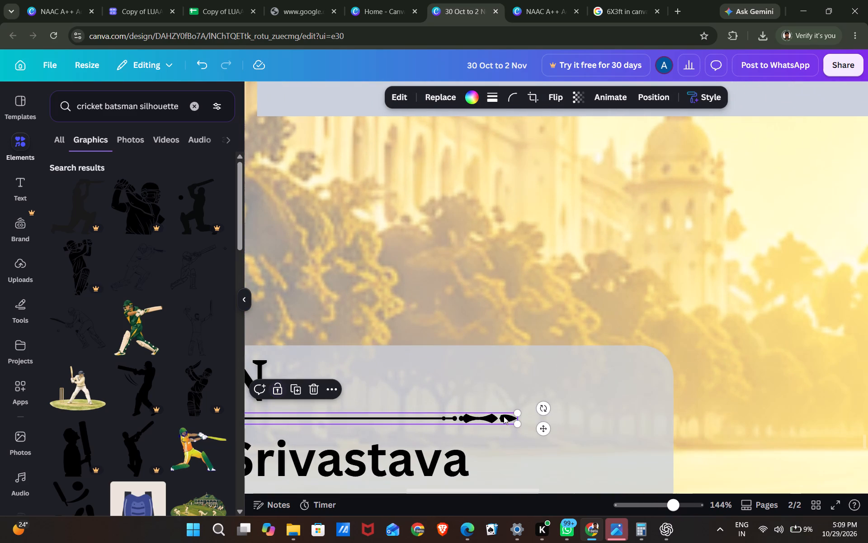
pyautogui.moveTo(516, 413); pyautogui.dragTo(274, 405)
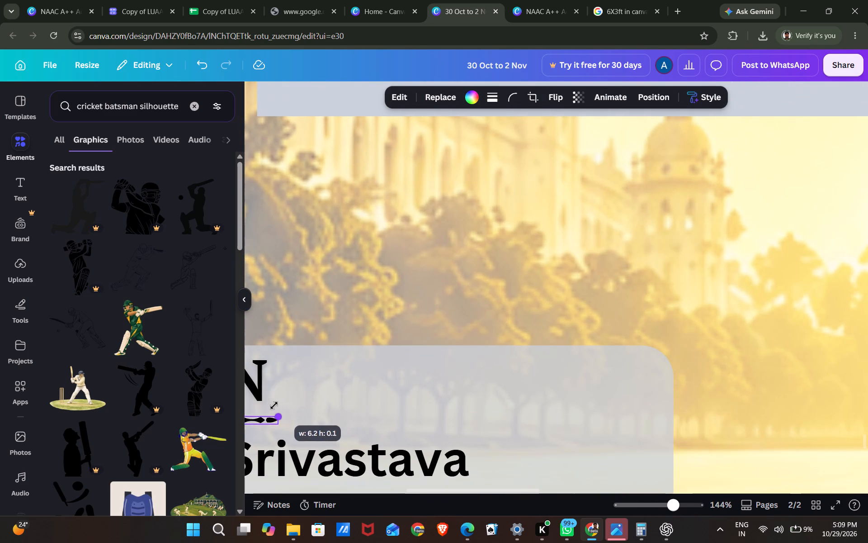
pyautogui.moveTo(274, 405); pyautogui.dragTo(272, 407)
pyautogui.hscroll(7, 272, 407)
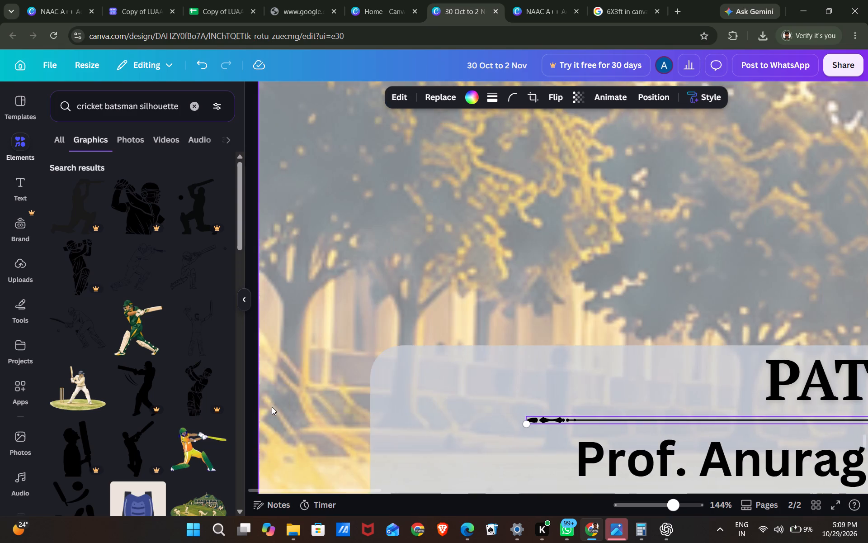
pyautogui.hscroll(-4, 272, 407)
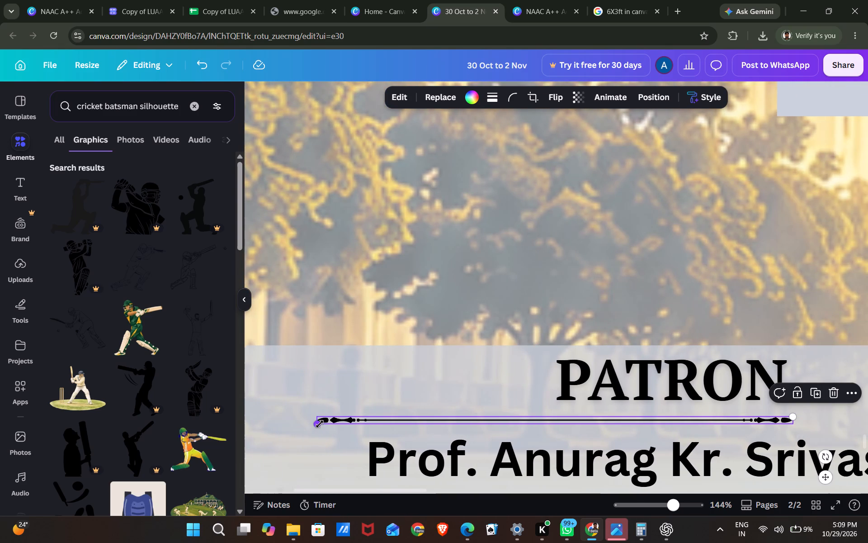
pyautogui.moveTo(320, 425); pyautogui.dragTo(569, 410)
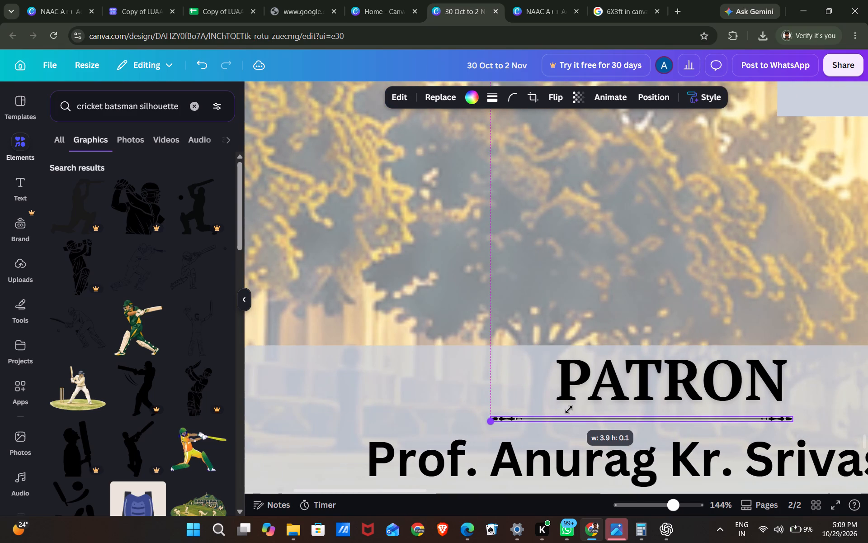
pyautogui.moveTo(569, 410); pyautogui.dragTo(632, 396)
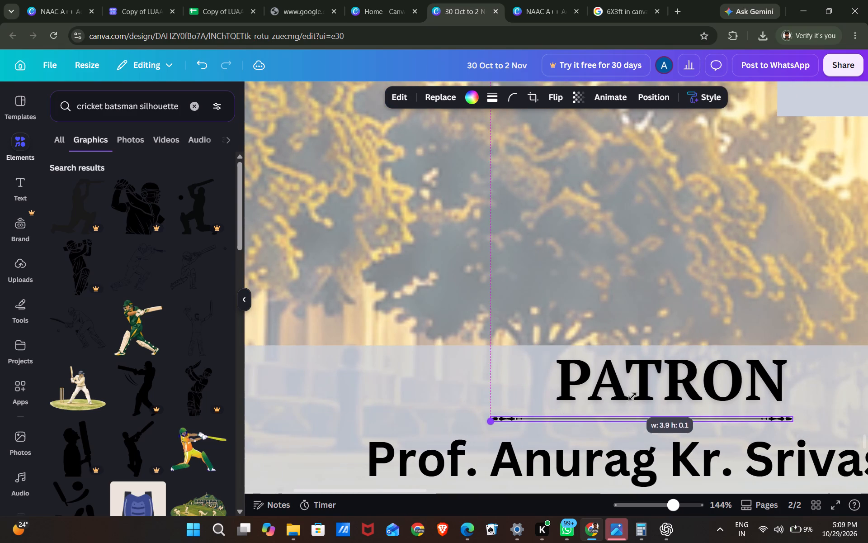
pyautogui.moveTo(632, 396); pyautogui.dragTo(635, 396)
pyautogui.moveTo(491, 420); pyautogui.dragTo(529, 418)
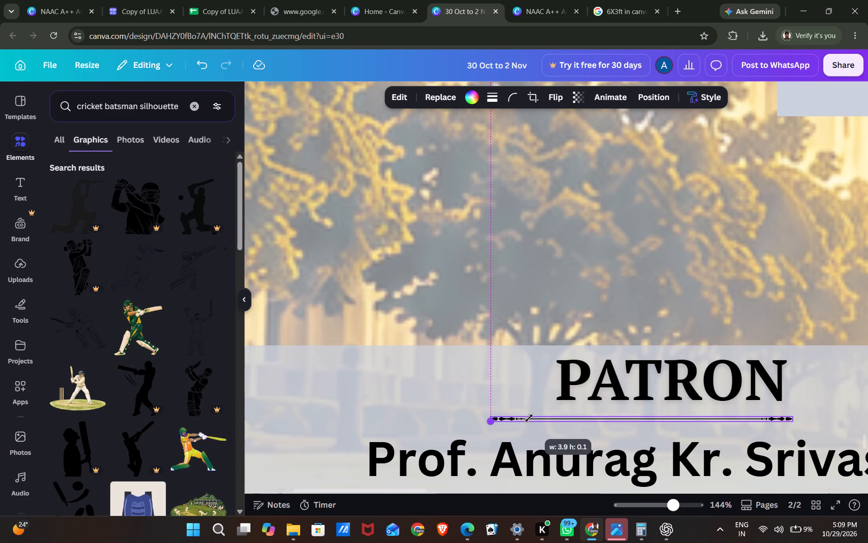
pyautogui.moveTo(529, 418); pyautogui.dragTo(572, 393)
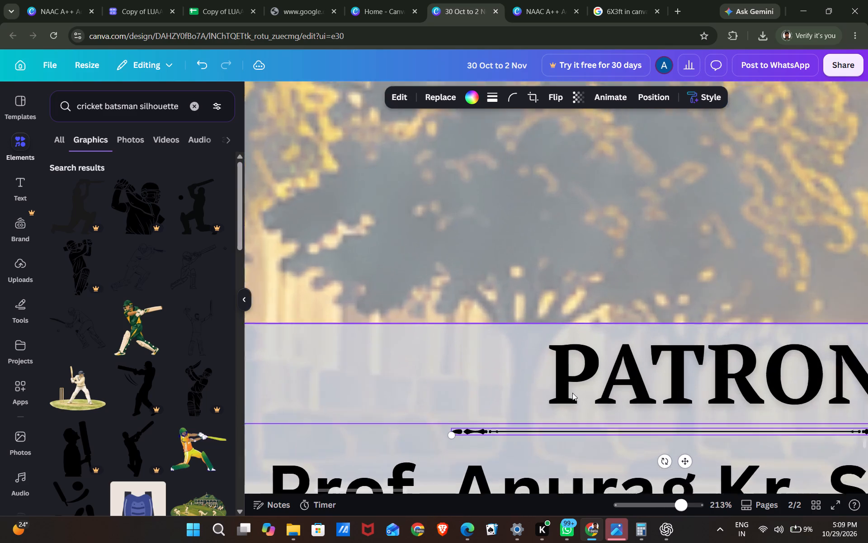
pyautogui.moveTo(414, 447); pyautogui.dragTo(499, 430)
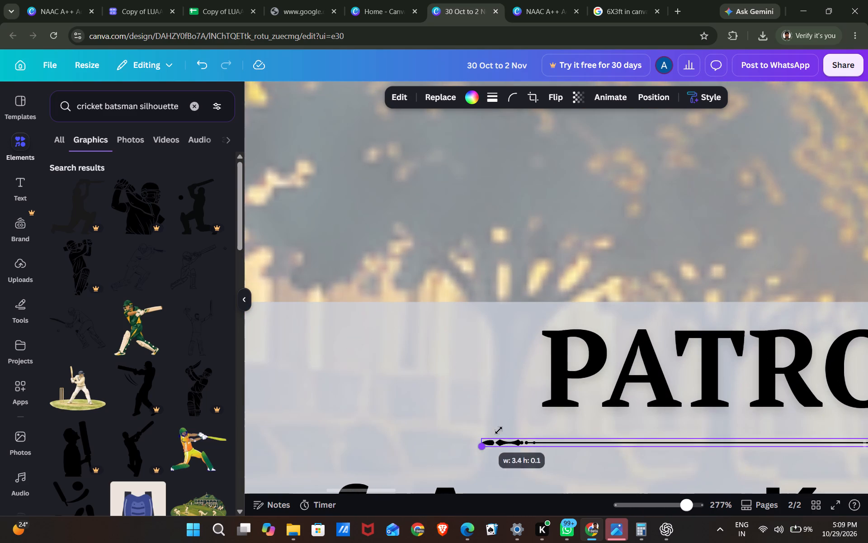
pyautogui.moveTo(499, 430); pyautogui.dragTo(528, 430)
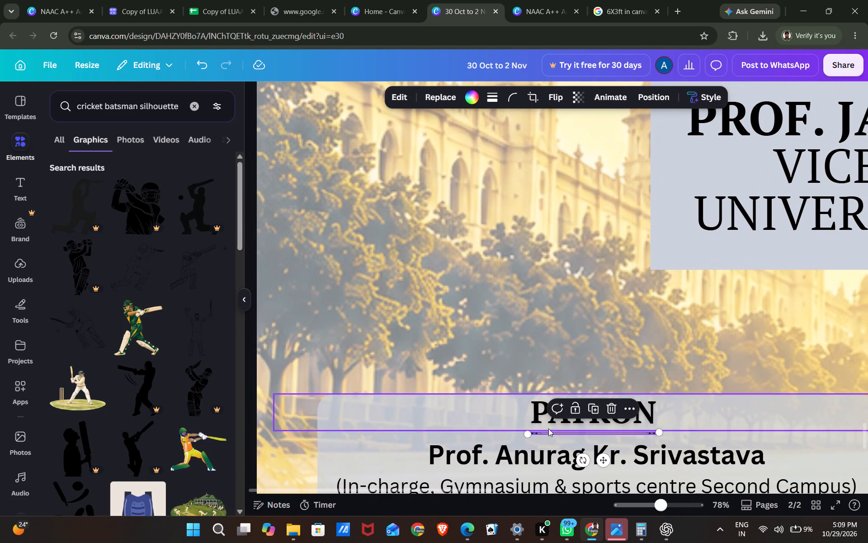
pyautogui.click(578, 370)
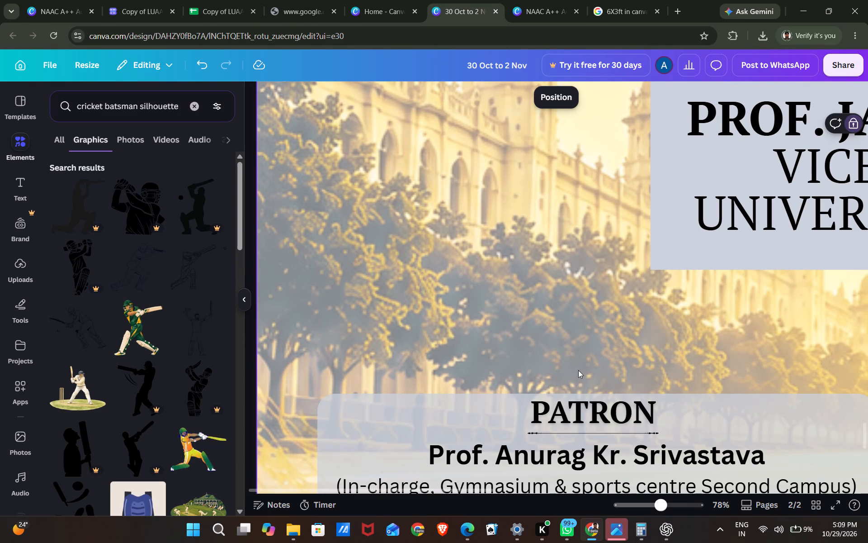
# Replace the PATRON block's name and designation with the Chairman(LUAA), University of Lucknow text copied from the NAAC A++ Accredited design.
pyautogui.scroll(-3, 578, 370)
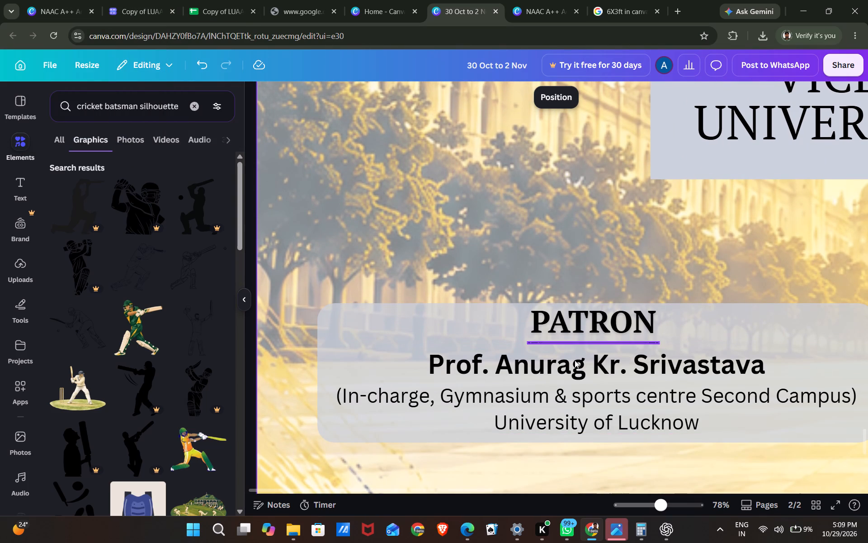
pyautogui.doubleClick(568, 378)
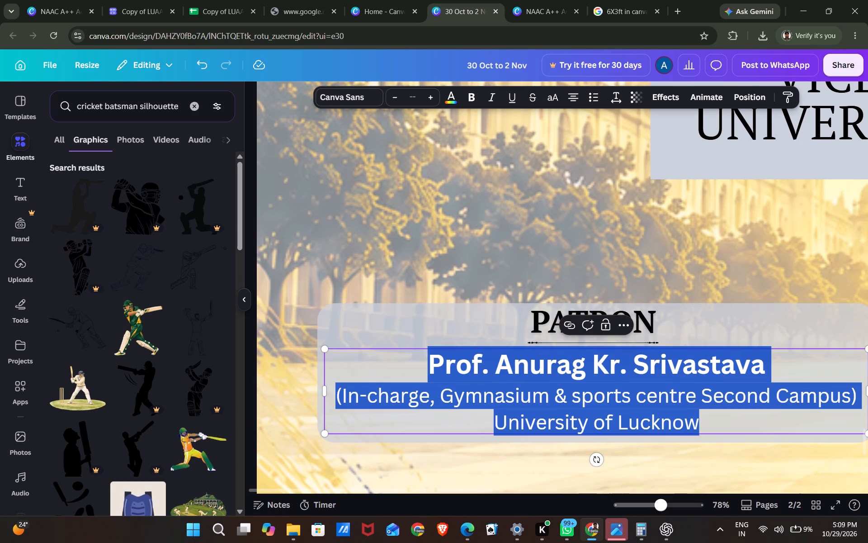
pyautogui.press('super+v')
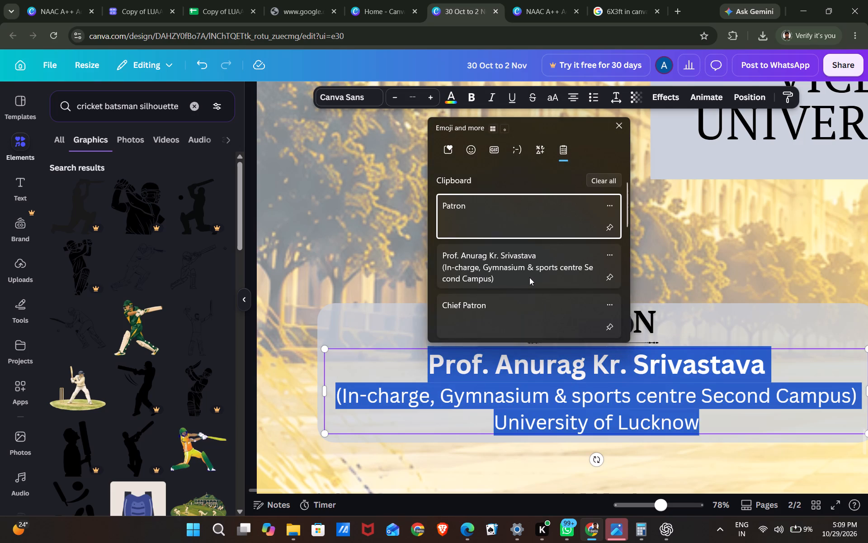
pyautogui.scroll(-1, 528, 275)
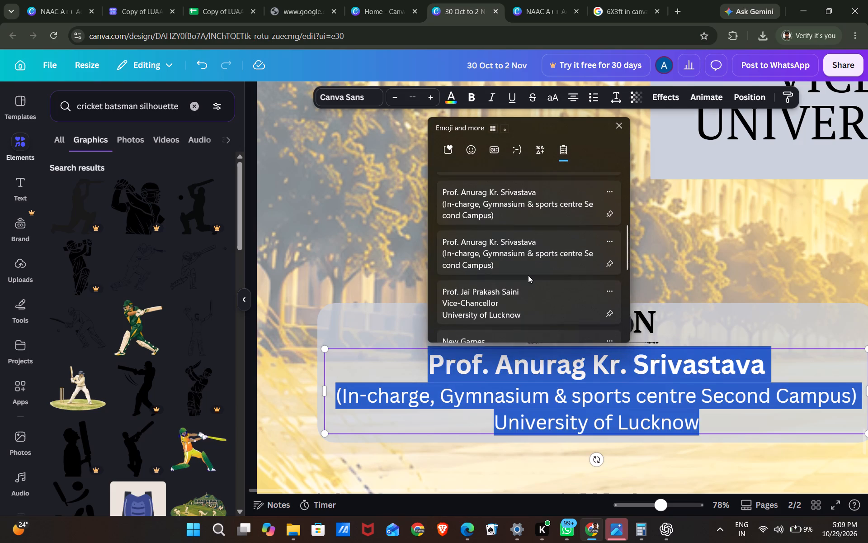
pyautogui.scroll(-1, 528, 275)
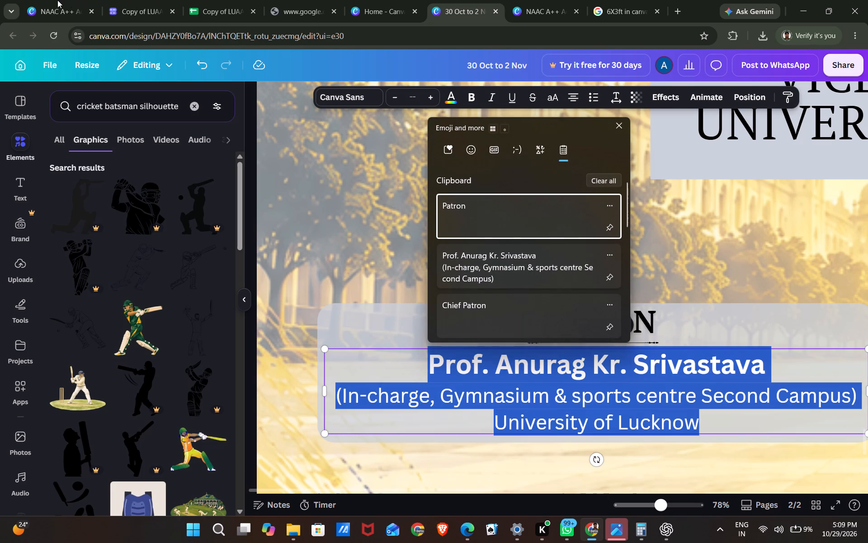
pyautogui.click(57, 0)
pyautogui.click(57, 10)
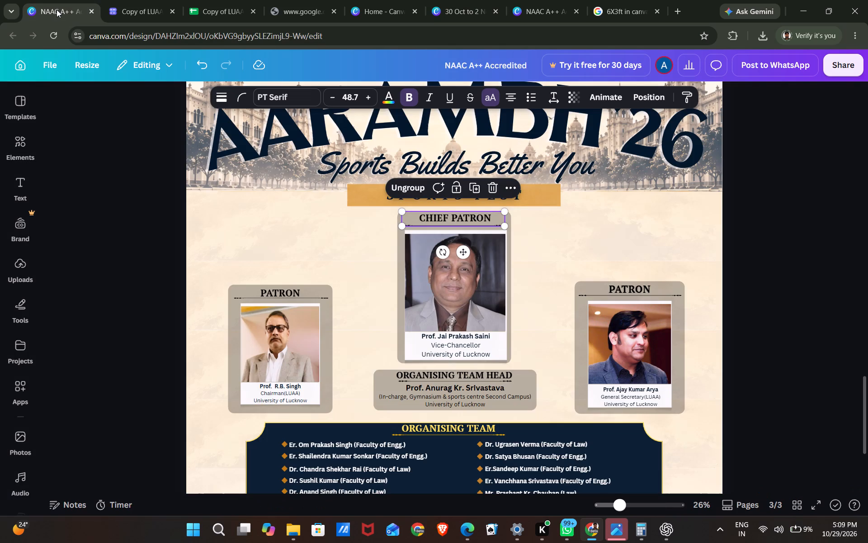
pyautogui.scroll(-1, 215, 289)
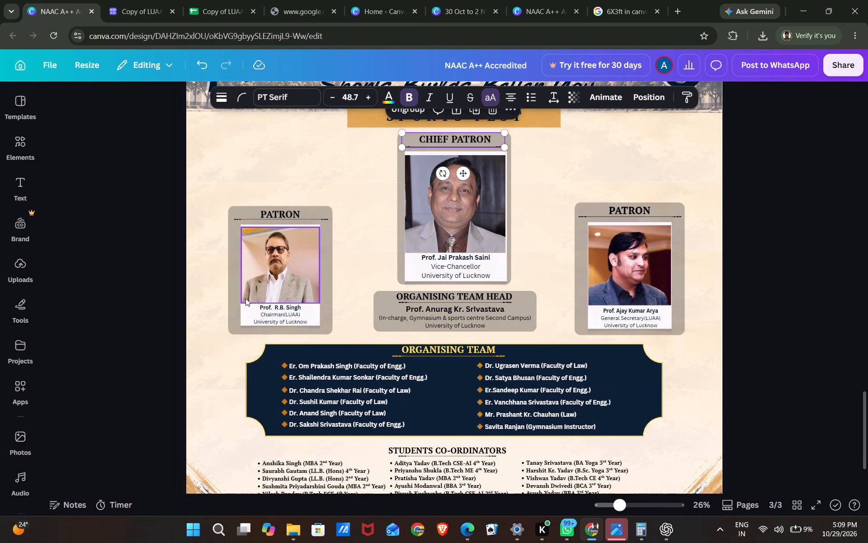
pyautogui.click(263, 313)
pyautogui.click(263, 313)
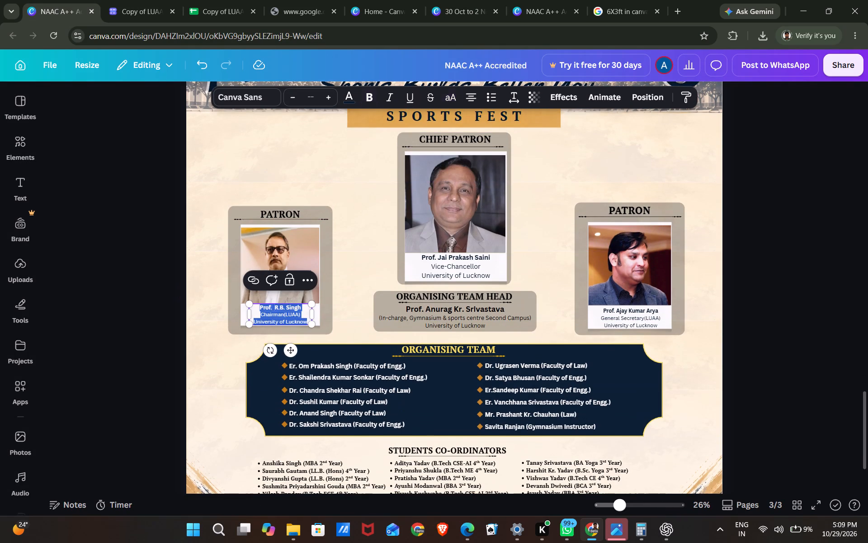
pyautogui.hotkey('ctrl', 'c')
pyautogui.click(533, 5)
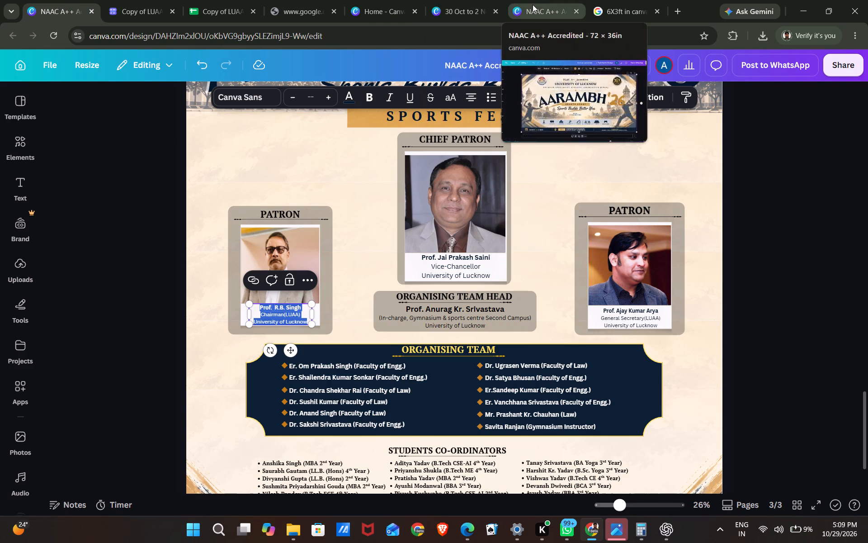
pyautogui.click(451, 3)
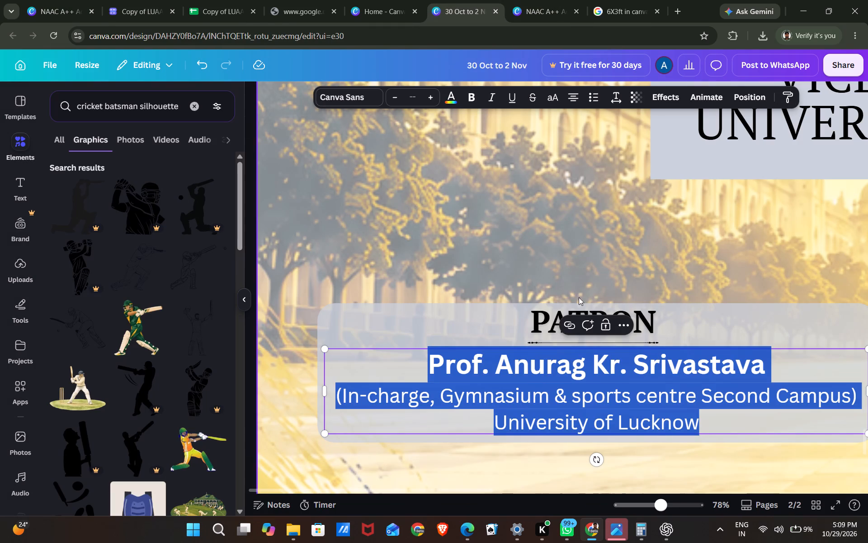
pyautogui.hotkey('ctrl', 'v')
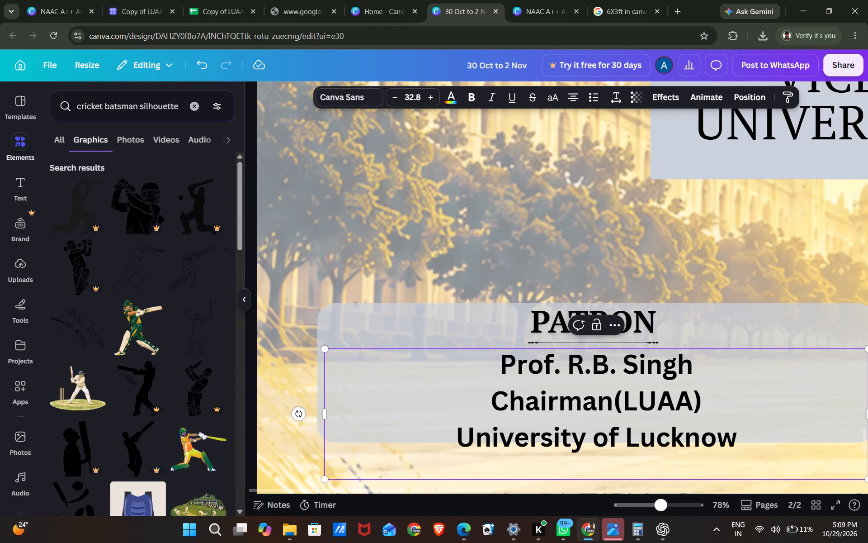
pyautogui.press('BackSpace')
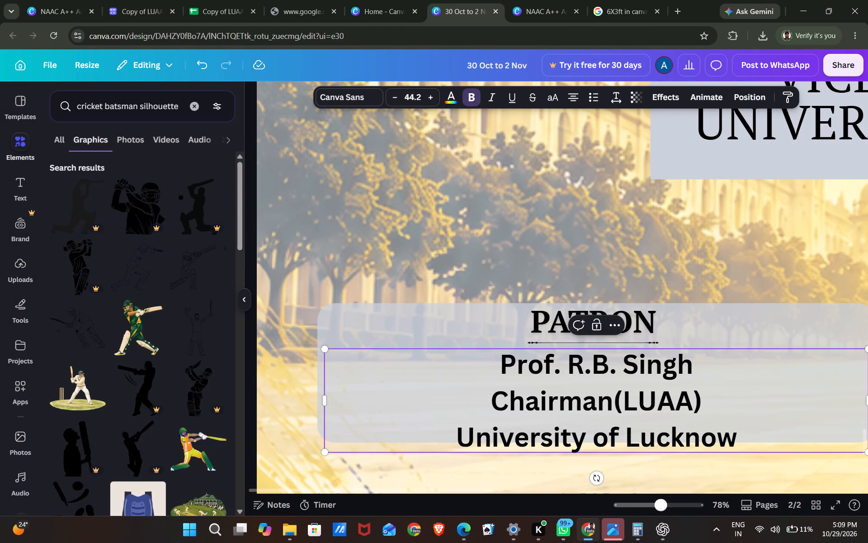
# Remove bold from the Chairman(LUAA) and University of Lucknow lines, leaving the patron's name bold.
pyautogui.click(748, 439)
pyautogui.click(483, 392)
pyautogui.moveTo(483, 392); pyautogui.dragTo(665, 452)
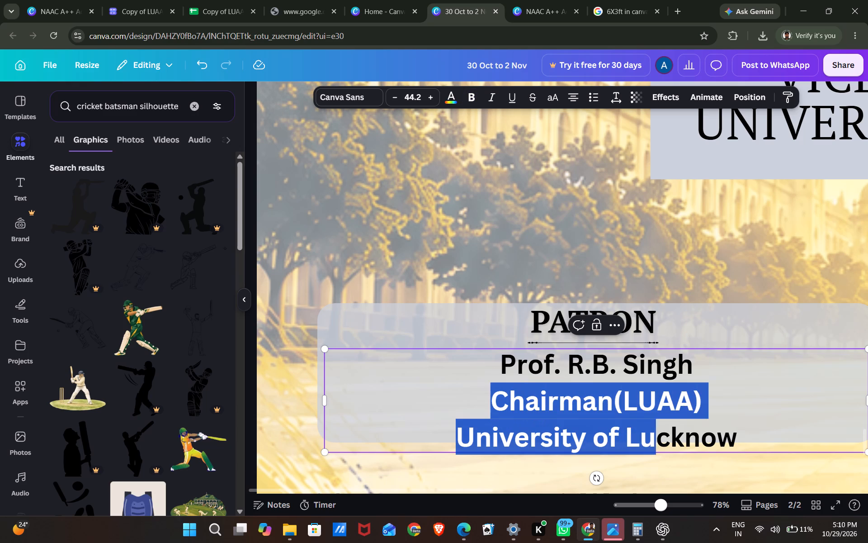
pyautogui.moveTo(665, 452); pyautogui.dragTo(745, 443)
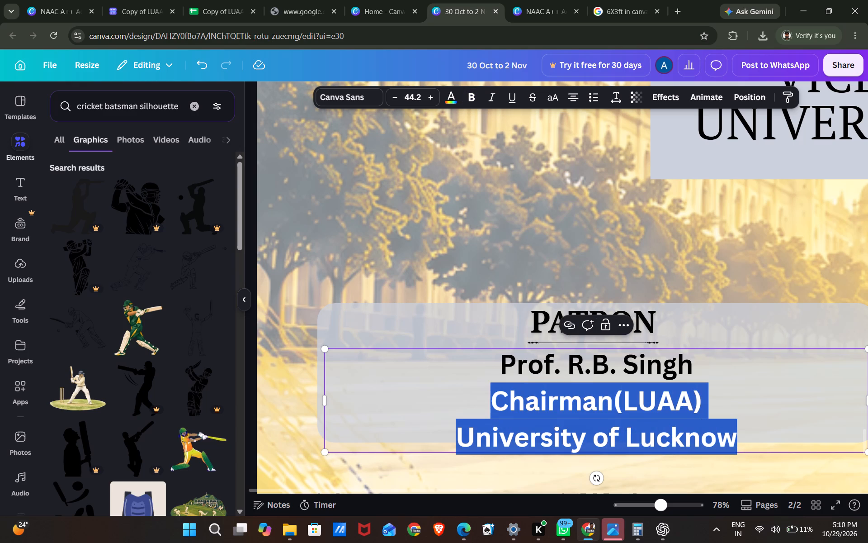
pyautogui.click(471, 99)
pyautogui.click(471, 99)
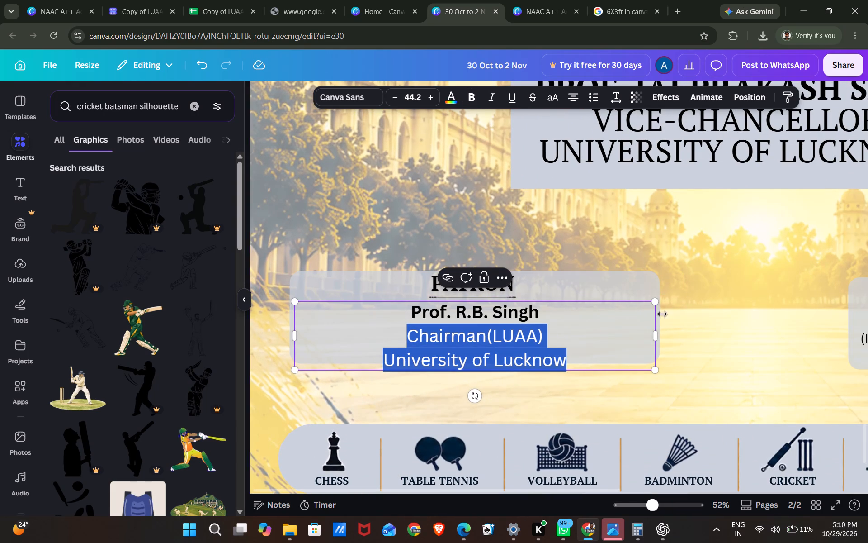
# Lock the rounded translucent background box behind the PATRON block's text.
pyautogui.click(710, 365)
pyautogui.moveTo(710, 365); pyautogui.dragTo(723, 368)
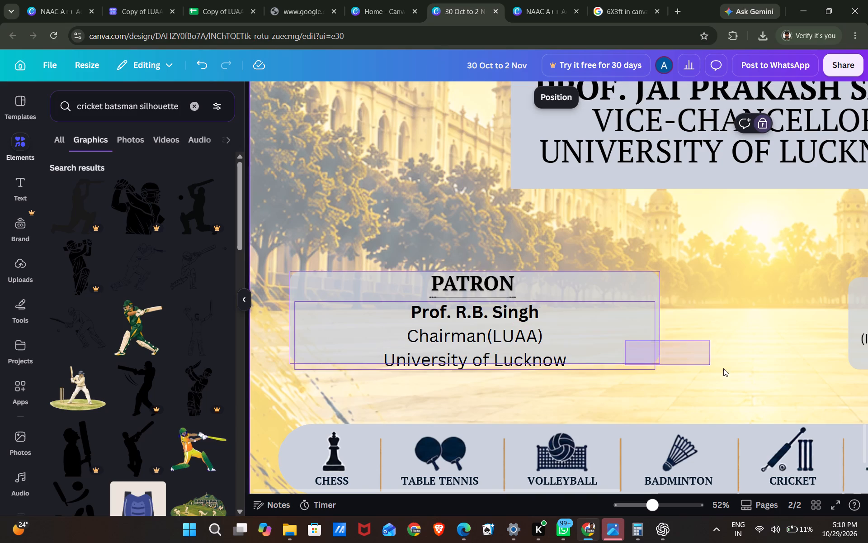
pyautogui.moveTo(723, 368); pyautogui.dragTo(773, 377)
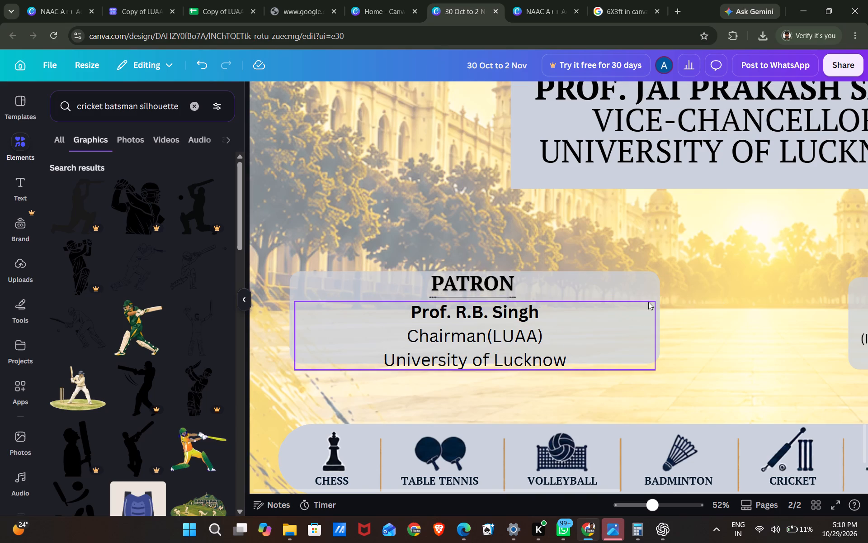
pyautogui.click(655, 296)
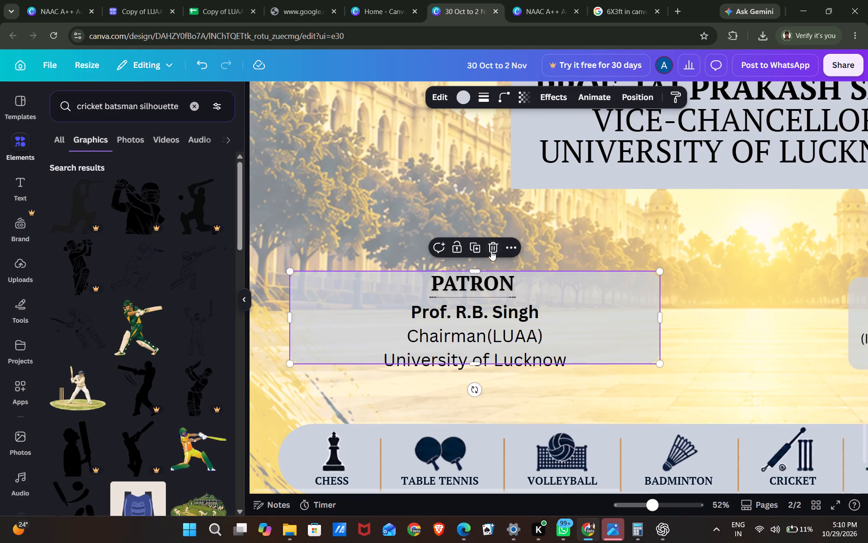
pyautogui.click(457, 249)
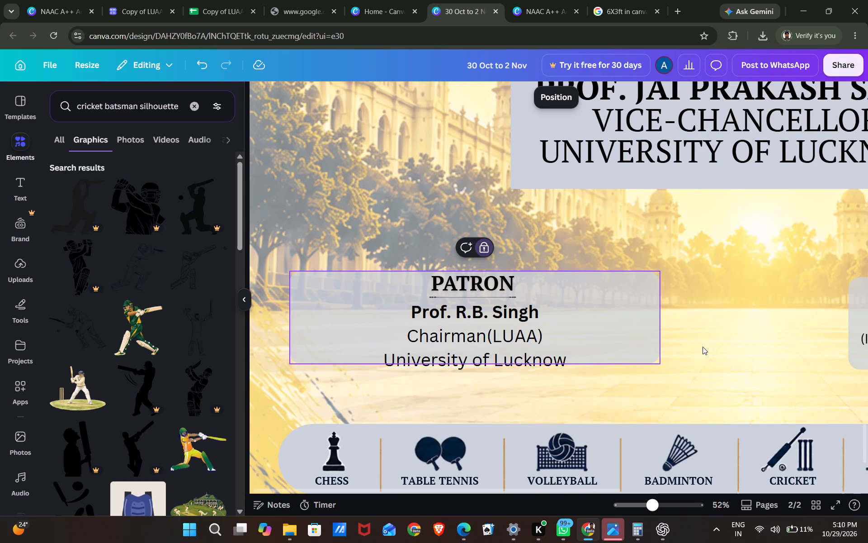
pyautogui.click(703, 348)
# Shrink the patron's name and designation text to size 28 and move it to the left side of the PATRON box.
pyautogui.moveTo(511, 405); pyautogui.dragTo(491, 327)
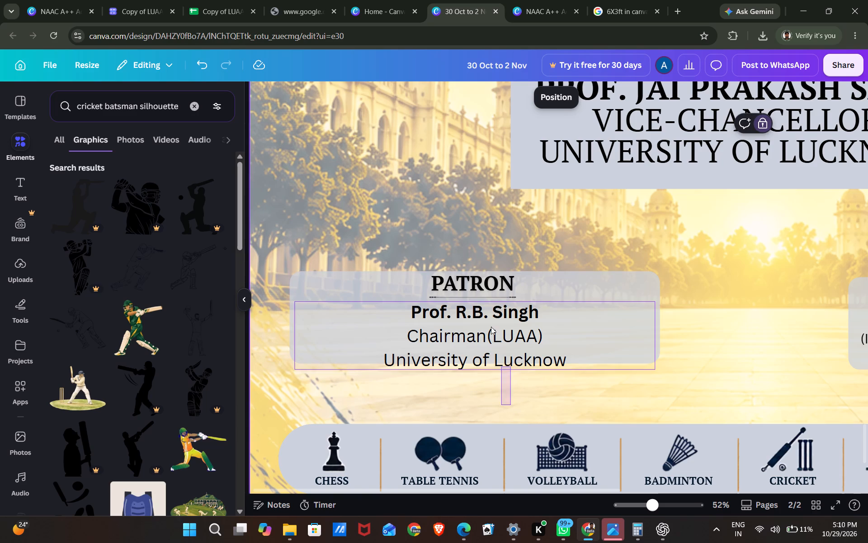
pyautogui.moveTo(491, 327); pyautogui.dragTo(469, 309)
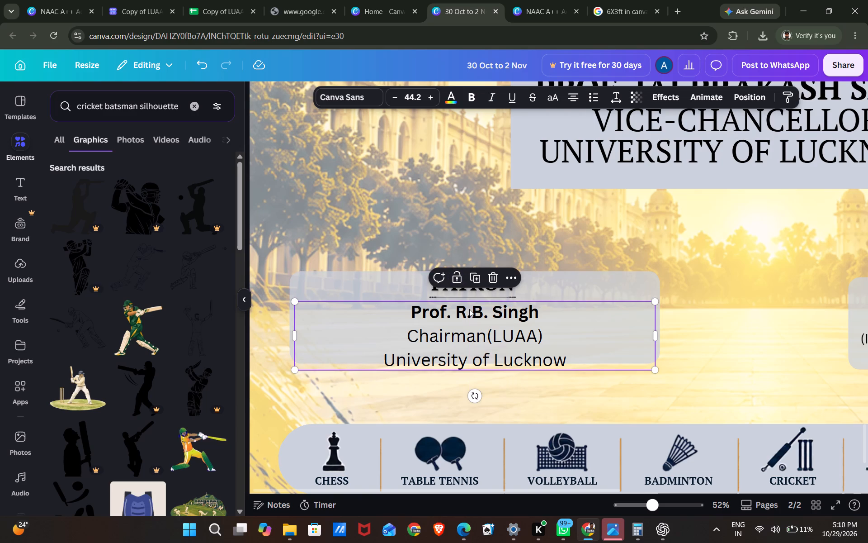
pyautogui.moveTo(654, 301); pyautogui.dragTo(566, 316)
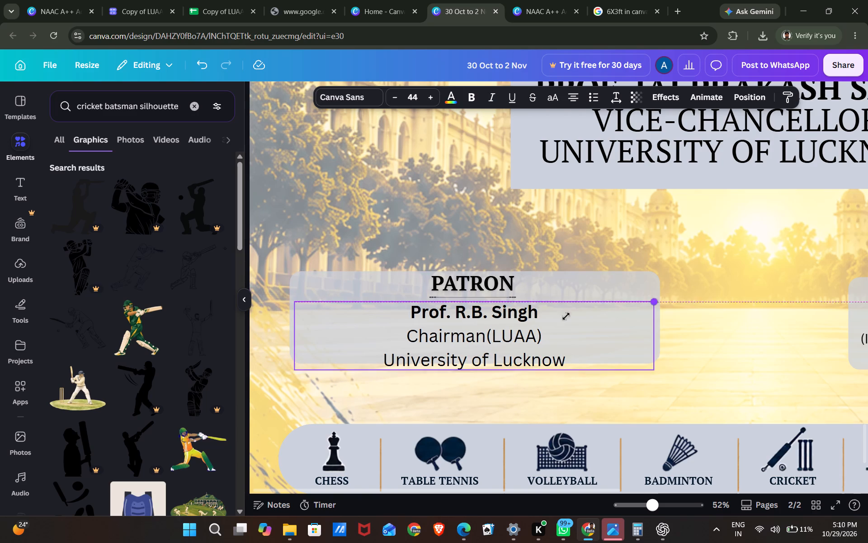
pyautogui.moveTo(566, 316); pyautogui.dragTo(522, 328)
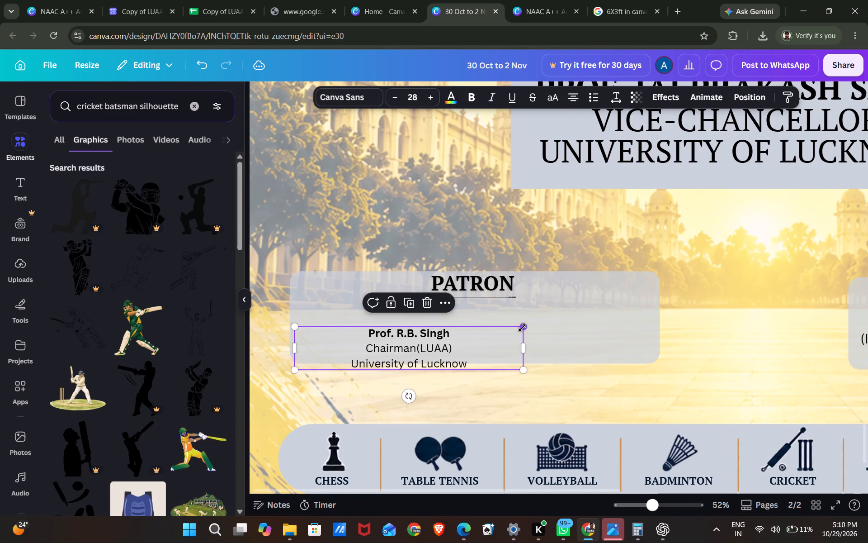
pyautogui.moveTo(449, 368); pyautogui.dragTo(410, 345)
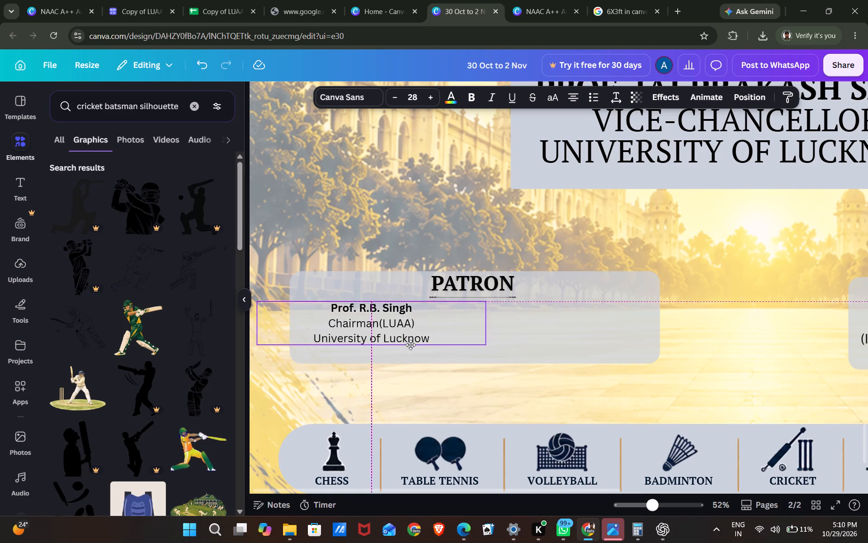
pyautogui.moveTo(410, 345); pyautogui.dragTo(400, 353)
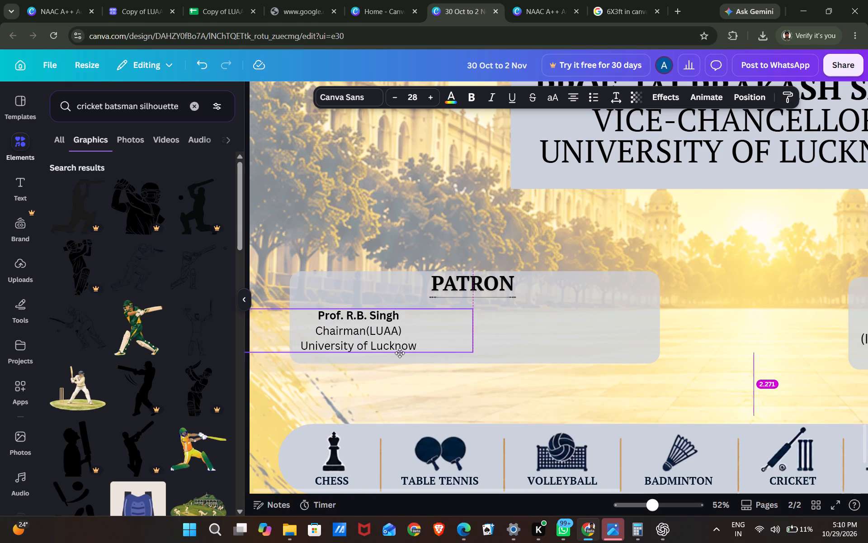
pyautogui.moveTo(400, 353); pyautogui.dragTo(406, 354)
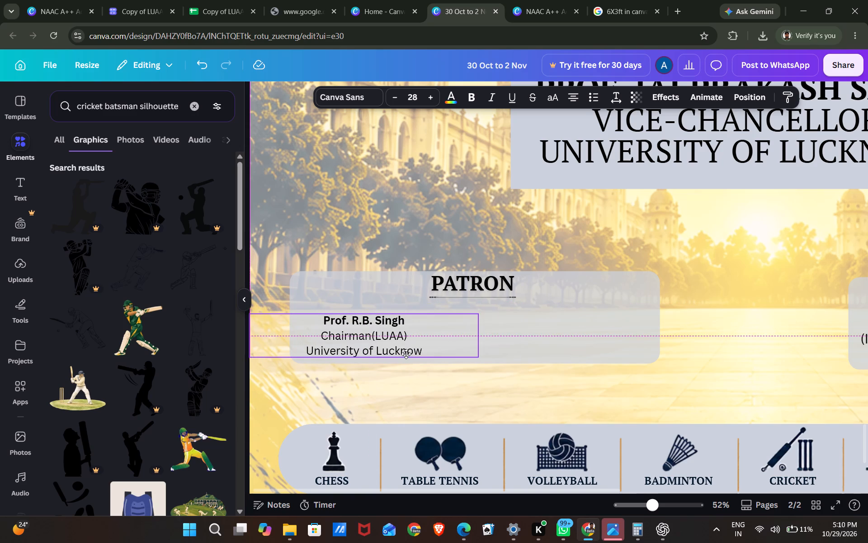
pyautogui.moveTo(406, 354); pyautogui.dragTo(405, 353)
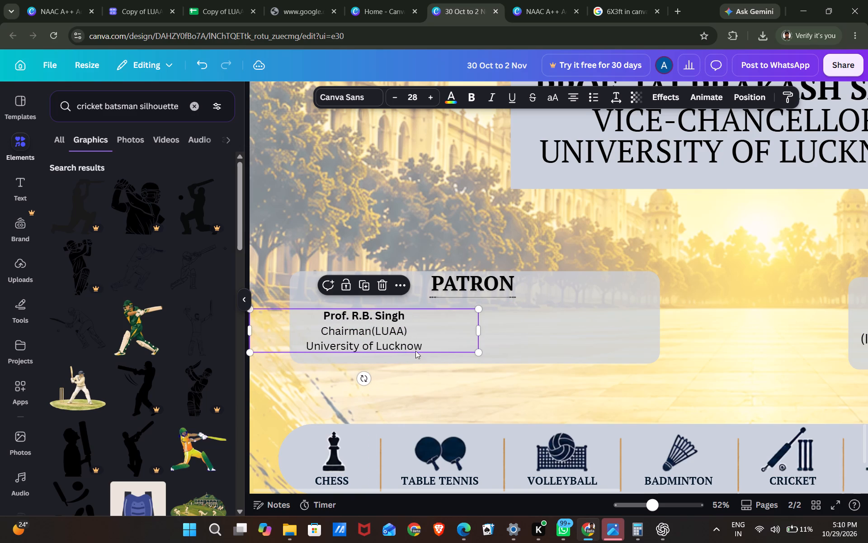
# Narrow the patron's text frame to fit its lines, seat it inside the PATRON box's left half, and enlarge the text to about 30.3.
pyautogui.moveTo(481, 338); pyautogui.dragTo(369, 328)
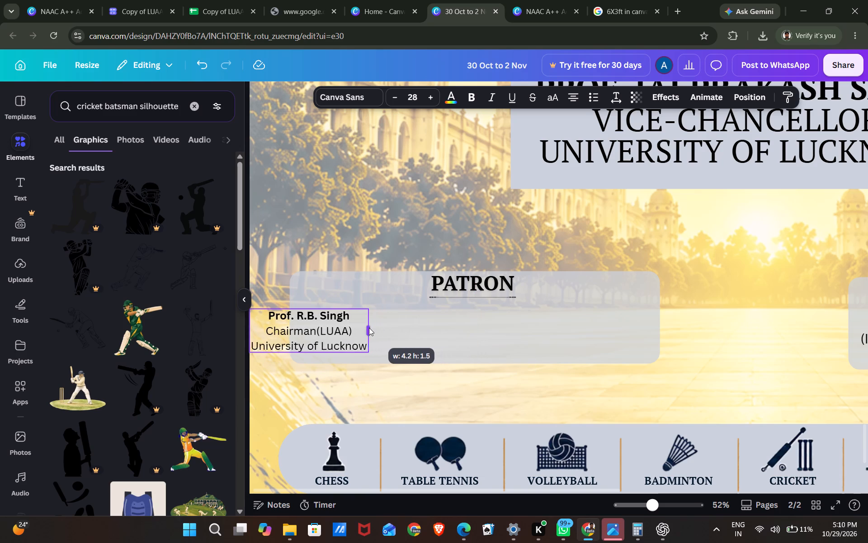
pyautogui.moveTo(369, 328); pyautogui.dragTo(373, 328)
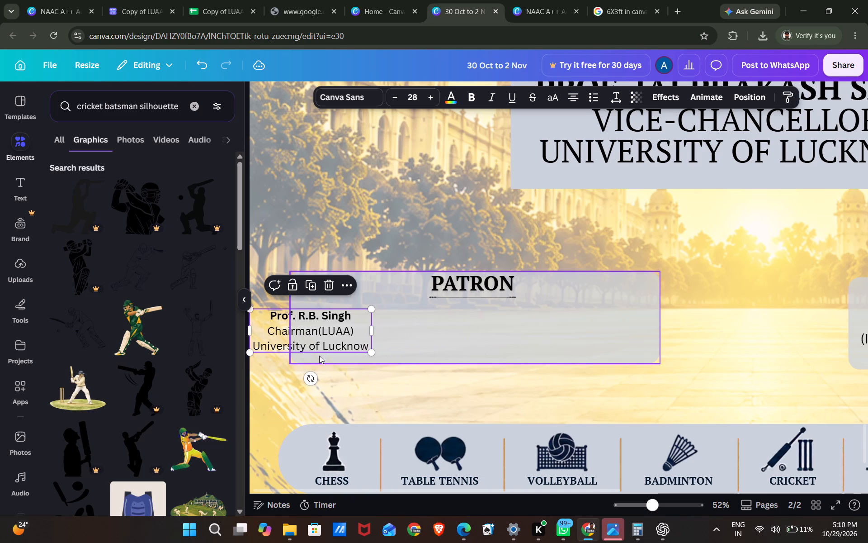
pyautogui.moveTo(321, 350); pyautogui.dragTo(373, 349)
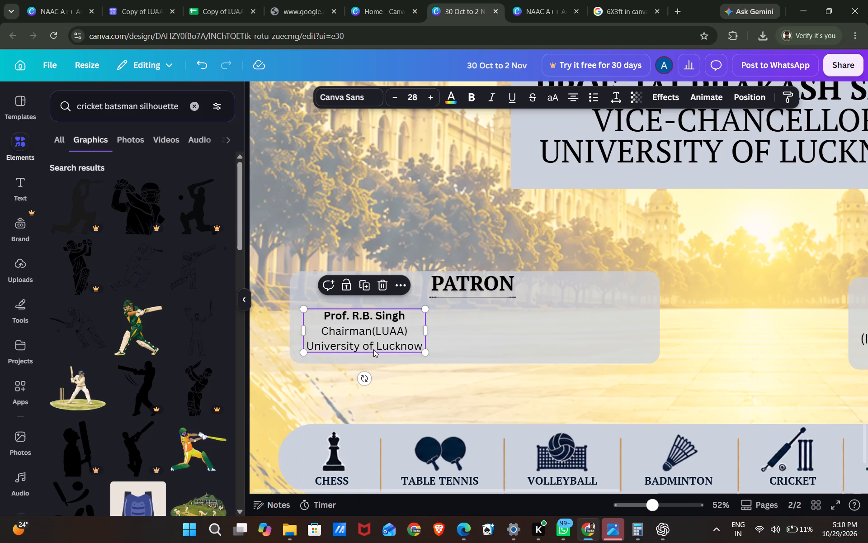
pyautogui.moveTo(307, 309); pyautogui.dragTo(300, 302)
pyautogui.click(339, 322)
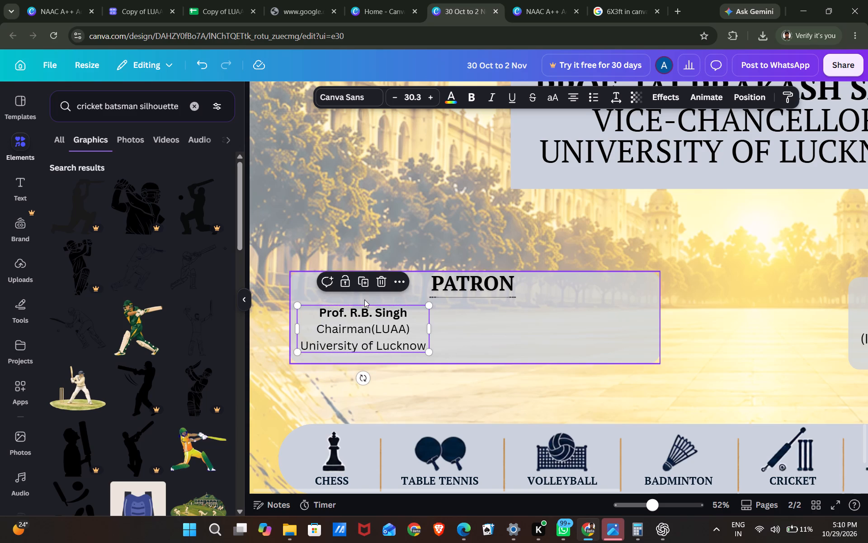
# Duplicate the patron's text block and place the copy in the PATRON box's right half, level with the original.
pyautogui.click(365, 287)
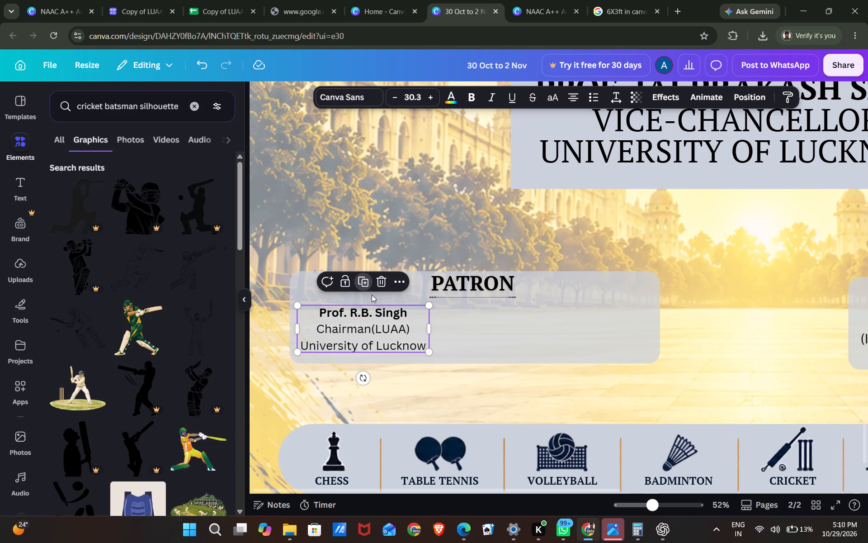
pyautogui.moveTo(372, 333); pyautogui.dragTo(543, 330)
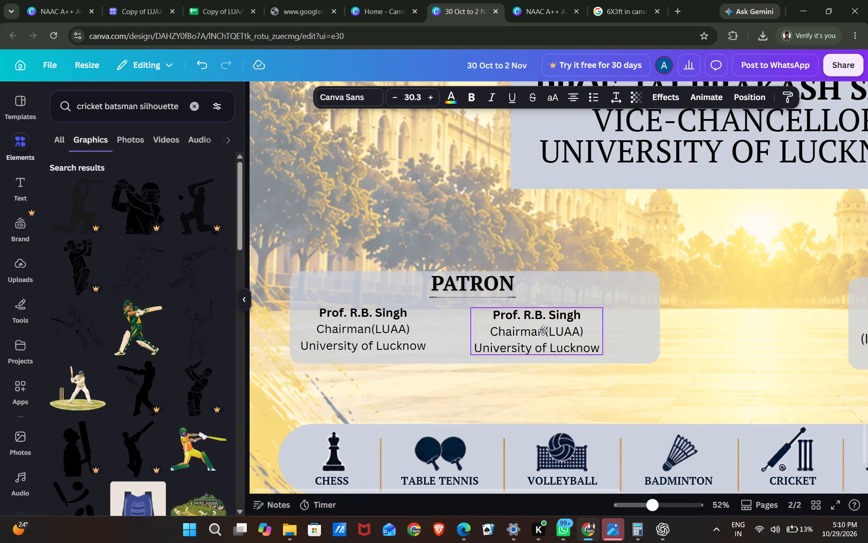
pyautogui.moveTo(543, 330); pyautogui.dragTo(560, 332)
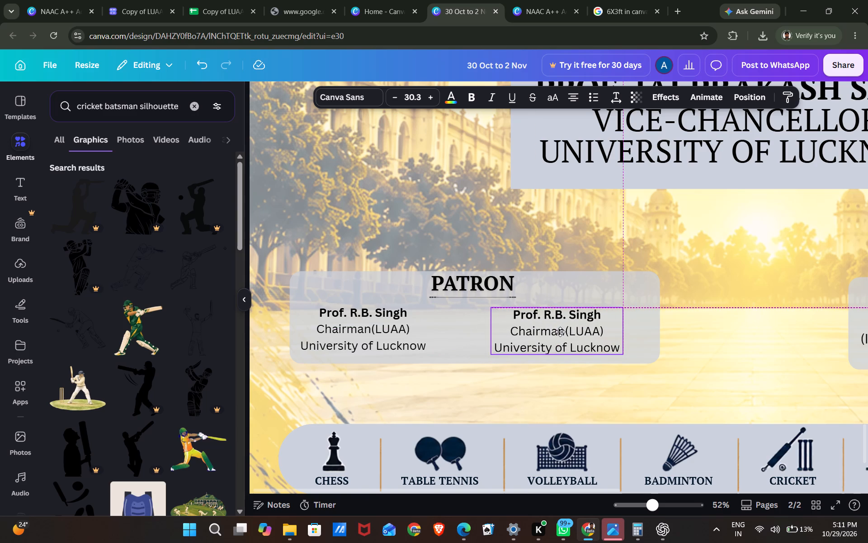
pyautogui.moveTo(560, 332); pyautogui.dragTo(563, 329)
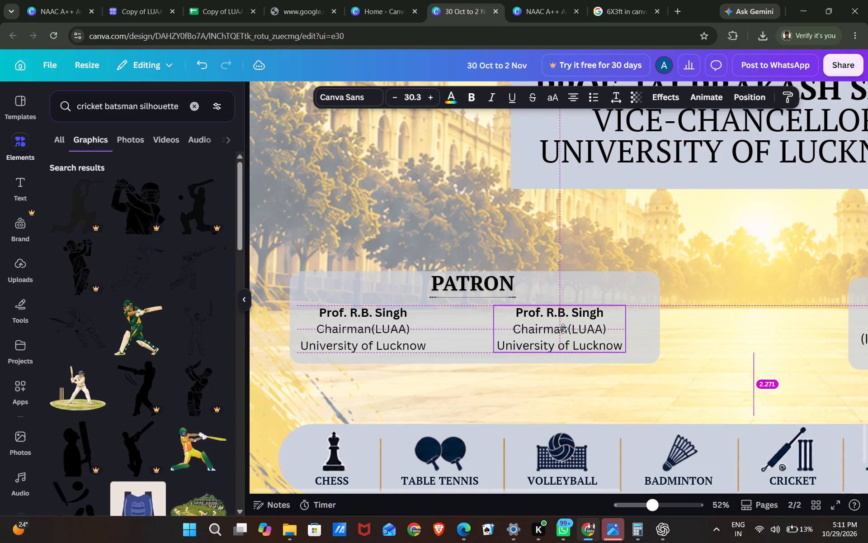
pyautogui.moveTo(563, 329); pyautogui.dragTo(563, 329)
pyautogui.click(563, 329)
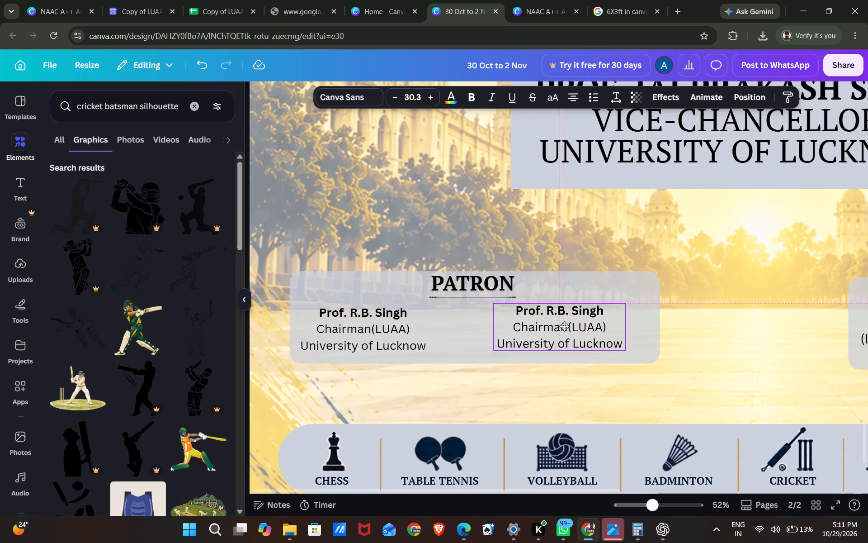
pyautogui.click(565, 328)
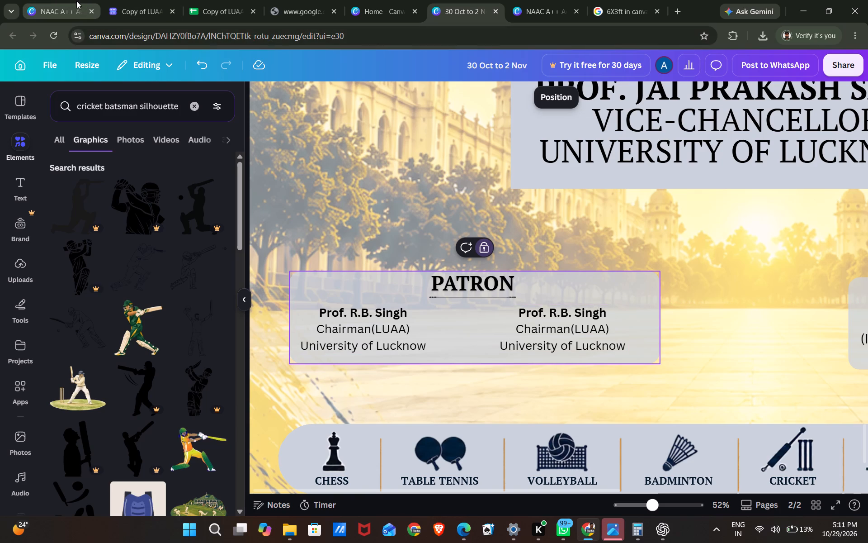
# Replace the copy's text with the General Secretary(LUAA) patron's details from the NAAC A++ Accredited design, widening its frame and removing the trailing blank line.
pyautogui.click(51, 0)
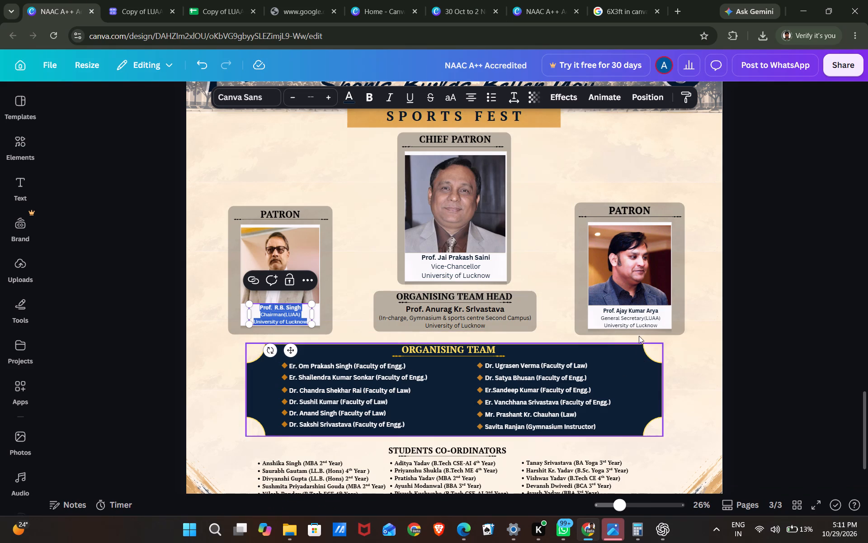
pyautogui.doubleClick(650, 320)
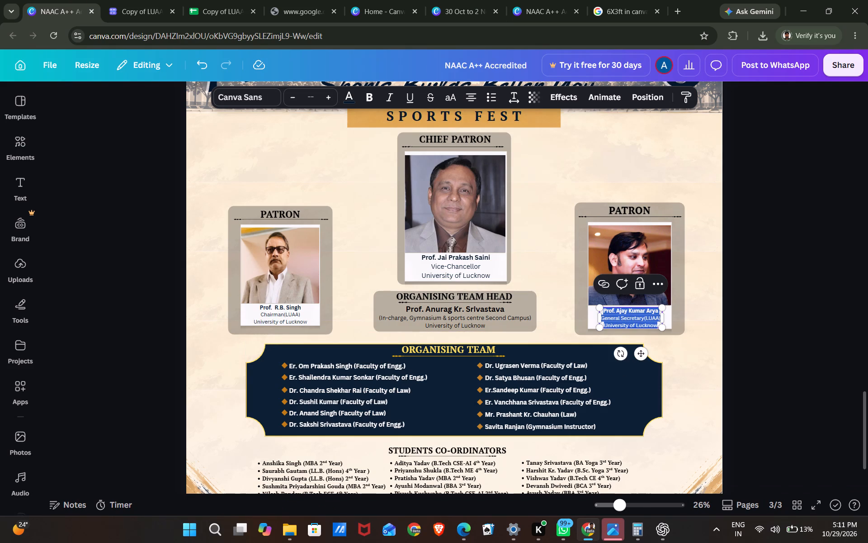
pyautogui.hotkey('ctrl', 'c')
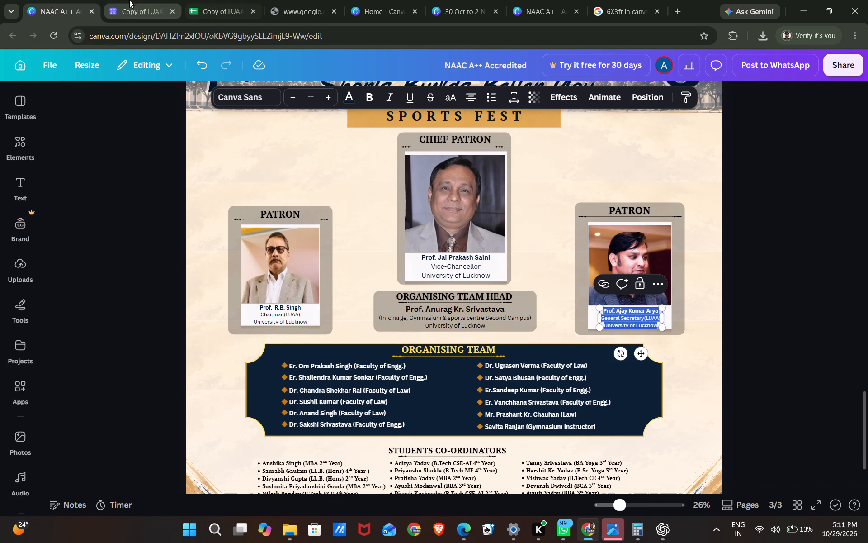
pyautogui.click(464, 0)
pyautogui.click(573, 338)
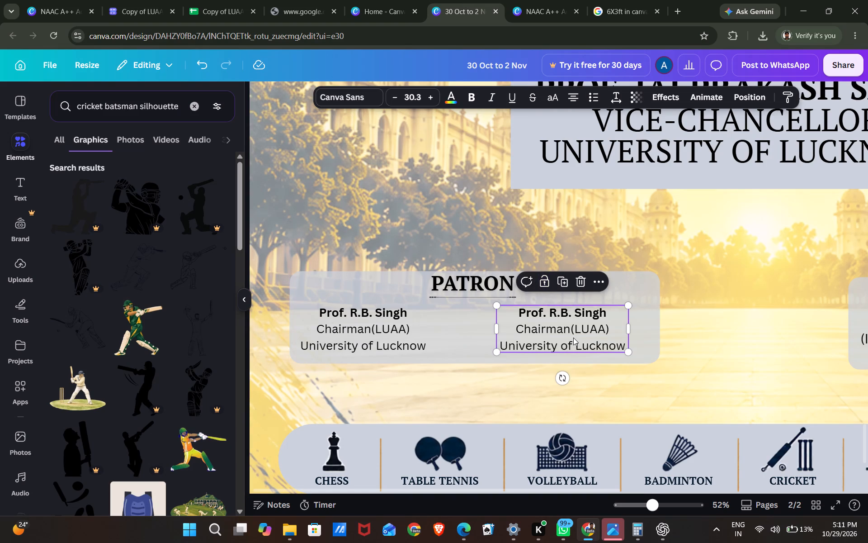
pyautogui.click(573, 338)
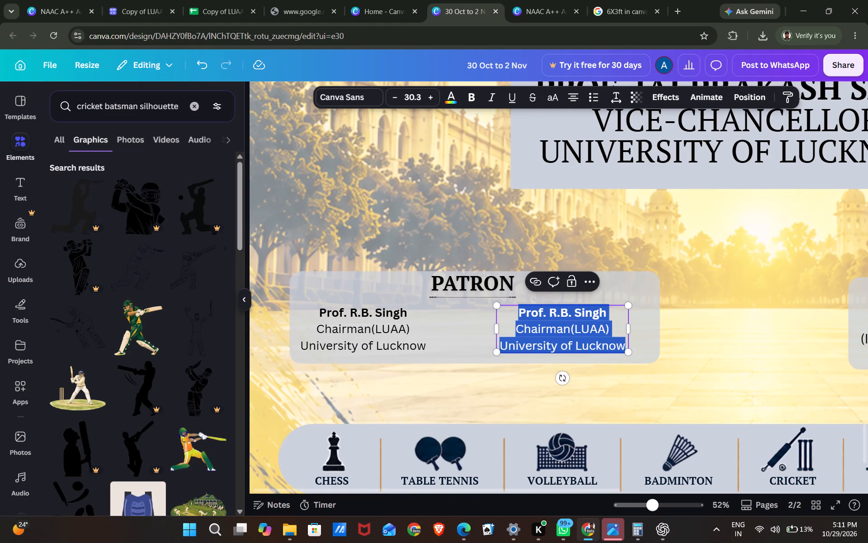
pyautogui.hotkey('ctrl', 'v')
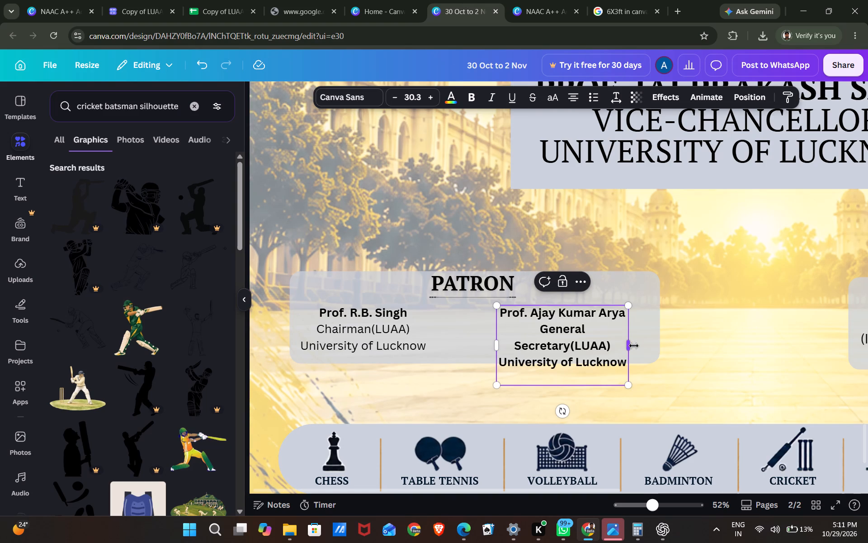
pyautogui.moveTo(634, 346); pyautogui.dragTo(658, 344)
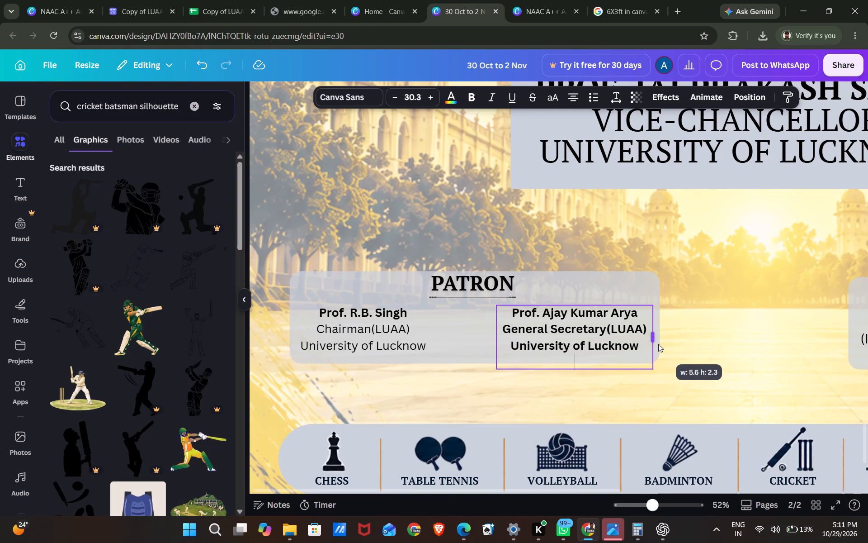
pyautogui.moveTo(658, 344); pyautogui.dragTo(657, 344)
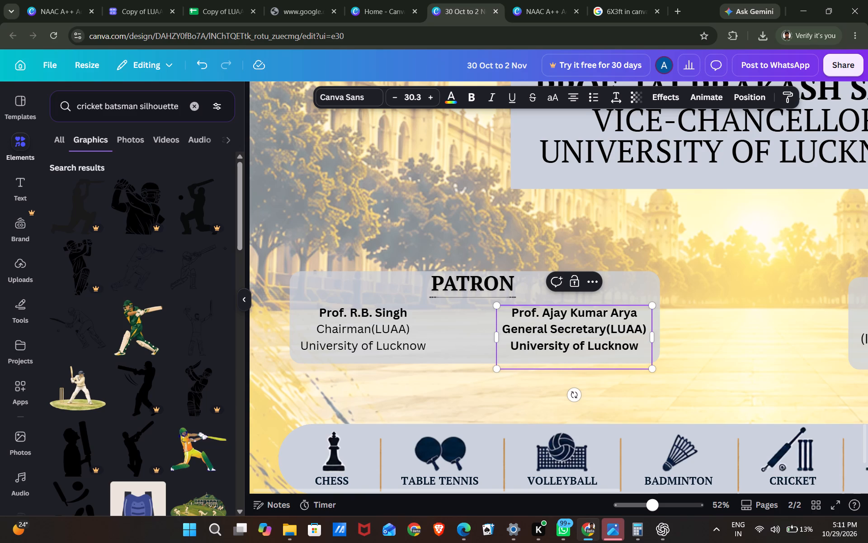
pyautogui.press('BackSpace')
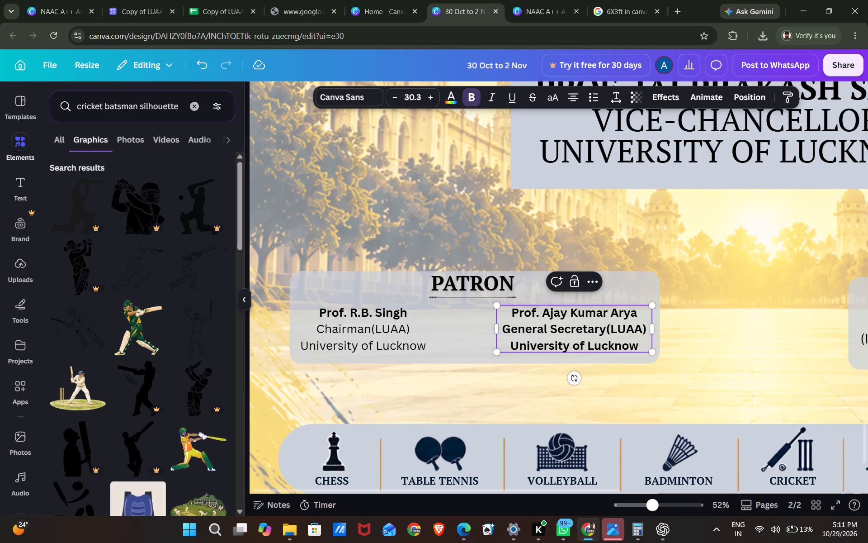
# Remove bold from the General Secretary(LUAA) and University of Lucknow lines, leaving the second patron's name bold.
pyautogui.moveTo(645, 345); pyautogui.dragTo(502, 332)
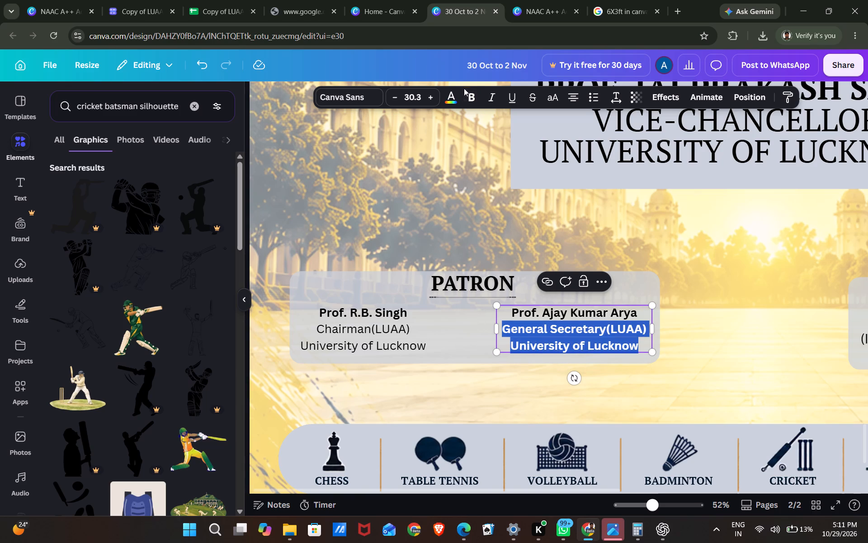
pyautogui.click(469, 95)
pyautogui.click(469, 95)
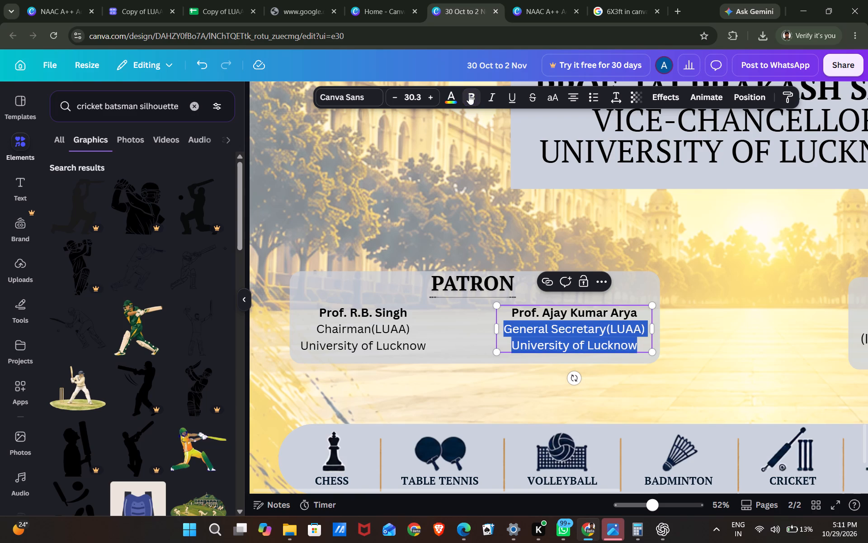
pyautogui.click(740, 378)
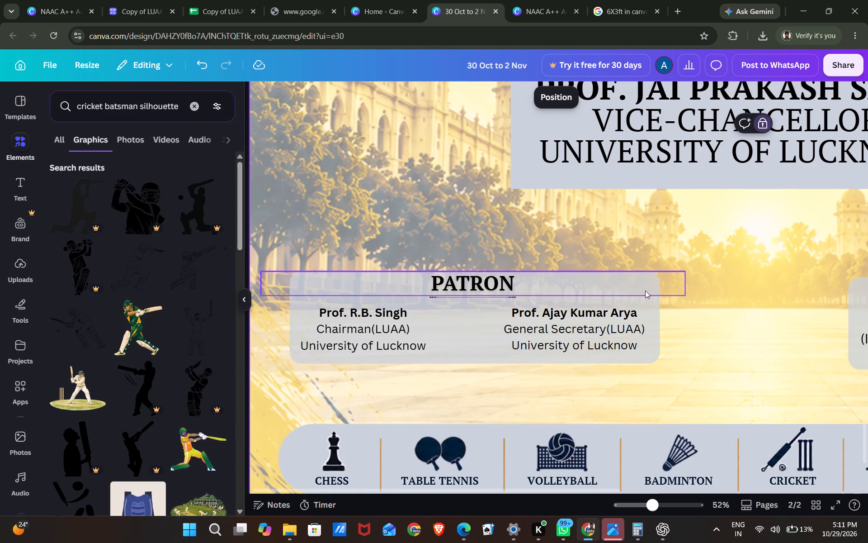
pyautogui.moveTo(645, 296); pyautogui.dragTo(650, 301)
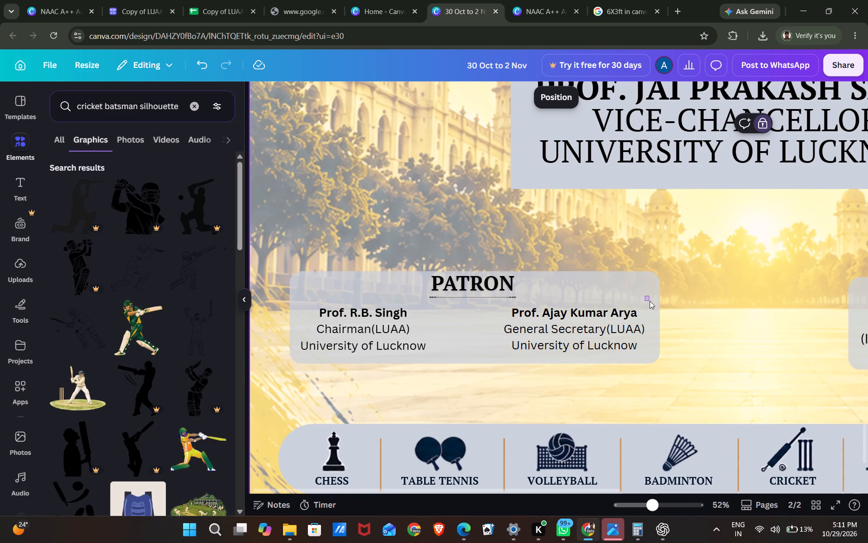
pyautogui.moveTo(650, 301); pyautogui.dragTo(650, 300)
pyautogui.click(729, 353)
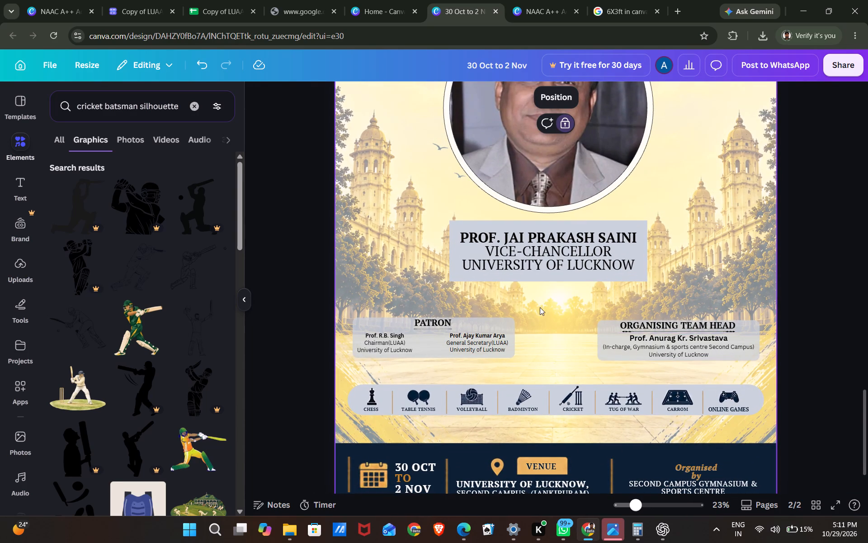
# Group the PATRON heading, its decorative underline and both patrons' text blocks.
pyautogui.moveTo(540, 307); pyautogui.dragTo(376, 350)
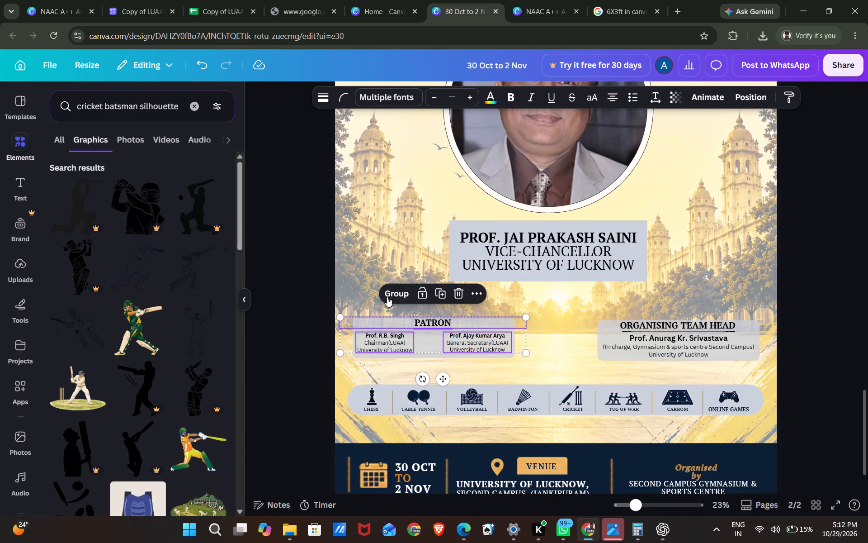
pyautogui.click(391, 294)
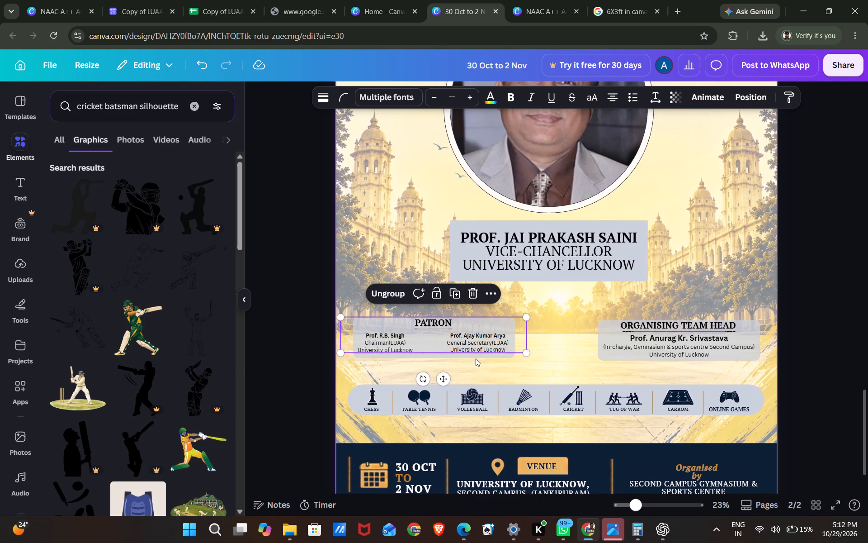
# Unlock the PATRON block's grey background box and group it with the PATRON heading and both patrons' text.
pyautogui.click(474, 360)
pyautogui.click(476, 357)
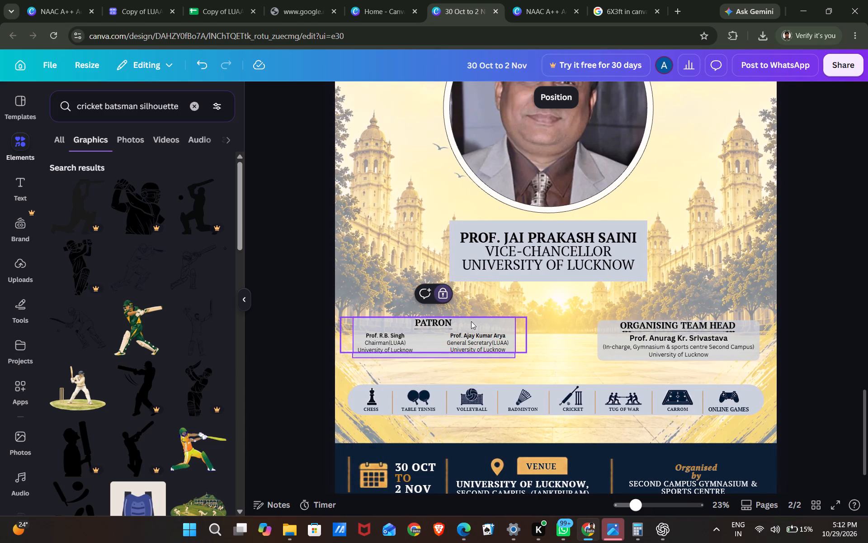
pyautogui.click(448, 295)
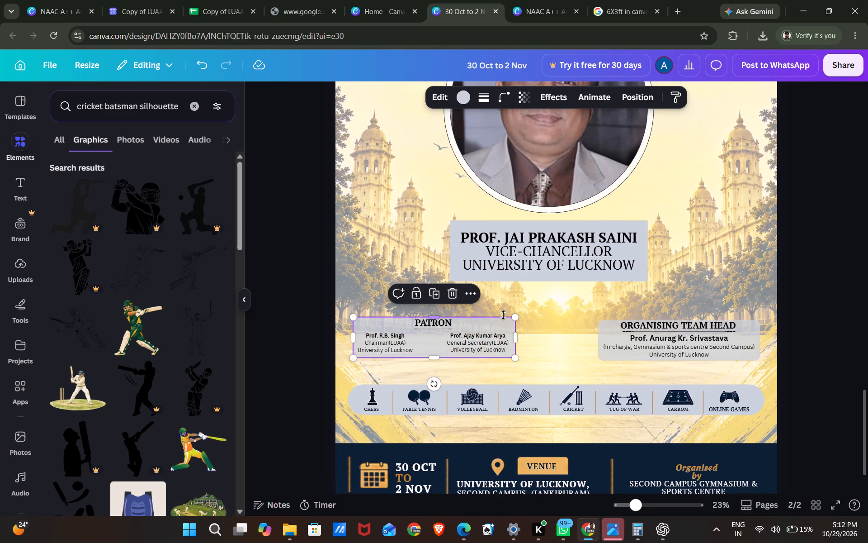
pyautogui.click(505, 299)
pyautogui.moveTo(505, 299); pyautogui.dragTo(455, 337)
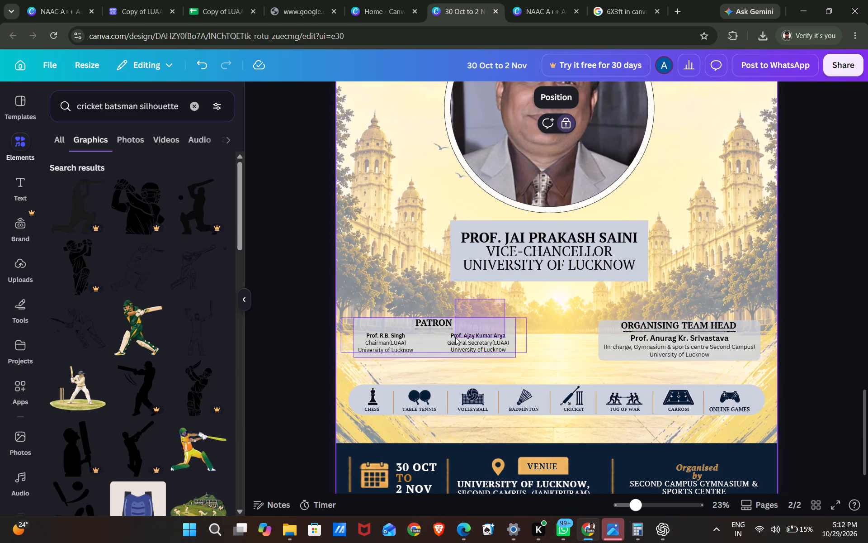
pyautogui.moveTo(455, 337); pyautogui.dragTo(441, 357)
pyautogui.click(394, 296)
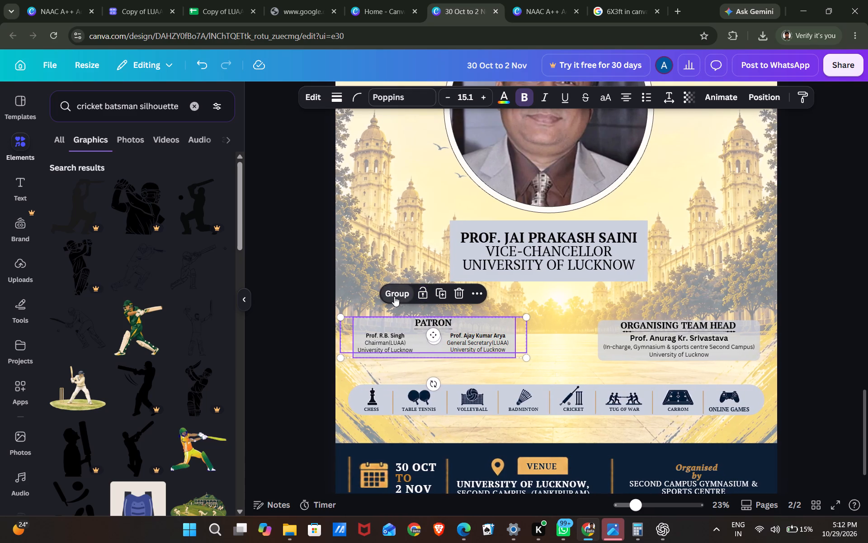
# Nudge the PATRON group down so its box is level with the ORGANISING TEAM HEAD box.
pyautogui.click(444, 331)
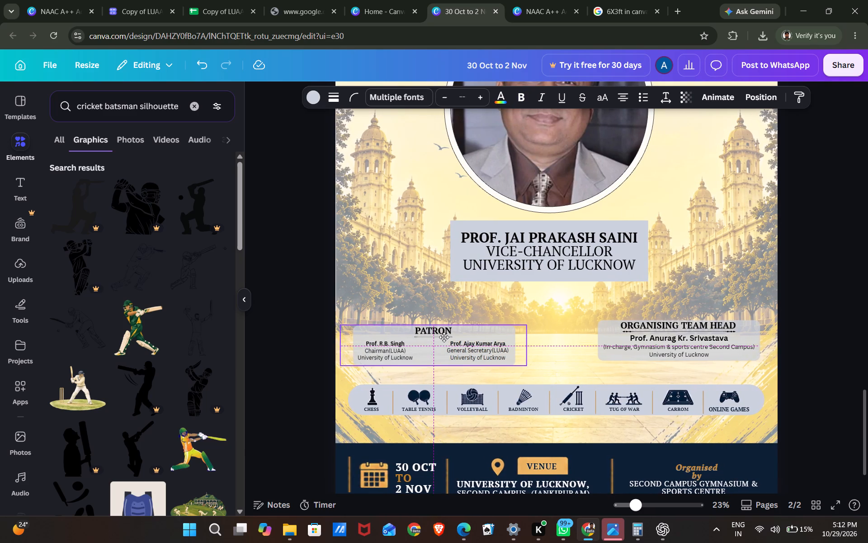
pyautogui.click(813, 360)
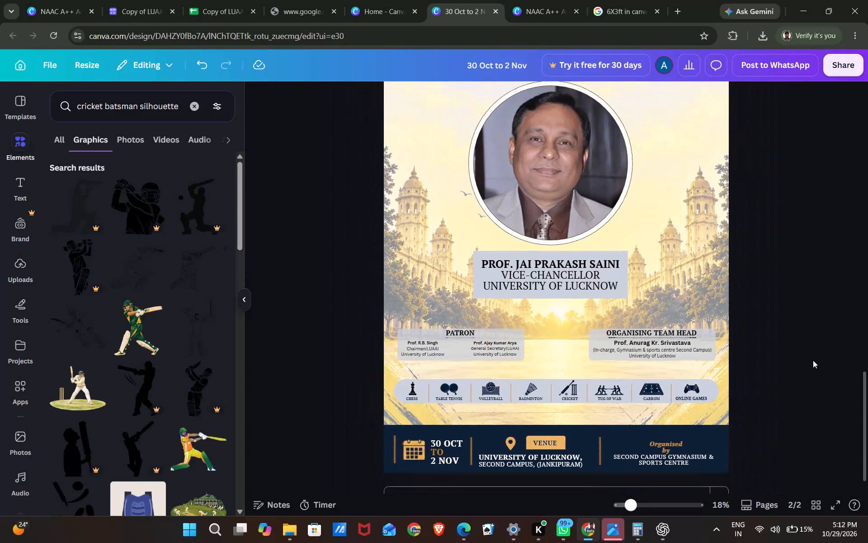
# Increase the UNIVERSITY OF LUCKNOW header's font size to 118 on page 2.
pyautogui.scroll(3, 813, 360)
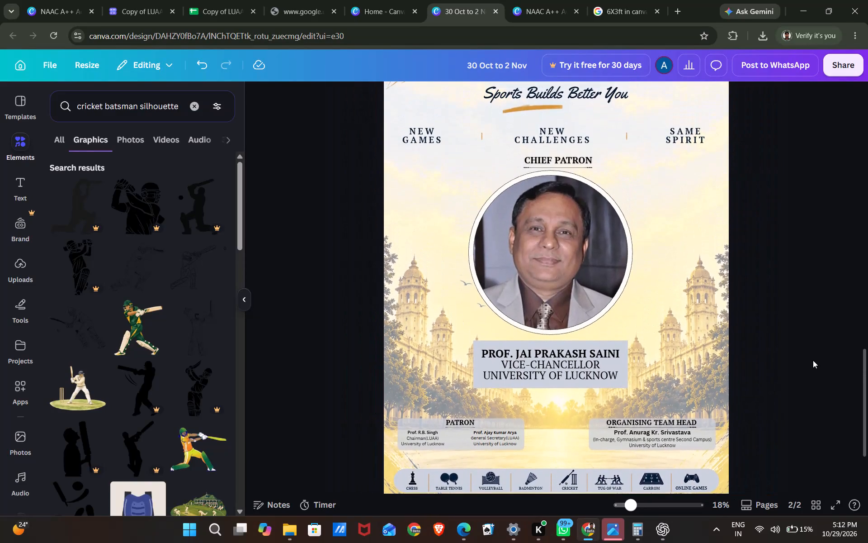
pyautogui.scroll(2, 813, 360)
pyautogui.scroll(-1, 813, 360)
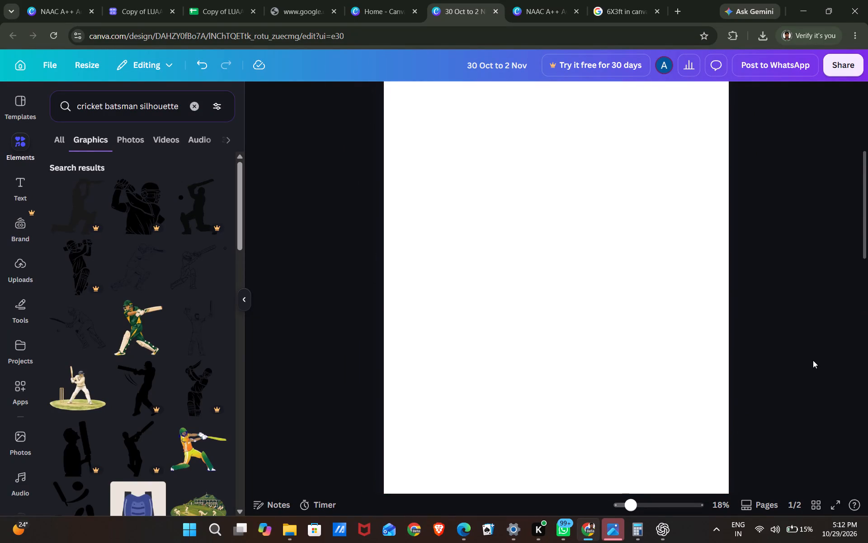
pyautogui.scroll(-7, 813, 360)
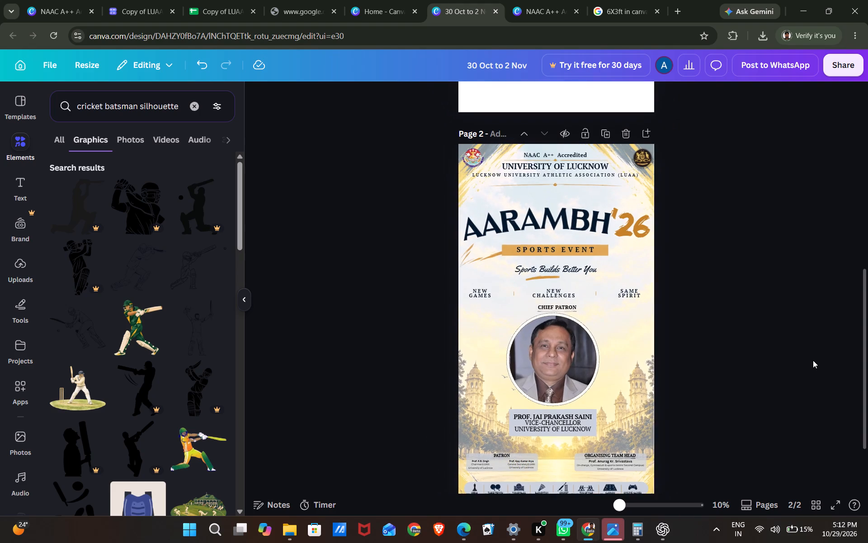
pyautogui.scroll(-1, 813, 360)
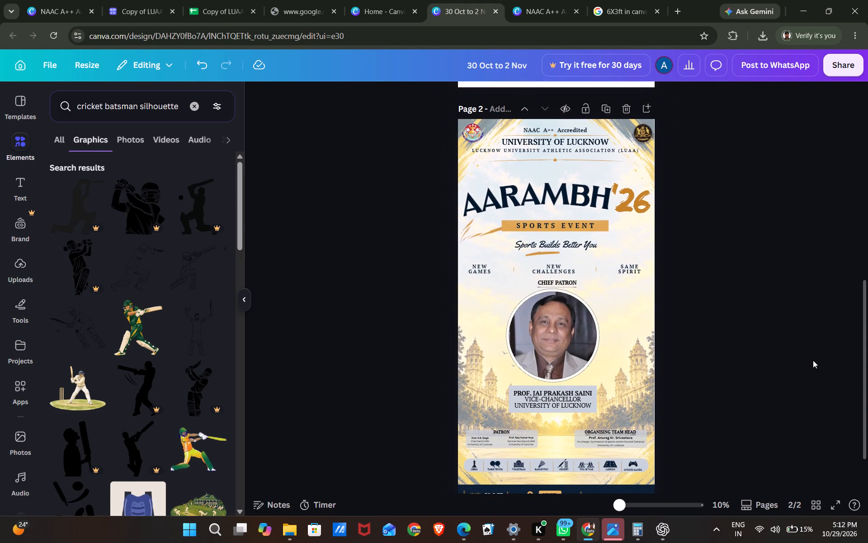
pyautogui.scroll(-1, 813, 360)
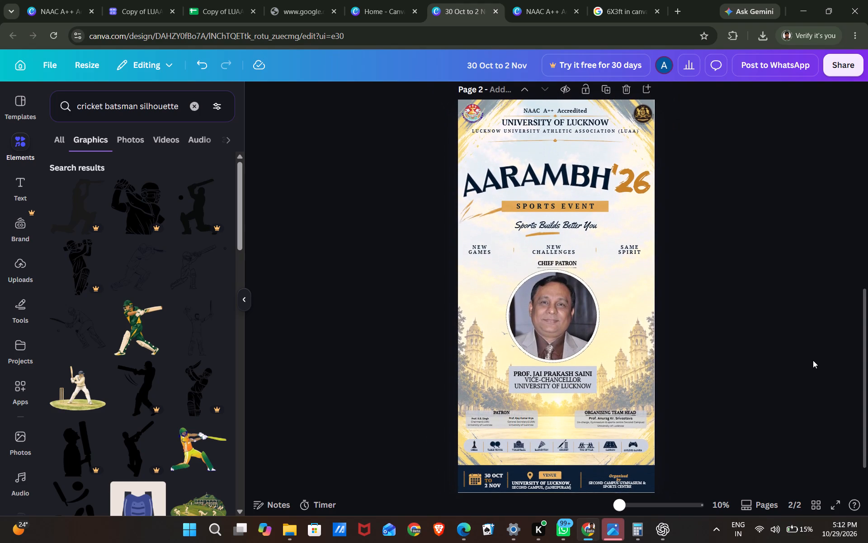
pyautogui.scroll(-1, 813, 360)
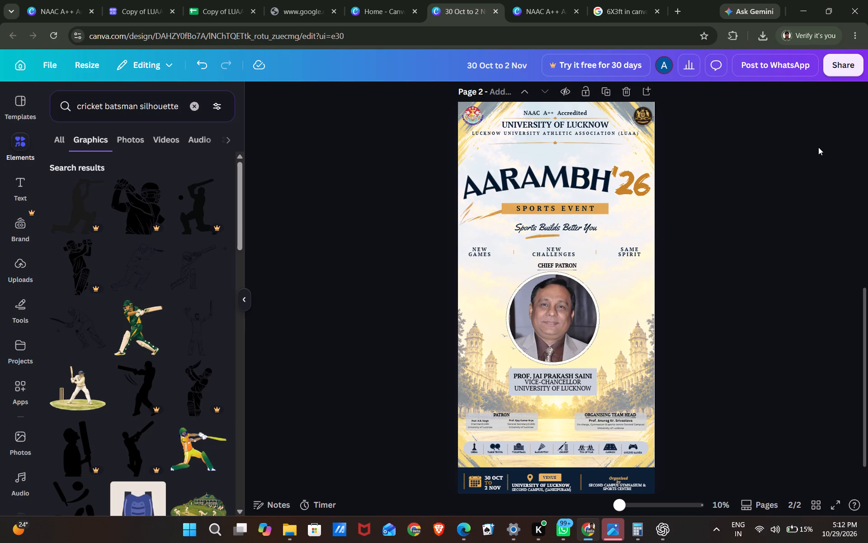
pyautogui.click(589, 120)
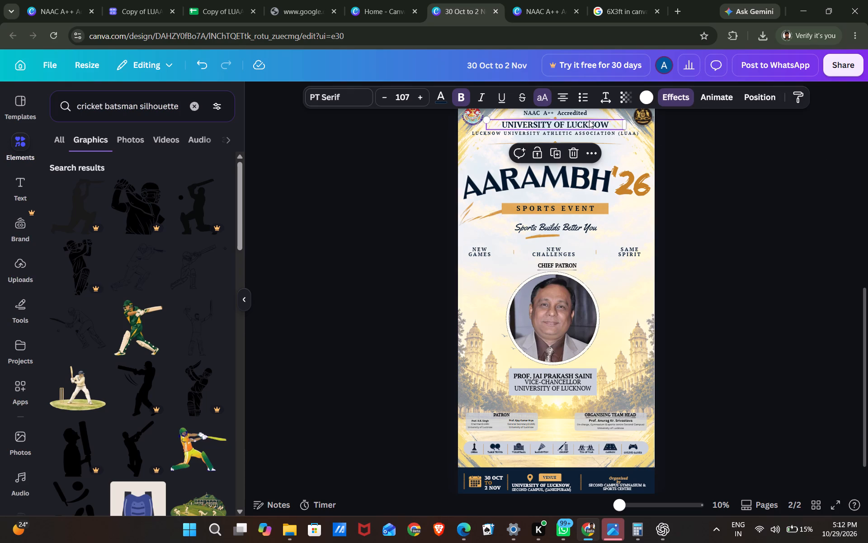
pyautogui.click(419, 96)
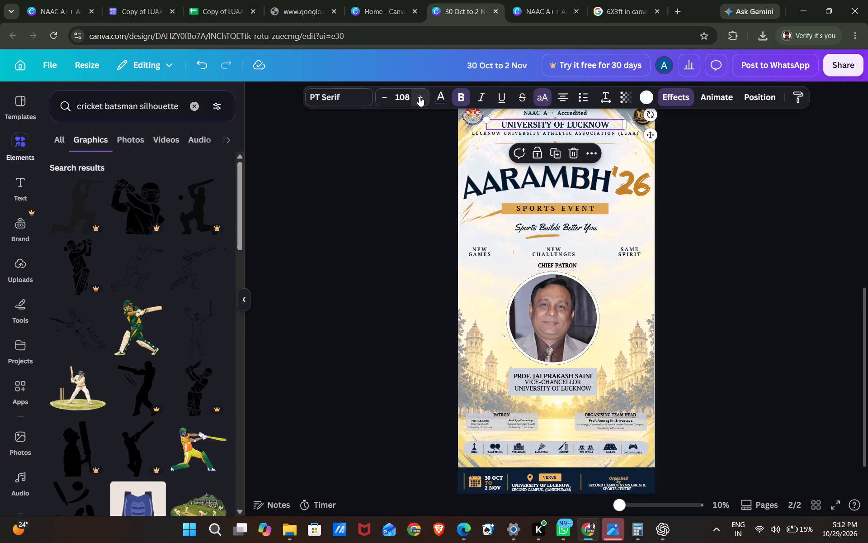
pyautogui.tripleClick(419, 96)
pyautogui.tripleClick(419, 96)
pyautogui.tripleClick(419, 96)
pyautogui.click(419, 96)
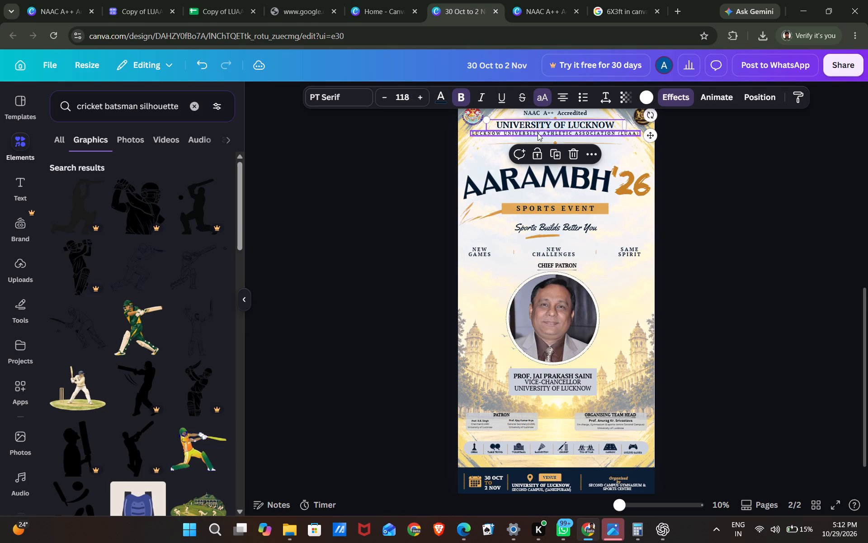
# Set the LUCKNOW UNIVERSITY ATHLETIC ASSOCIATION (LUAA) line's font size to 57.1 and widen its frame to fit one line.
pyautogui.click(538, 133)
pyautogui.click(417, 99)
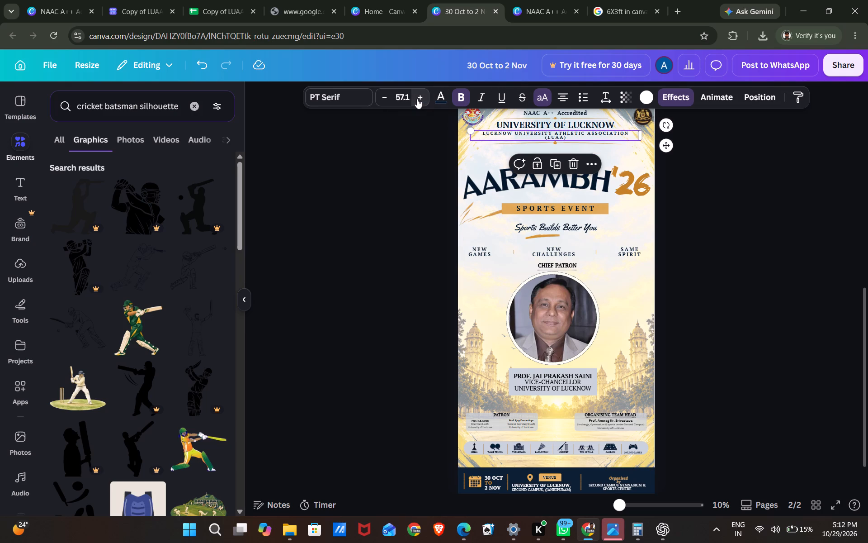
pyautogui.click(640, 135)
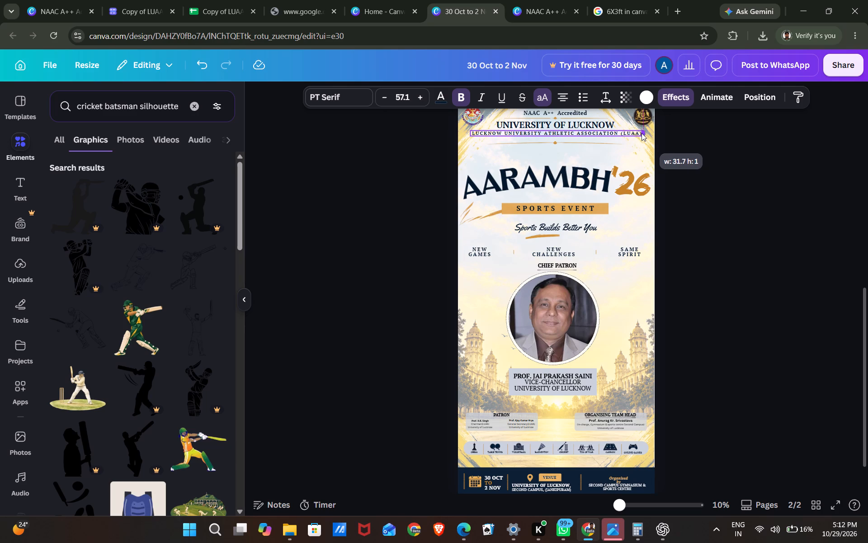
pyautogui.click(707, 243)
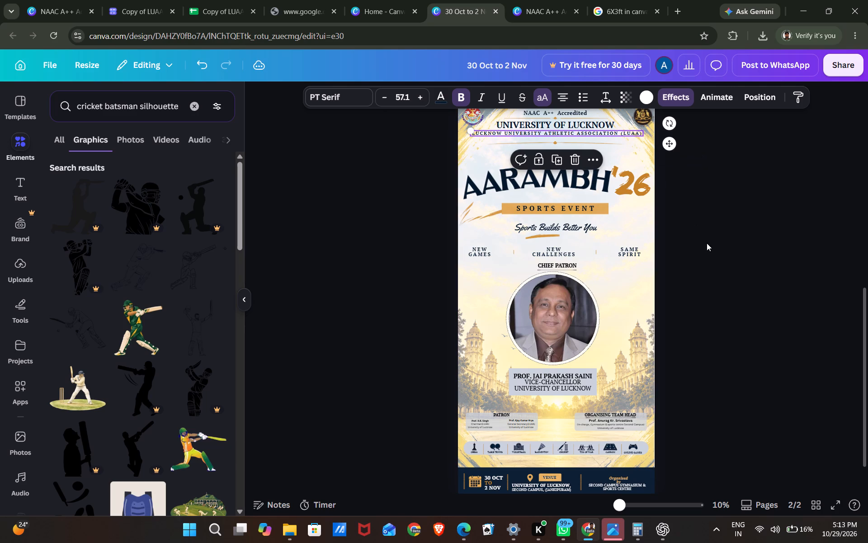
# Centre the LUCKNOW UNIVERSITY ATHLETIC ASSOCIATION (LUAA) line horizontally on the page, slightly lower under the UNIVERSITY OF LUCKNOW header.
pyautogui.click(573, 135)
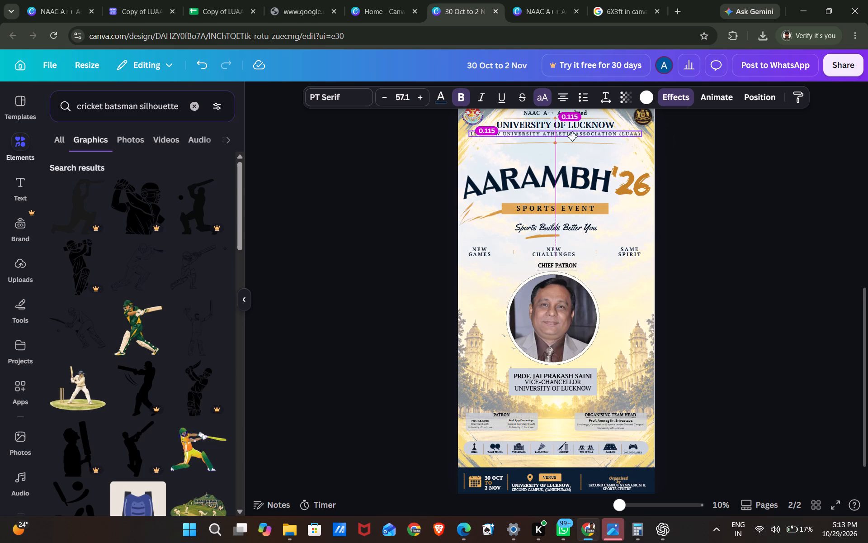
pyautogui.click(712, 237)
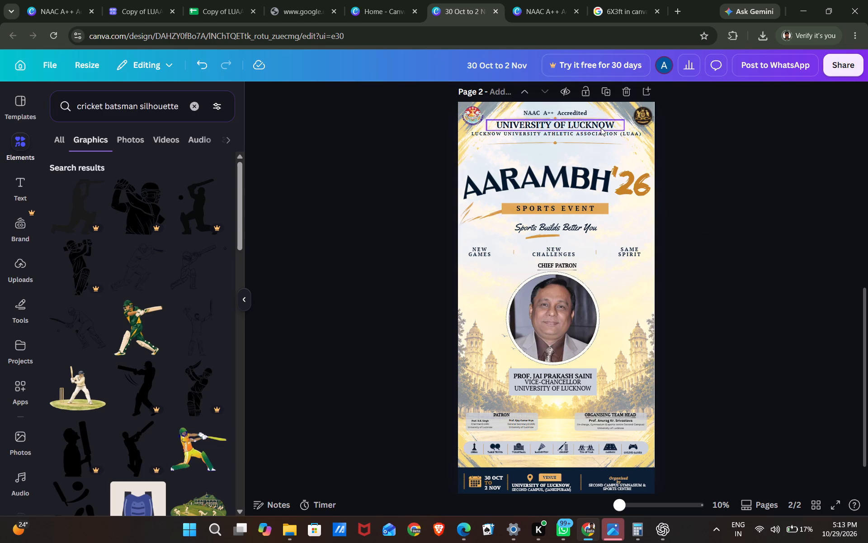
# Group the NAAC A++ Accredited, UNIVERSITY OF LUCKNOW and LUAA header lines together with their decorative dividers.
pyautogui.click(560, 105)
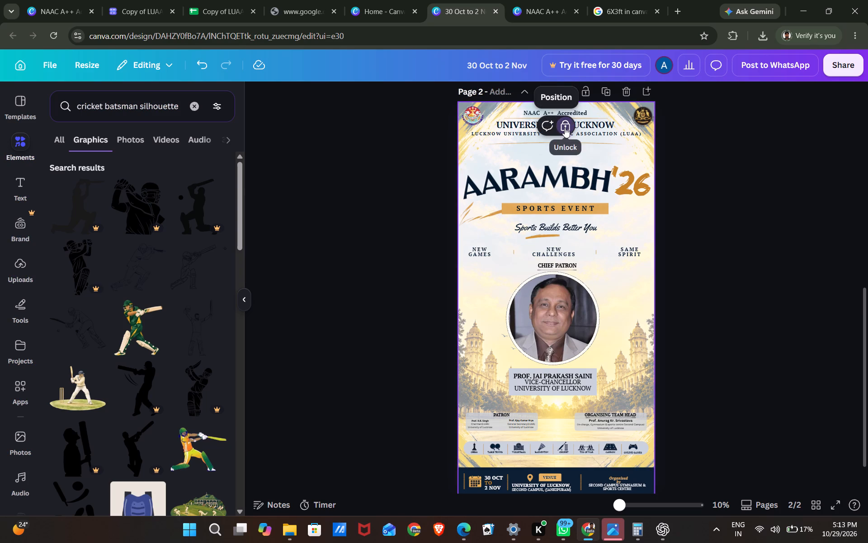
pyautogui.click(416, 124)
pyautogui.scroll(1, 416, 124)
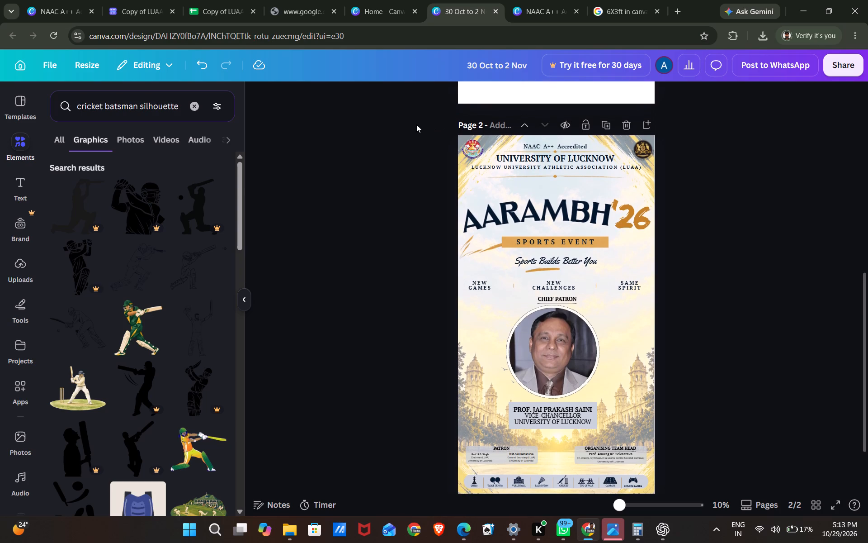
pyautogui.moveTo(555, 131); pyautogui.dragTo(555, 164)
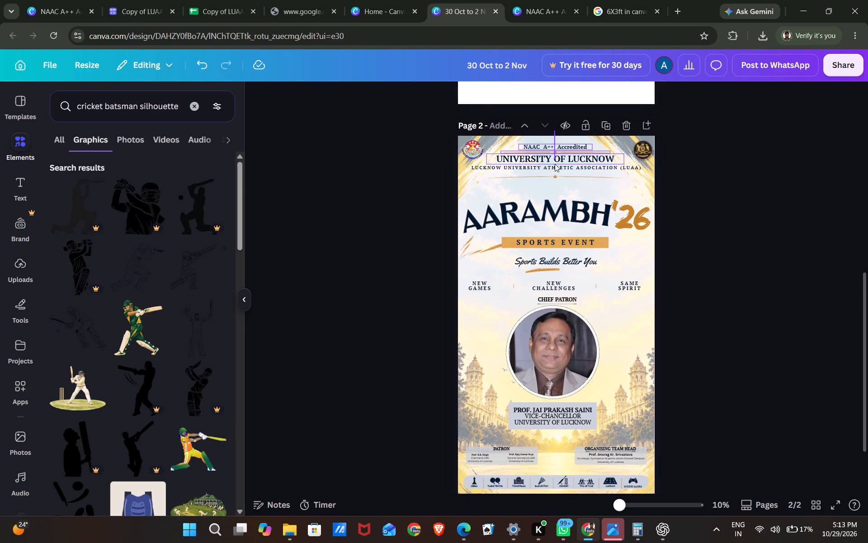
pyautogui.moveTo(555, 164); pyautogui.dragTo(555, 184)
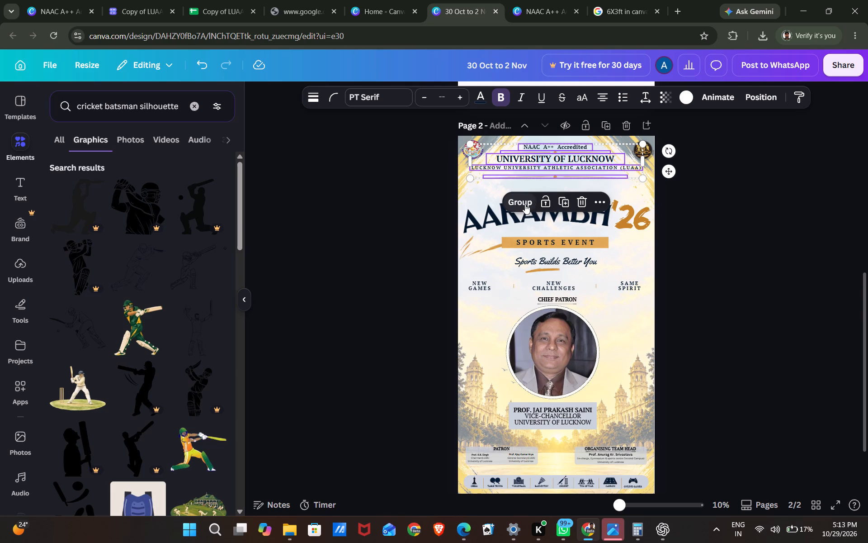
pyautogui.click(525, 204)
# Move the header group down to just above the AARAMBH '26 title, keeping it centred on the page.
pyautogui.moveTo(559, 159); pyautogui.dragTo(559, 178)
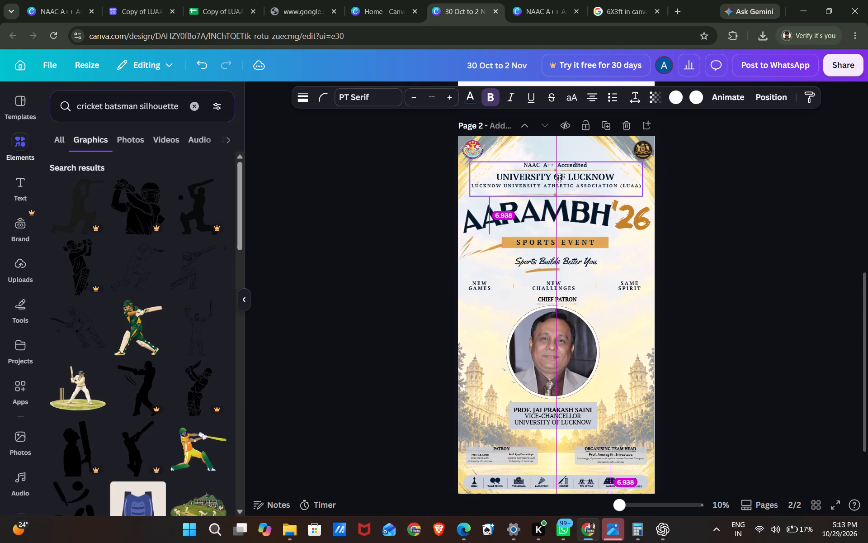
pyautogui.moveTo(559, 178); pyautogui.dragTo(559, 176)
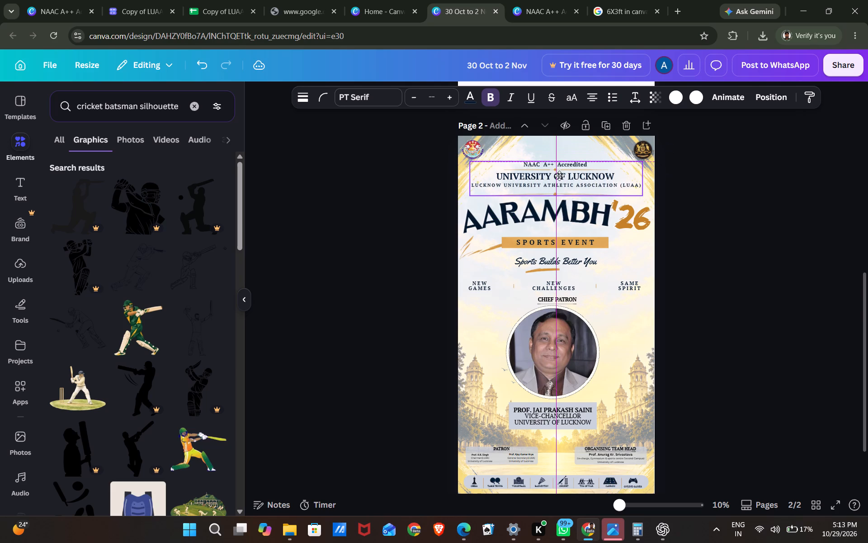
pyautogui.moveTo(559, 176); pyautogui.dragTo(559, 175)
pyautogui.click(722, 231)
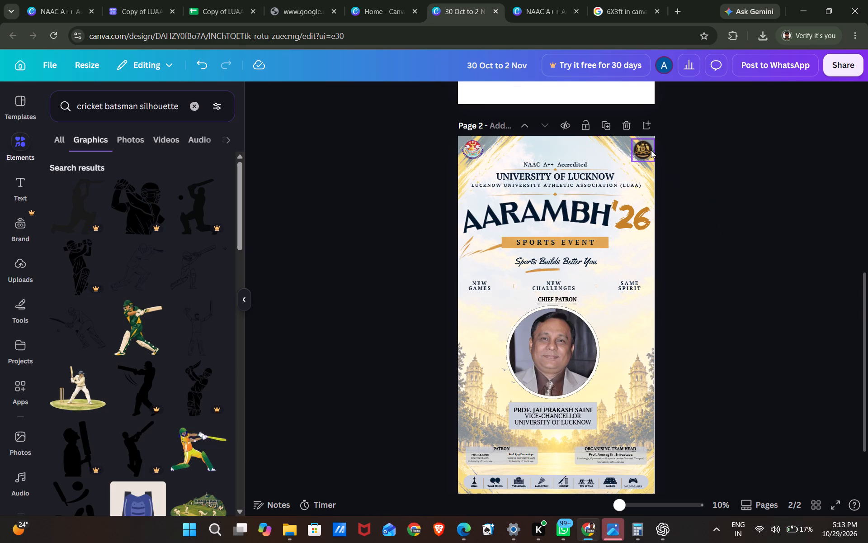
# Enlarge the black-and-gold emblem in the standee's upper-right corner, keeping it anchored to that corner.
pyautogui.click(651, 150)
pyautogui.moveTo(634, 161); pyautogui.dragTo(631, 163)
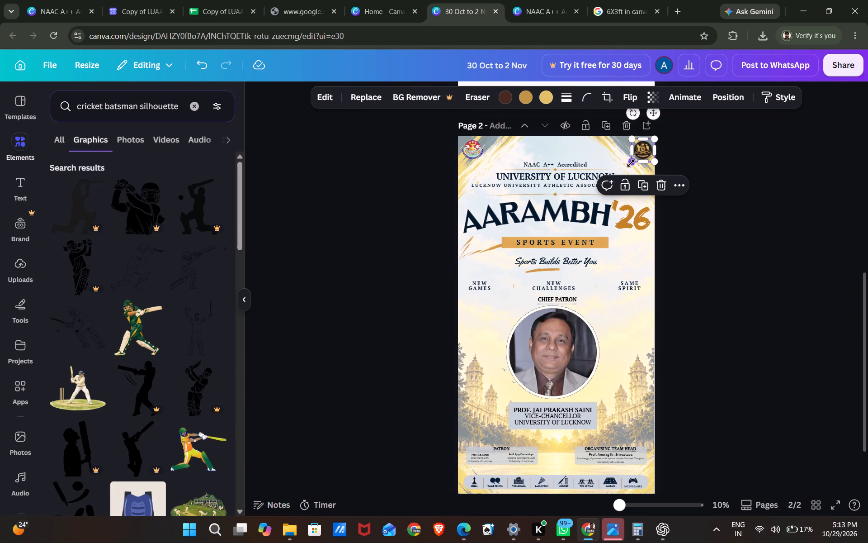
pyautogui.moveTo(631, 163); pyautogui.dragTo(621, 172)
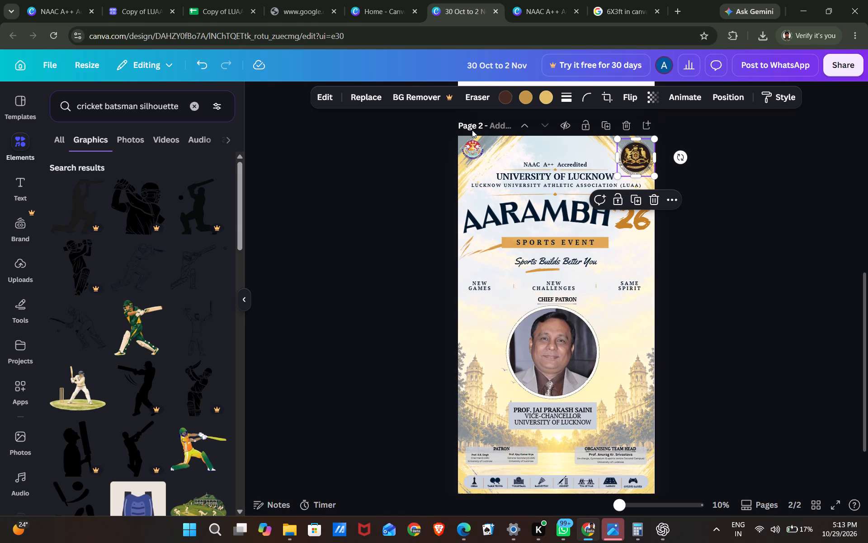
# Enlarge the red-and-blue crest in the standee's upper-left corner to match the black-and-gold emblem, and nudge it slightly down.
pyautogui.click(473, 143)
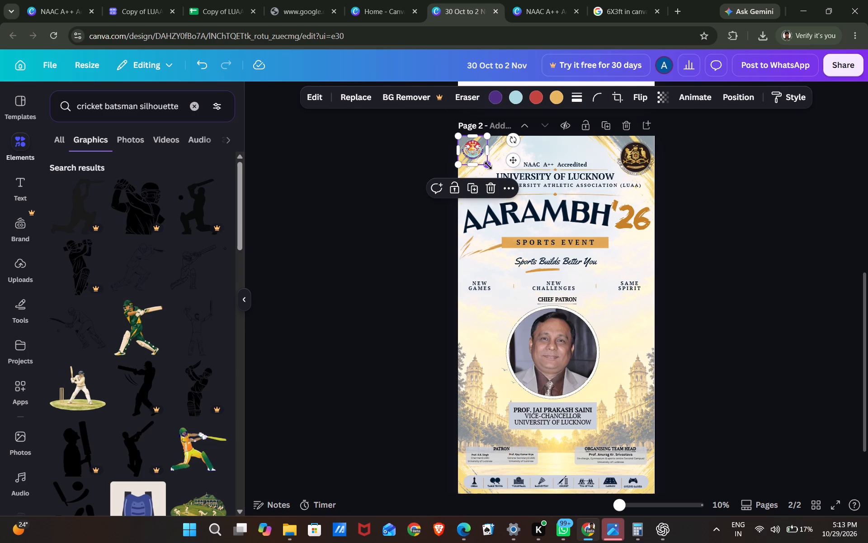
pyautogui.moveTo(488, 166); pyautogui.dragTo(502, 182)
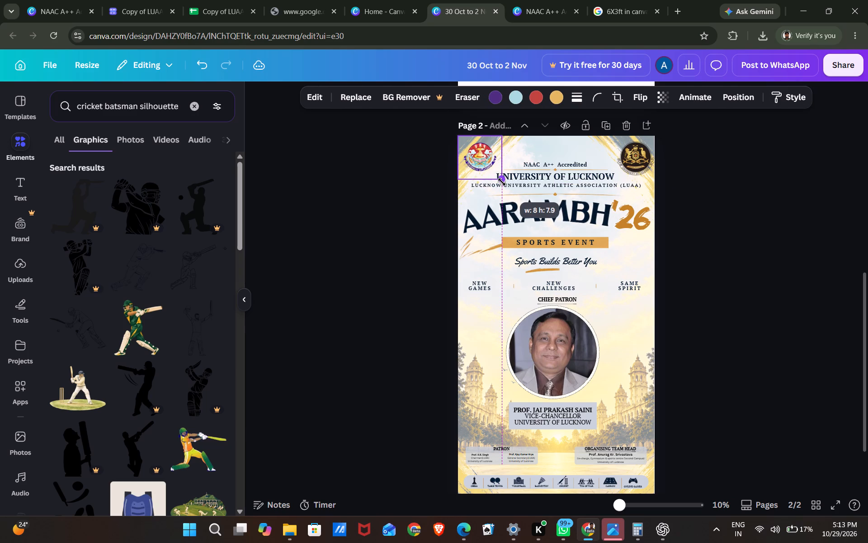
pyautogui.moveTo(502, 182); pyautogui.dragTo(505, 184)
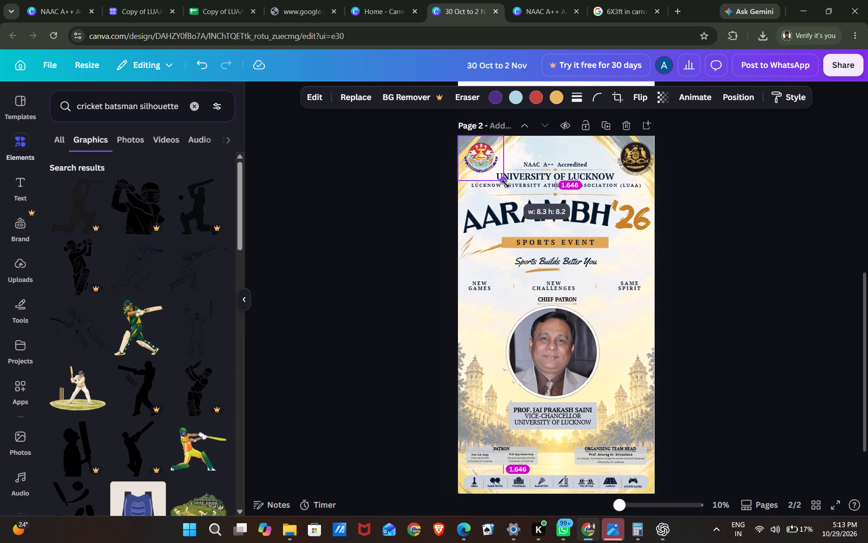
pyautogui.moveTo(505, 184); pyautogui.dragTo(506, 185)
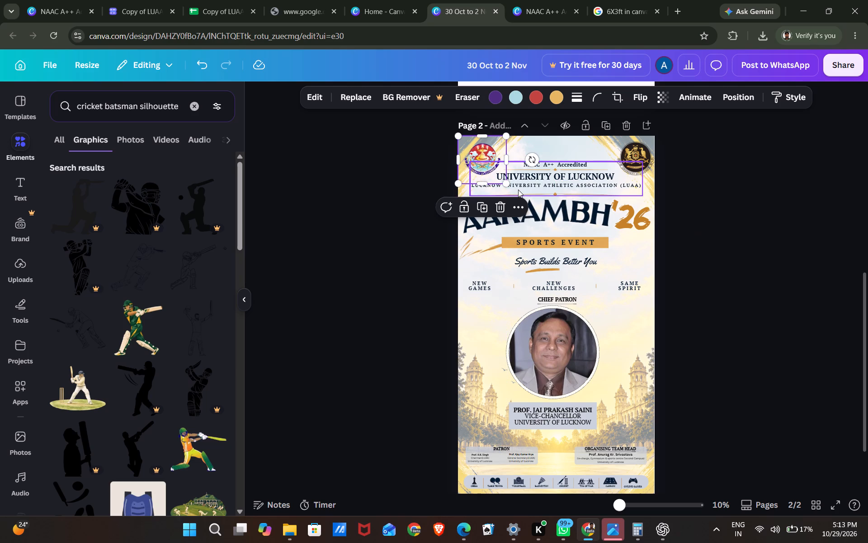
pyautogui.click(506, 186)
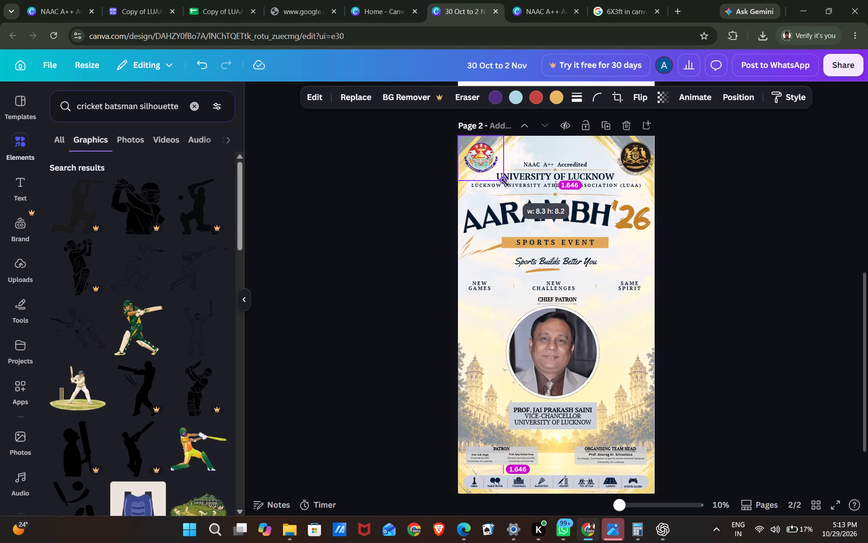
pyautogui.click(479, 154)
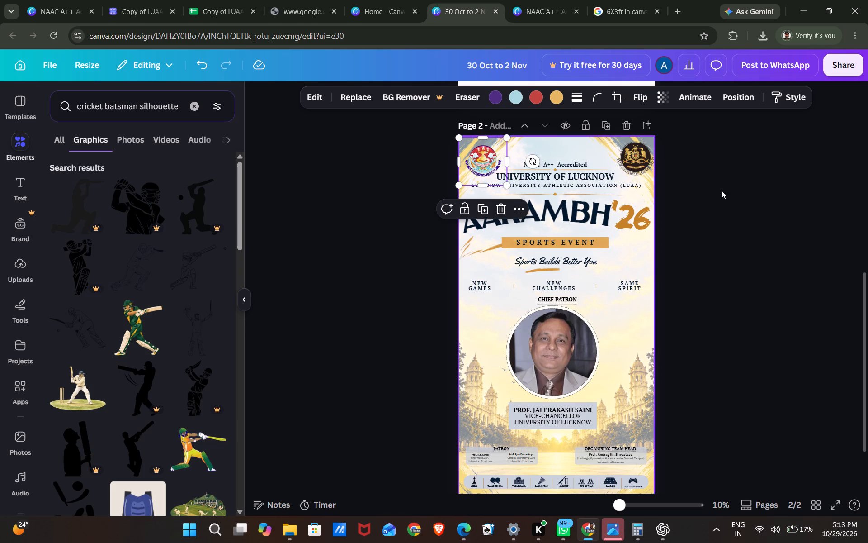
# Shrink the red-and-blue crest and the black-and-gold emblem slightly, keeping each anchored in its upper corner of the standee.
pyautogui.moveTo(509, 184); pyautogui.dragTo(502, 181)
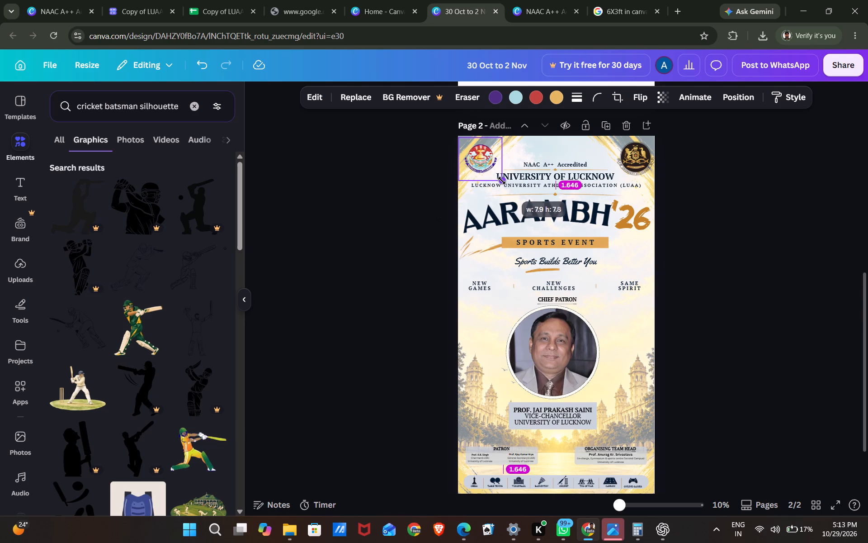
pyautogui.moveTo(502, 181); pyautogui.dragTo(502, 180)
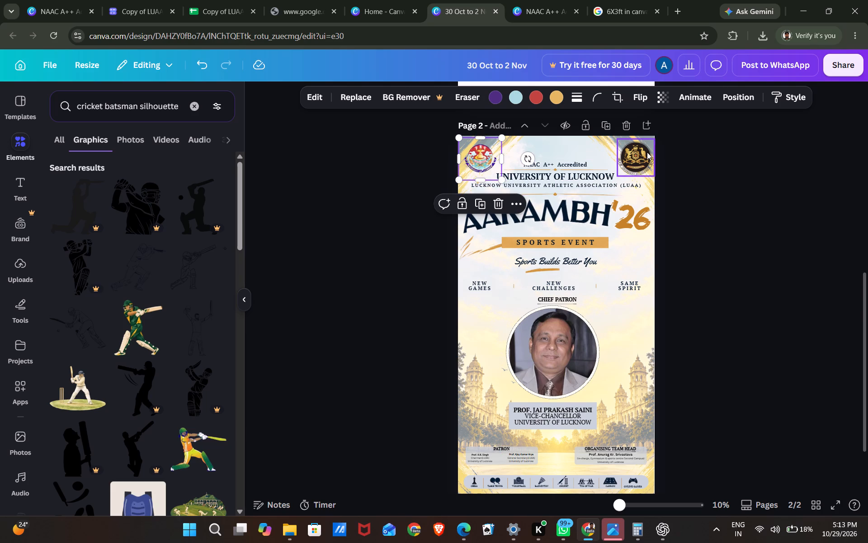
pyautogui.click(647, 152)
pyautogui.moveTo(620, 176); pyautogui.dragTo(624, 172)
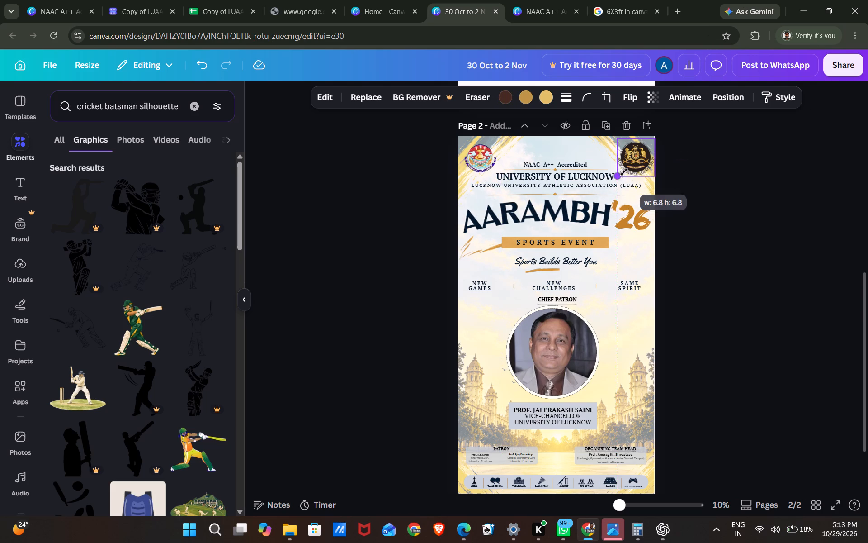
pyautogui.moveTo(624, 172); pyautogui.dragTo(624, 171)
pyautogui.click(734, 217)
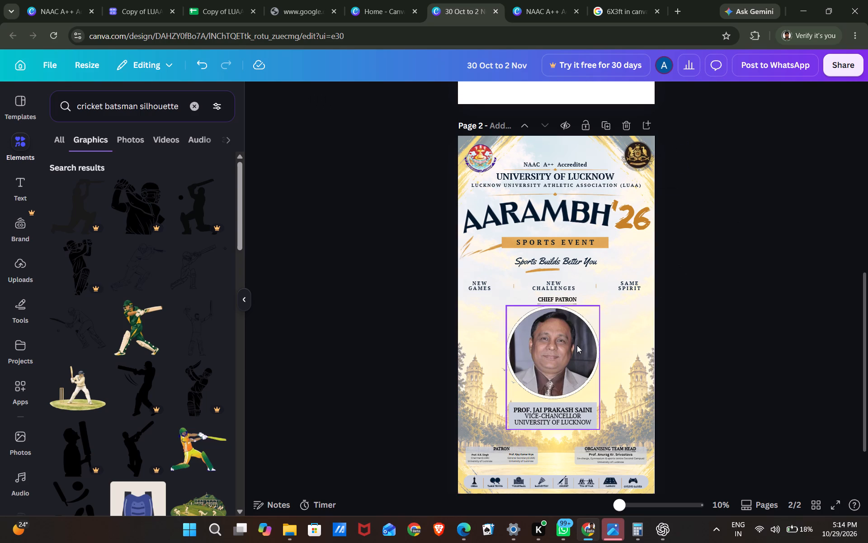
# Move the Vice-Chancellor's portrait and name block slightly down, leaving more space below the CHIEF PATRON heading.
pyautogui.moveTo(577, 345); pyautogui.dragTo(577, 352)
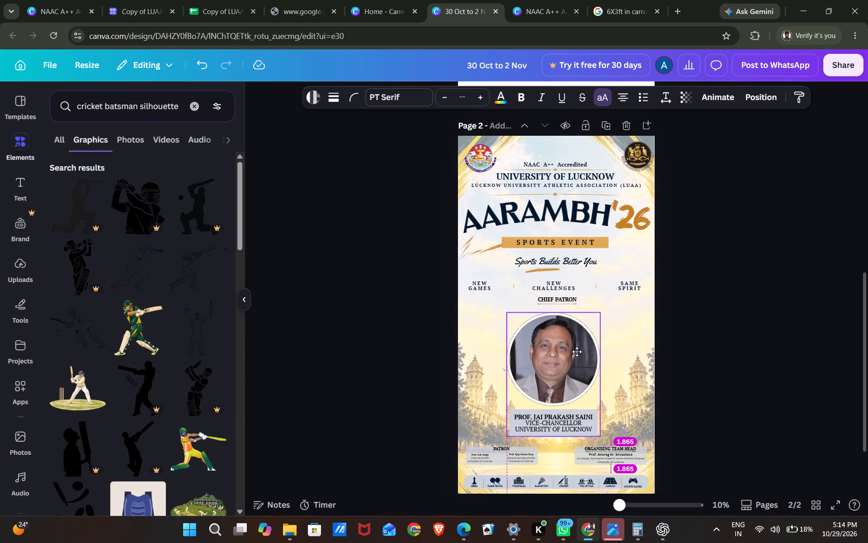
pyautogui.moveTo(577, 352); pyautogui.dragTo(577, 353)
pyautogui.click(670, 352)
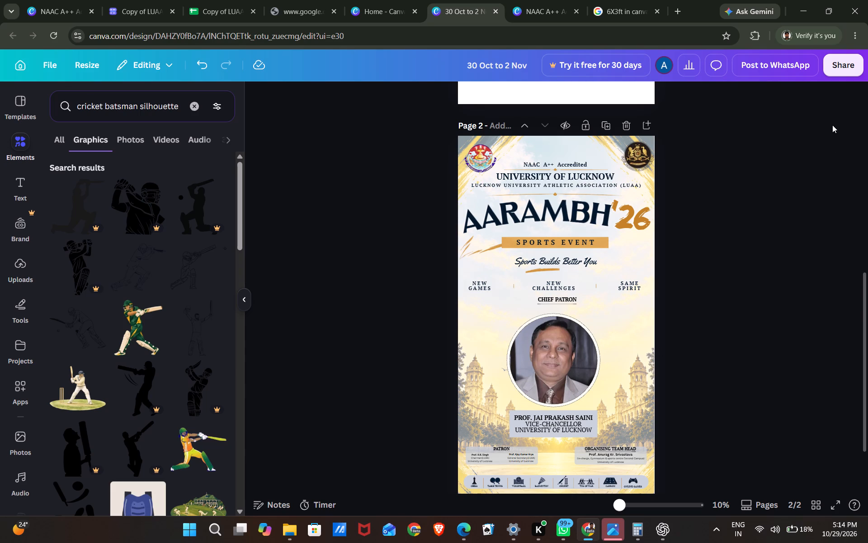
# Move the gold brush stroke beside the SPORTS EVENT band up so it sits under the first letters of AARAMBH.
pyautogui.moveTo(478, 245); pyautogui.dragTo(464, 238)
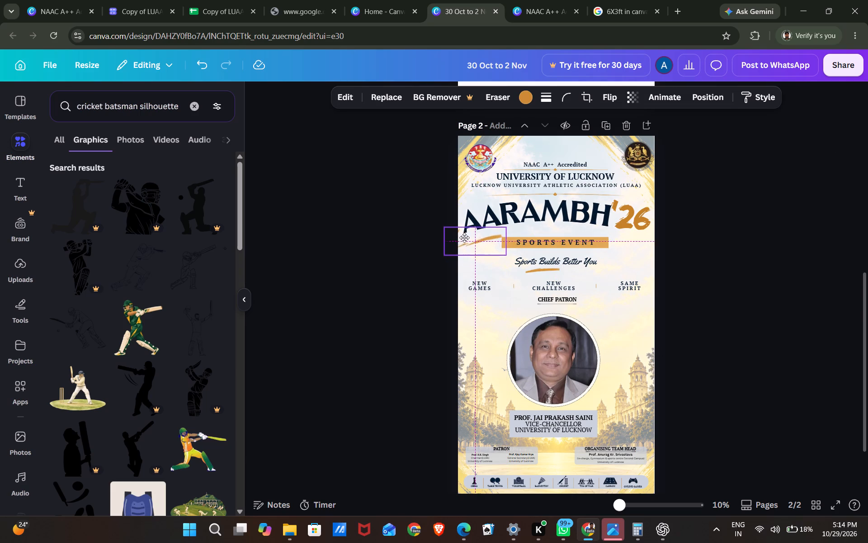
pyautogui.moveTo(464, 238); pyautogui.dragTo(475, 224)
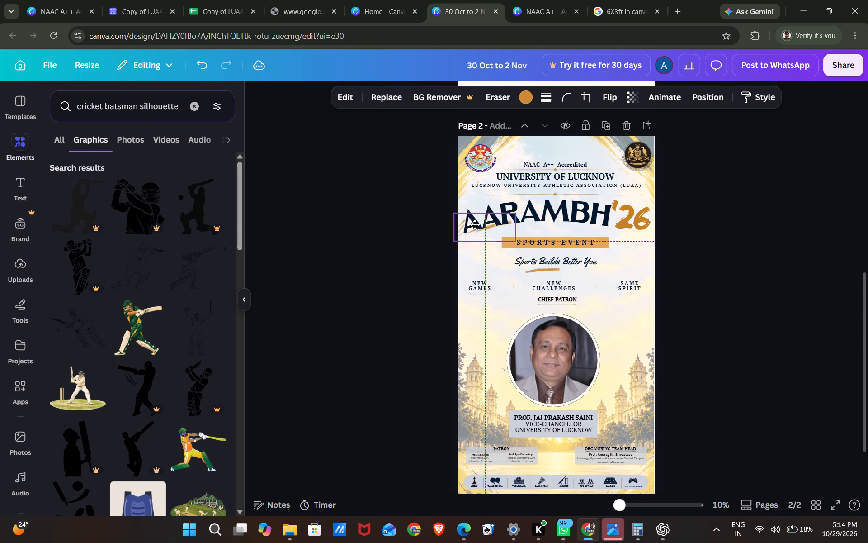
pyautogui.moveTo(475, 224); pyautogui.dragTo(476, 225)
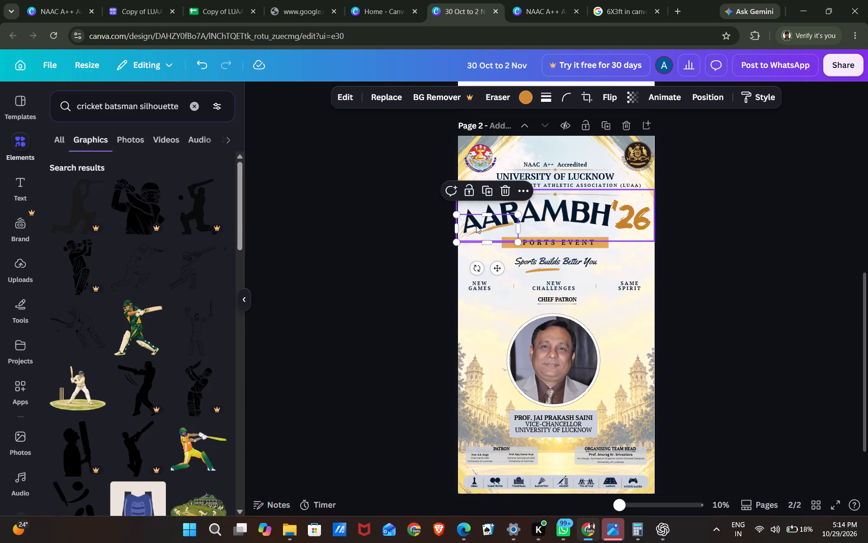
pyautogui.click(788, 269)
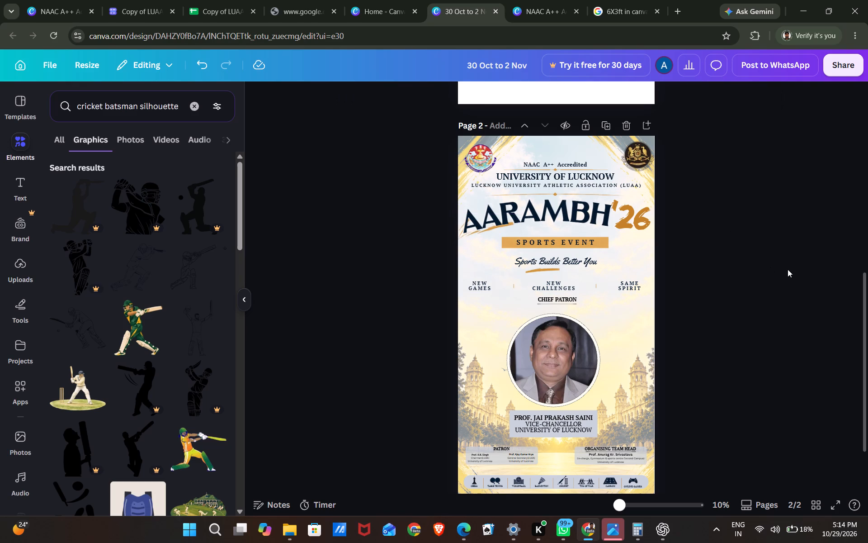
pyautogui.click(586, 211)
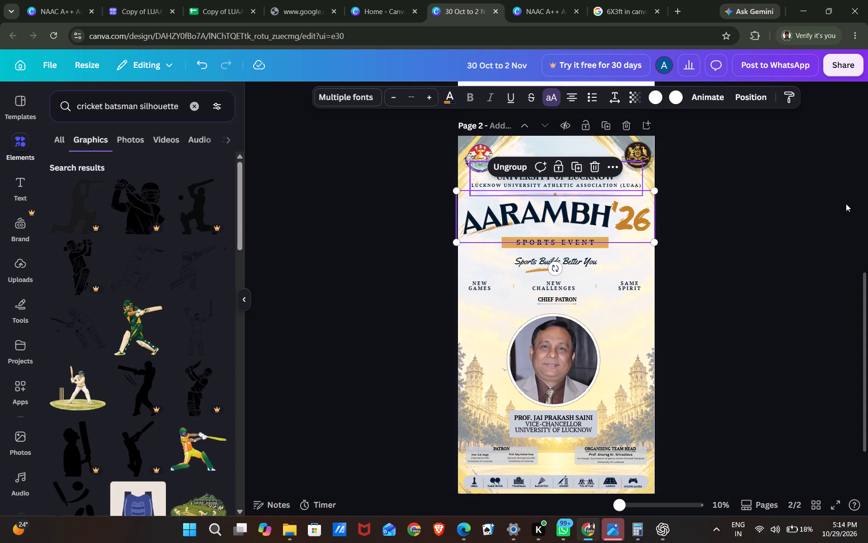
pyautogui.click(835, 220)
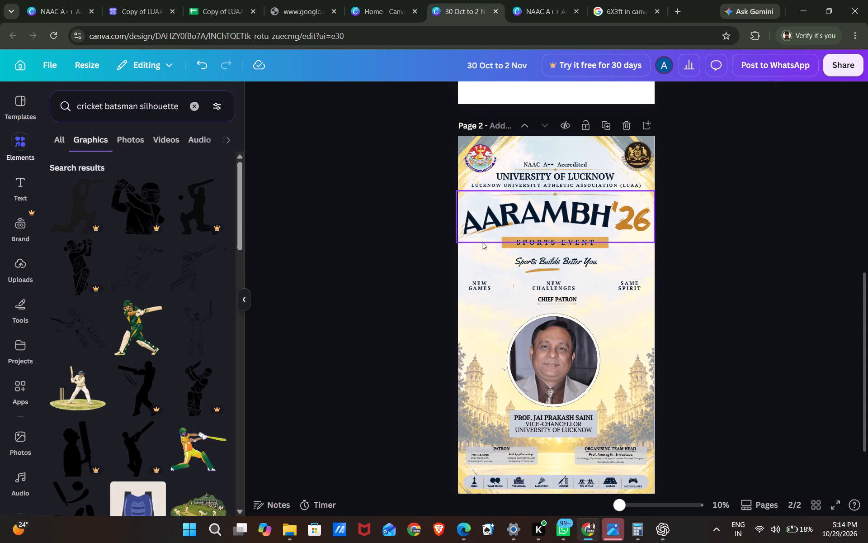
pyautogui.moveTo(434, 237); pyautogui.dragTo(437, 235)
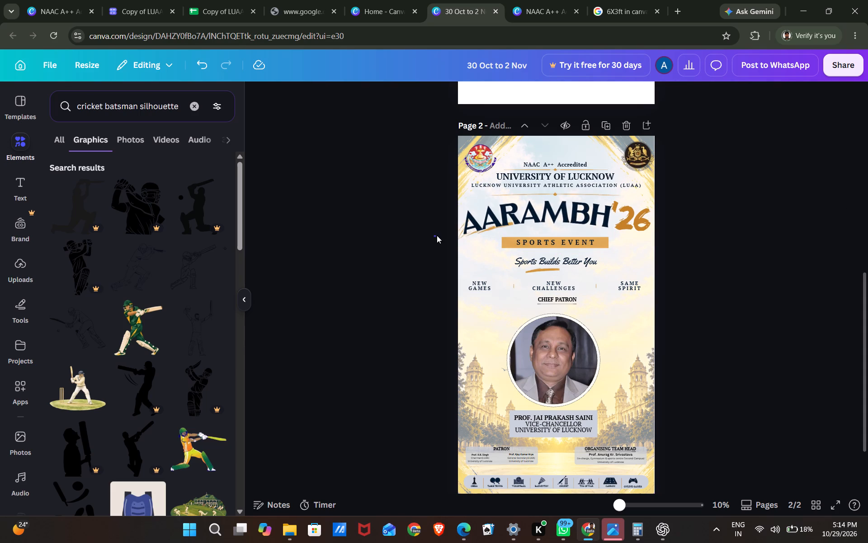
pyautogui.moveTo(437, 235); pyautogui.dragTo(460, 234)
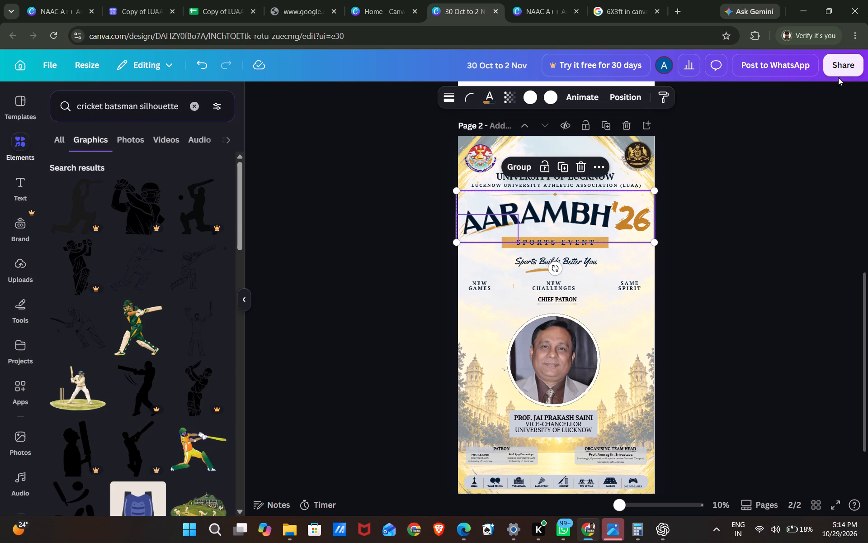
# Download only page 2, the standee, as a PDF with the Digital preset.
pyautogui.click(846, 68)
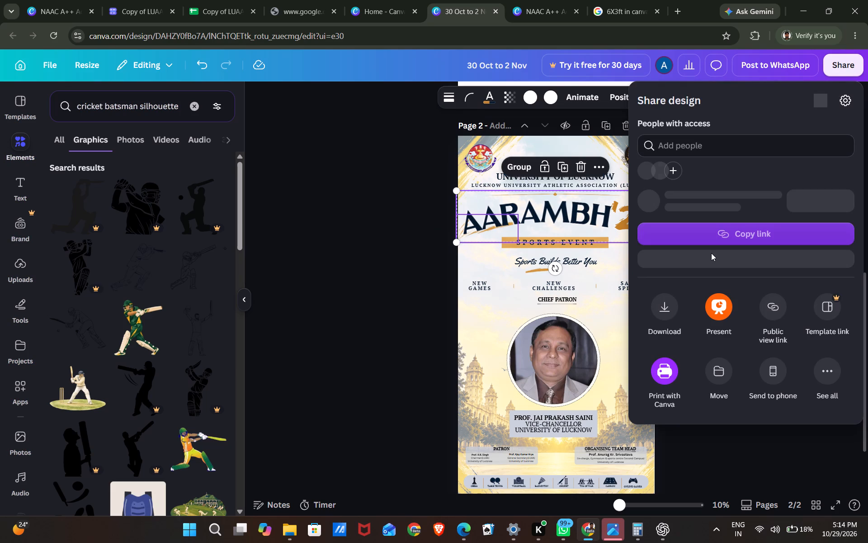
pyautogui.click(667, 313)
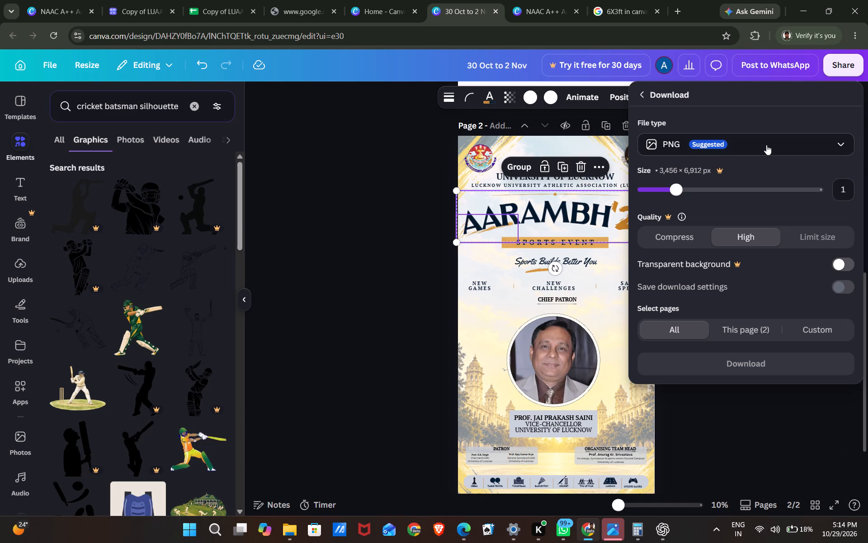
pyautogui.click(766, 145)
pyautogui.click(766, 145)
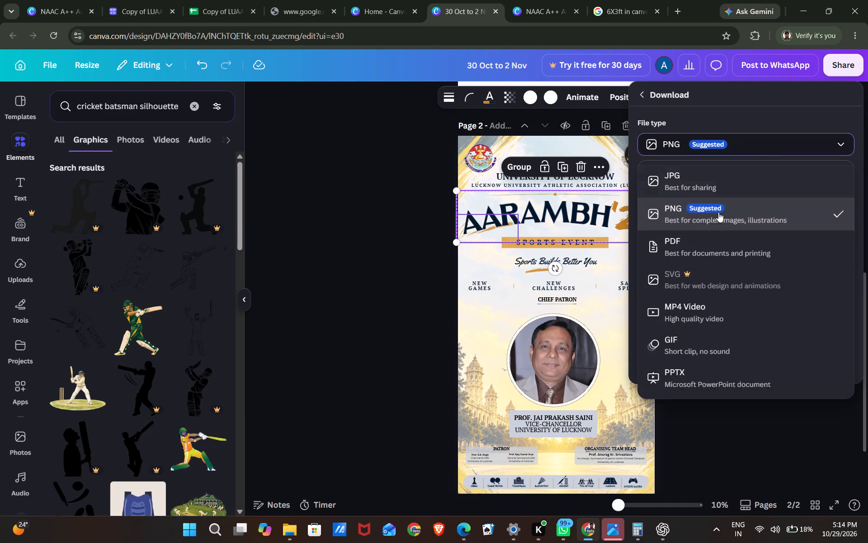
pyautogui.click(698, 254)
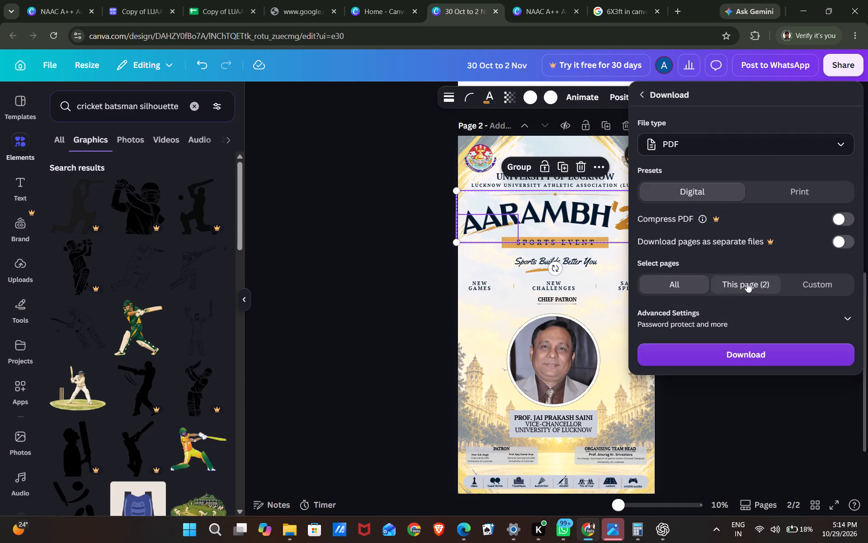
pyautogui.click(748, 282)
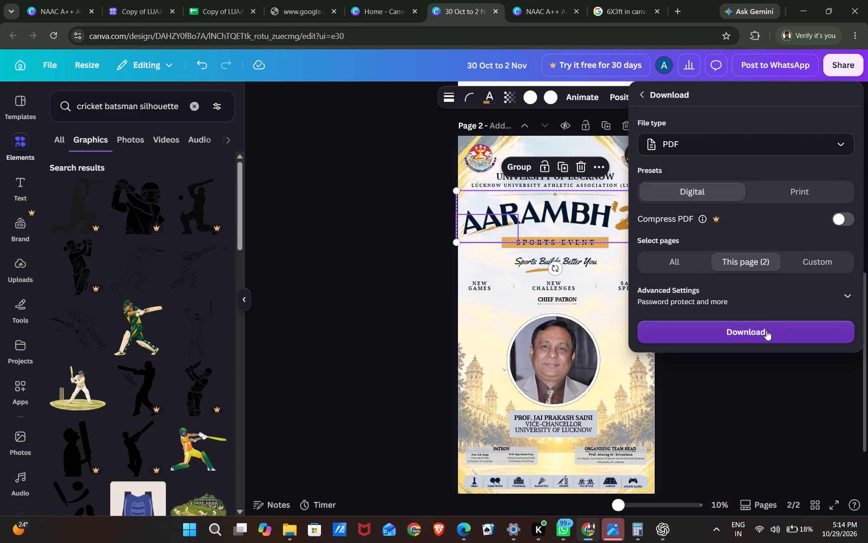
pyautogui.click(766, 330)
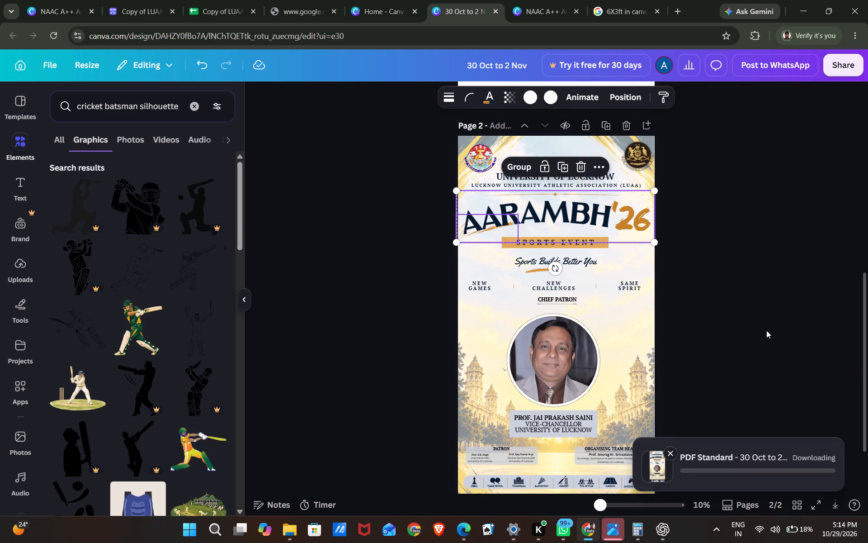
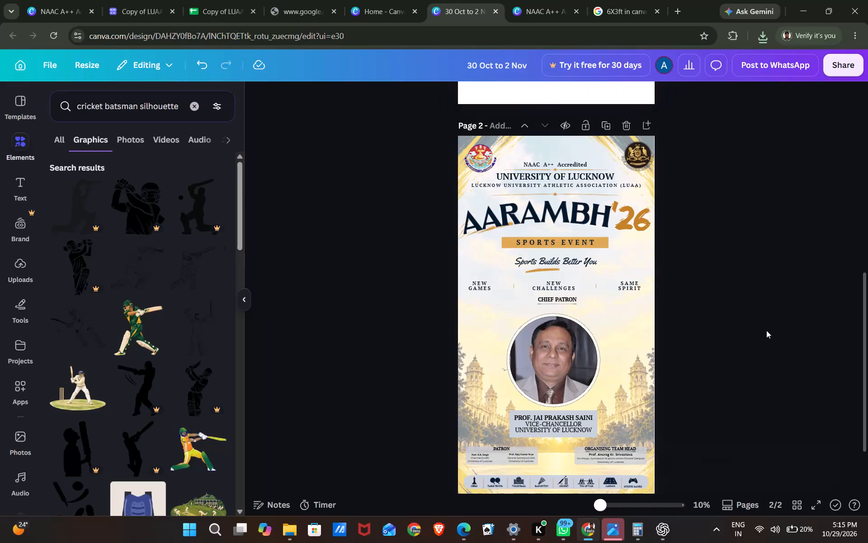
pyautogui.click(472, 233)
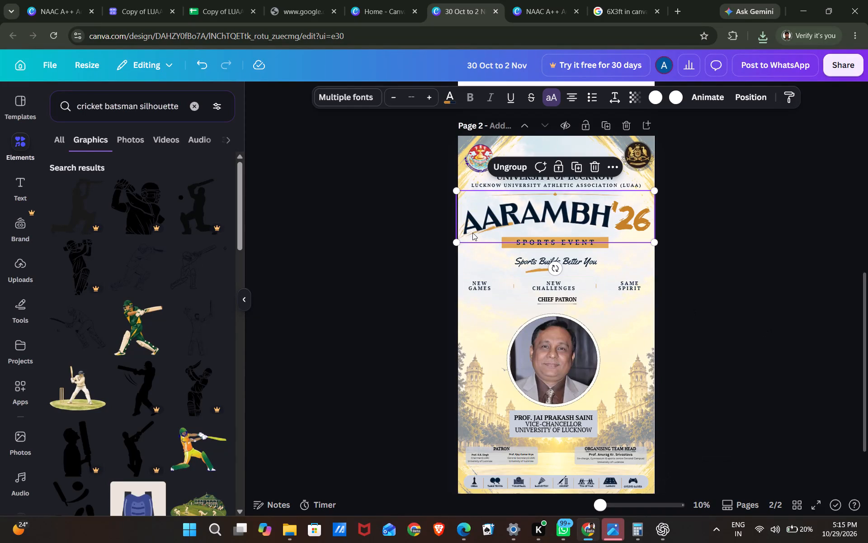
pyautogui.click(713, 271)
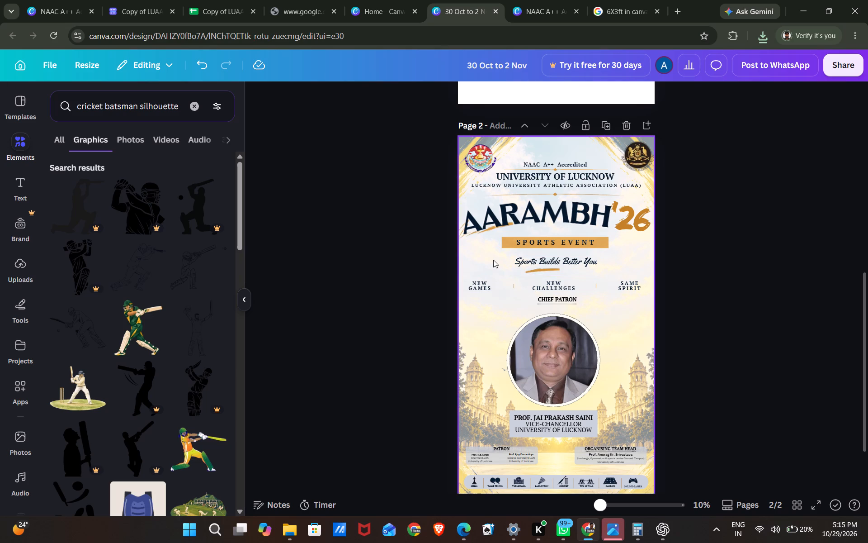
# Enlarge the "Sports Builds Better You" tagline group to a font size of about 202 and centre it horizontally on the page.
pyautogui.moveTo(493, 260); pyautogui.dragTo(560, 273)
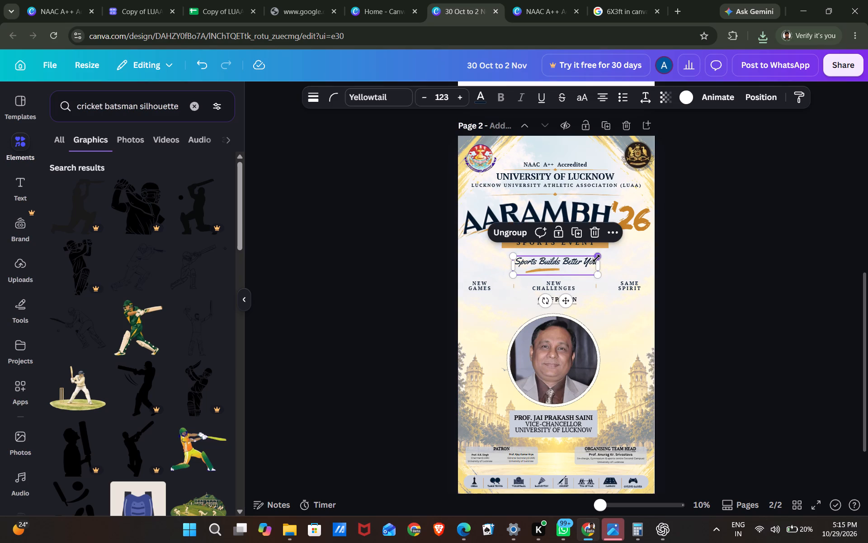
pyautogui.moveTo(596, 258); pyautogui.dragTo(634, 250)
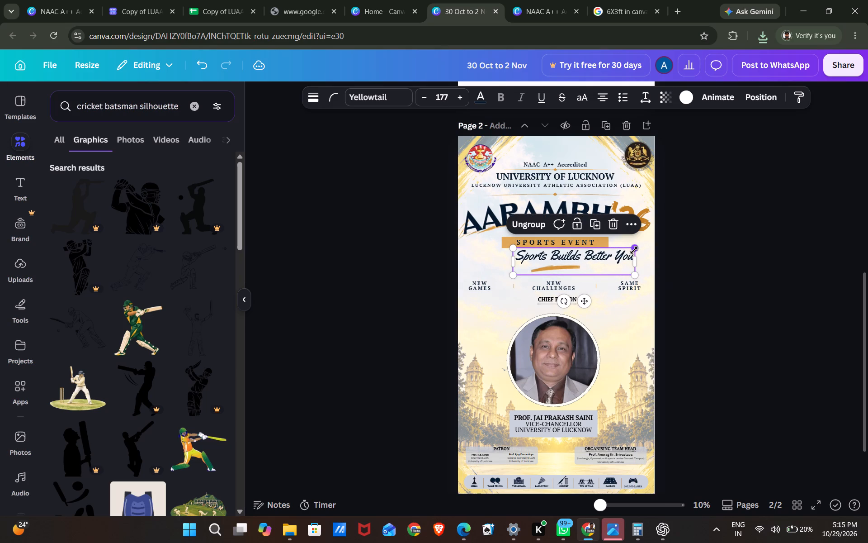
pyautogui.moveTo(602, 259); pyautogui.dragTo(587, 263)
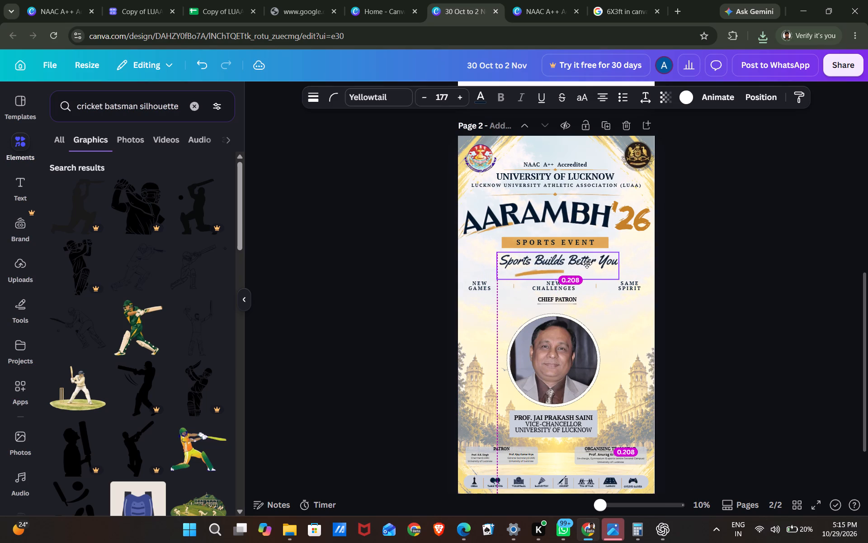
pyautogui.moveTo(587, 263); pyautogui.dragTo(587, 267)
pyautogui.moveTo(619, 253); pyautogui.dragTo(637, 244)
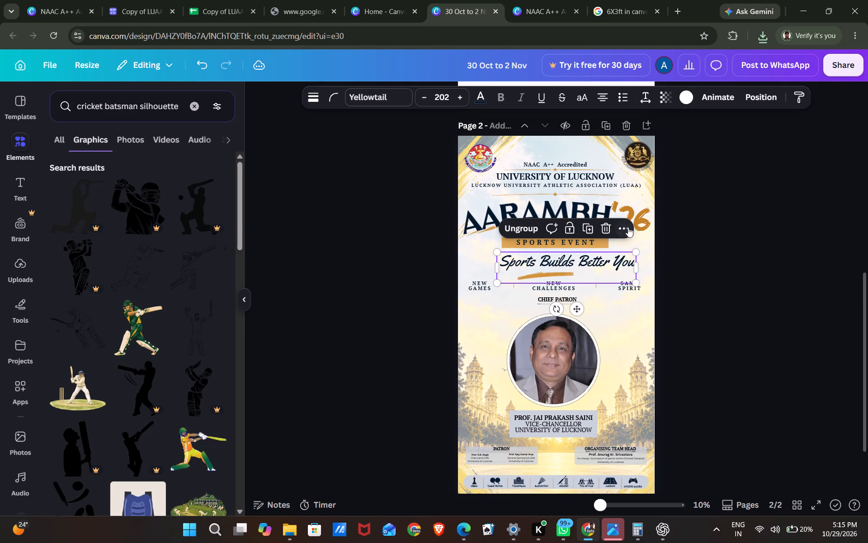
pyautogui.click(628, 228)
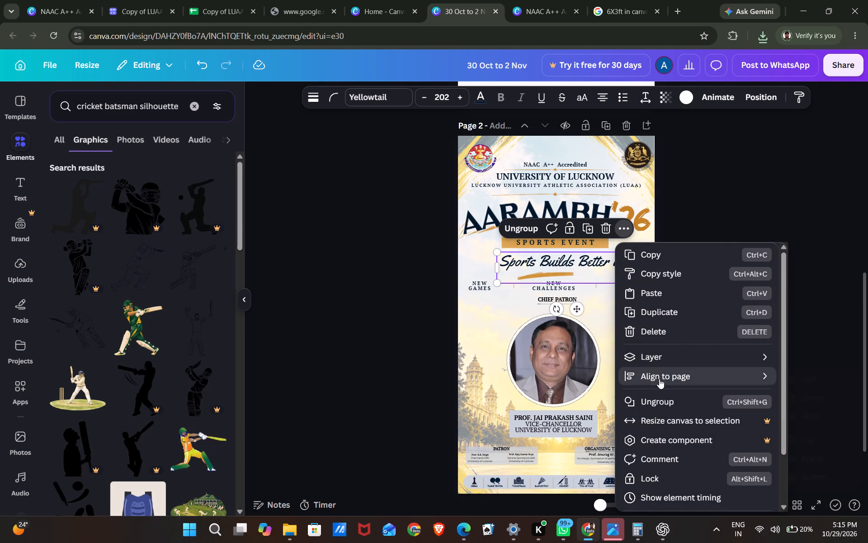
pyautogui.click(801, 400)
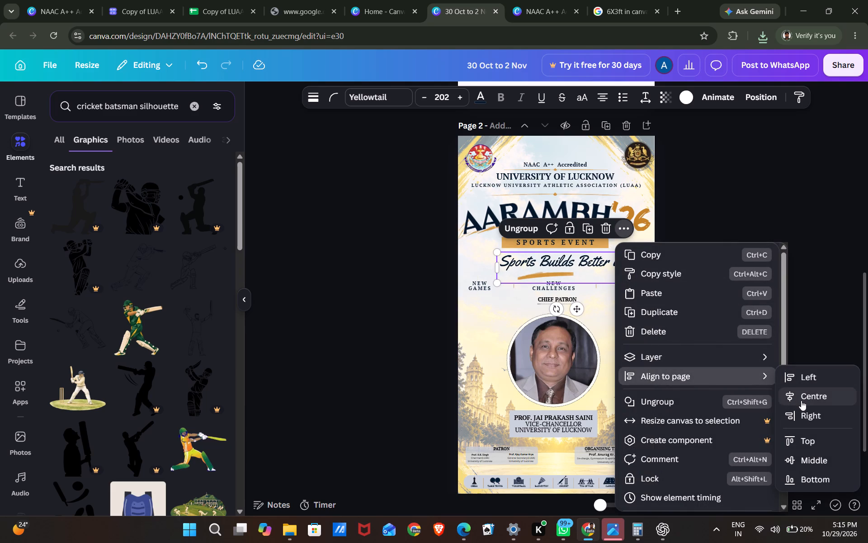
pyautogui.click(757, 315)
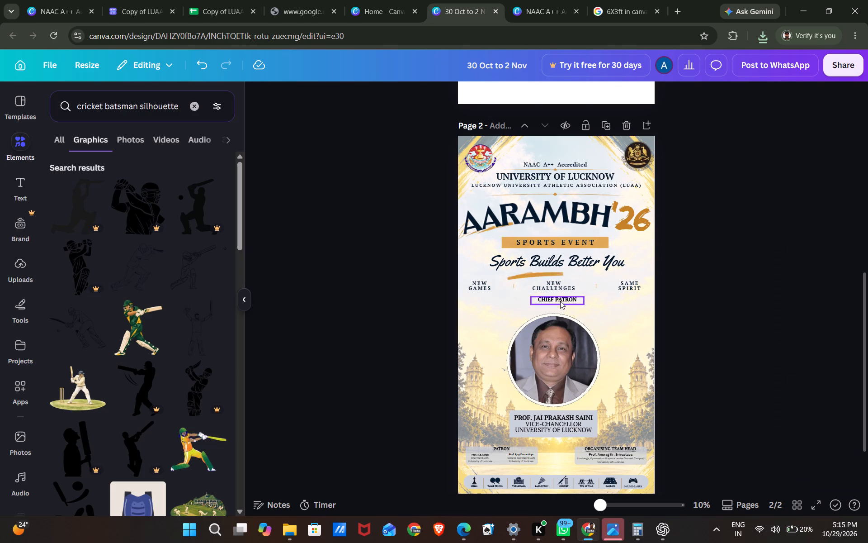
# Move the CHIEF PATRON heading slightly down, enlarge it to a font size of about 84, and centre it horizontally on the page.
pyautogui.moveTo(560, 301); pyautogui.dragTo(560, 305)
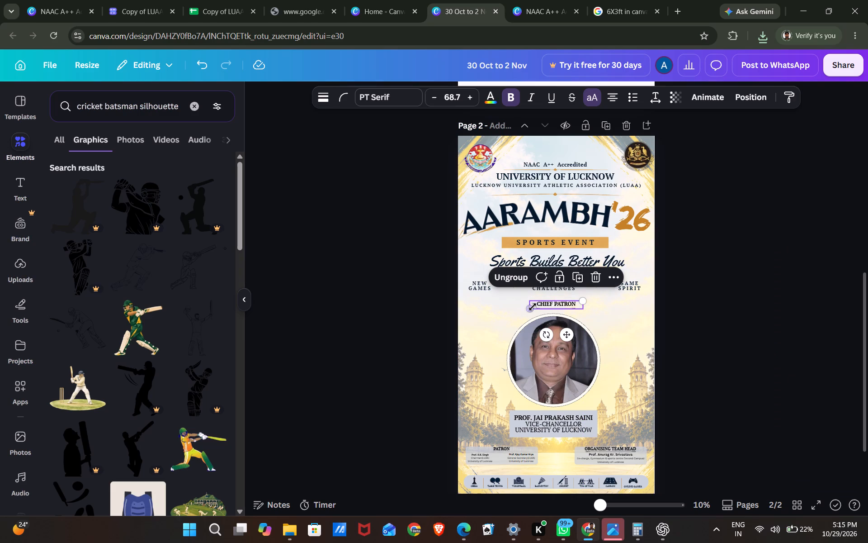
pyautogui.moveTo(527, 310); pyautogui.dragTo(518, 315)
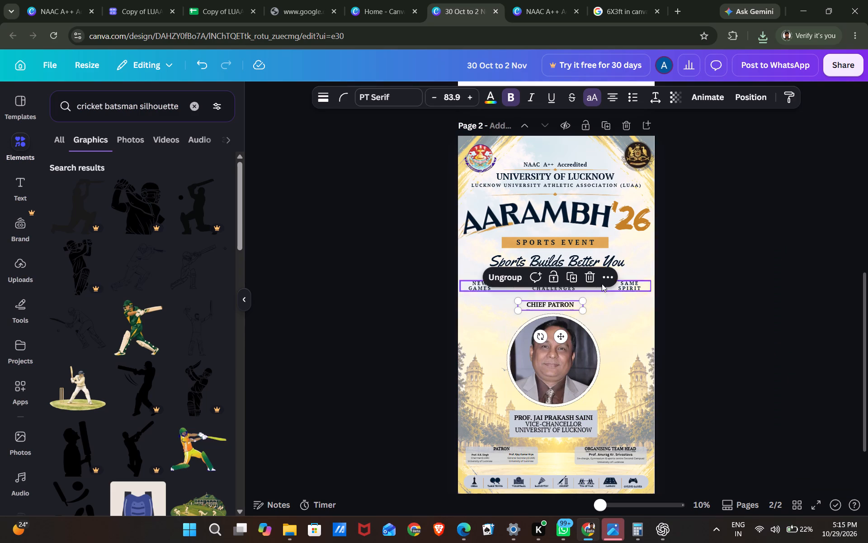
pyautogui.click(611, 275)
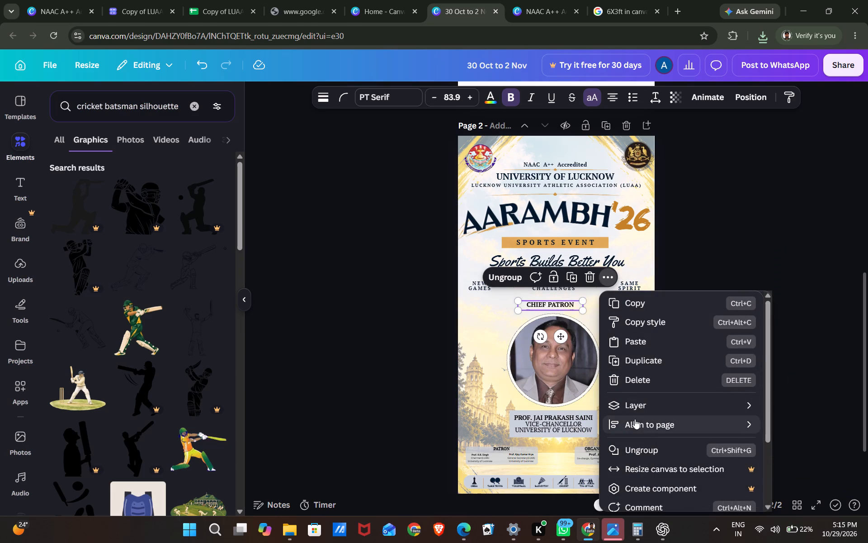
pyautogui.click(806, 417)
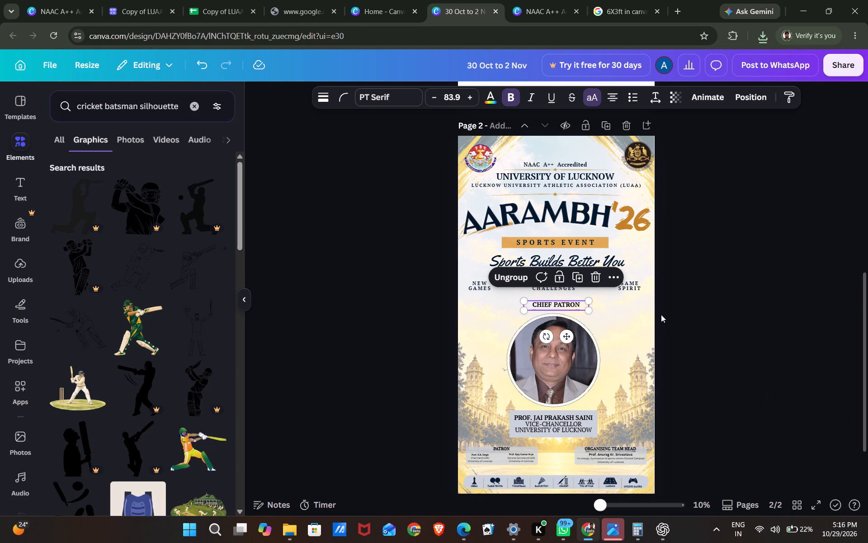
# Shift the NEW GAMES, NEW CHALLENGES, SAME SPIRIT row slightly down, spacing it between the tagline and the CHIEF PATRON heading.
pyautogui.click(635, 288)
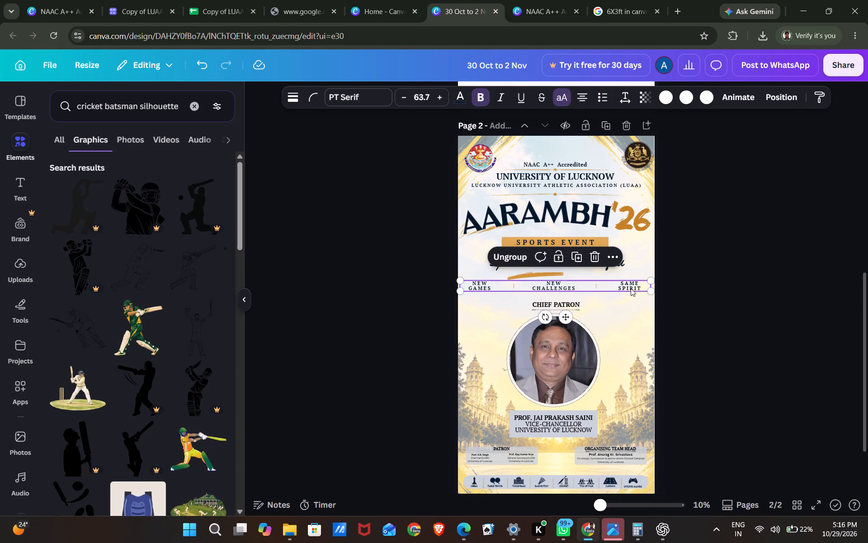
pyautogui.click(613, 287)
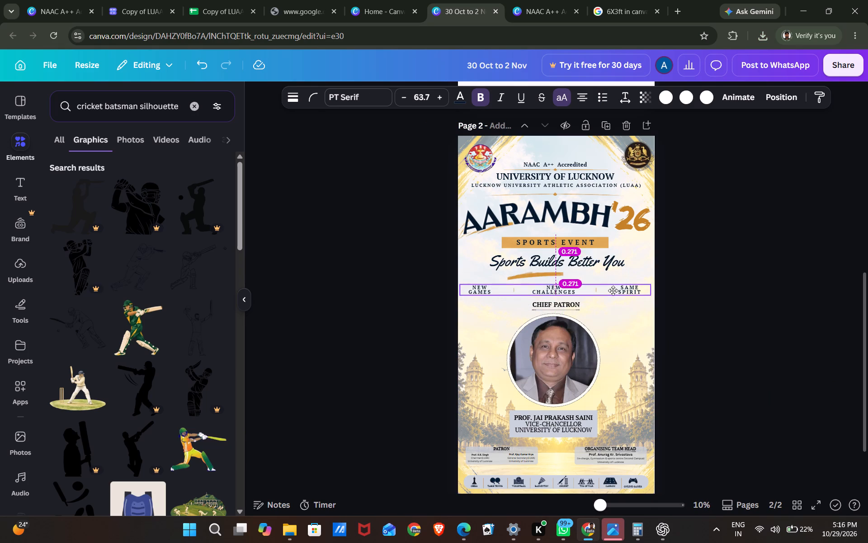
pyautogui.click(710, 313)
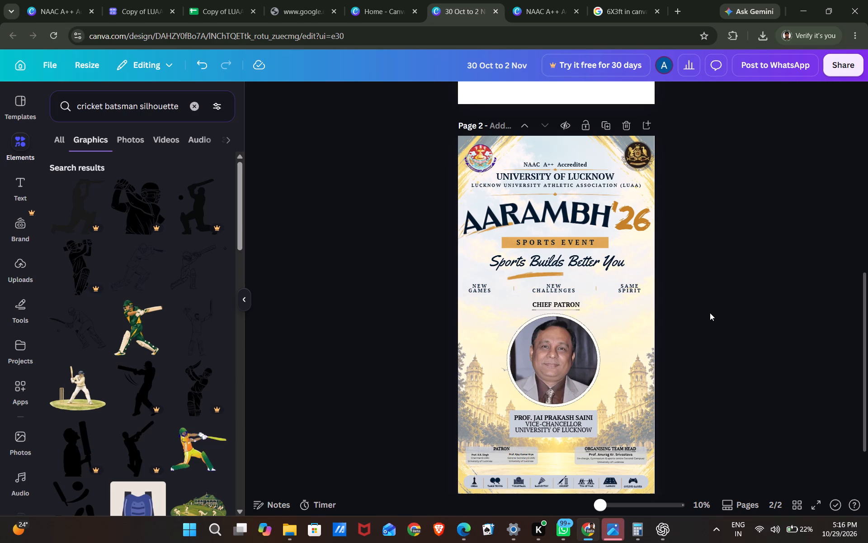
# Open the download settings for the poster design.
pyautogui.click(841, 67)
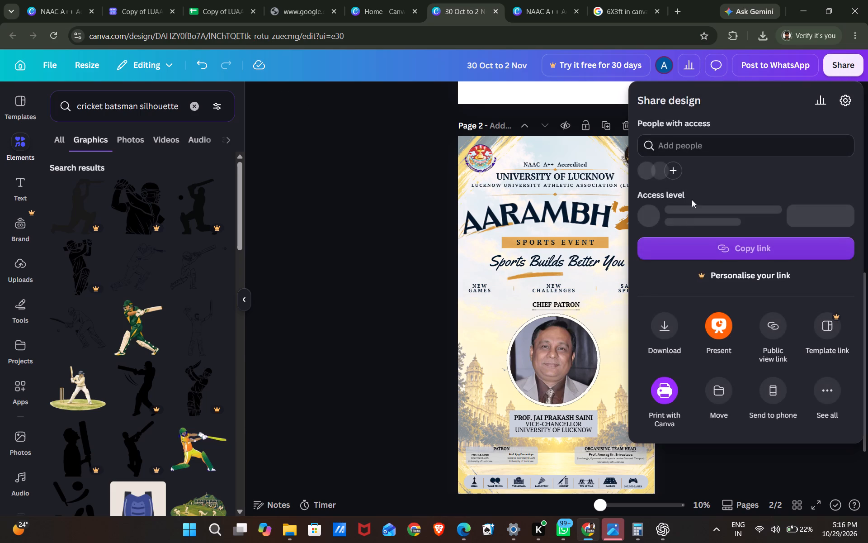
pyautogui.click(664, 340)
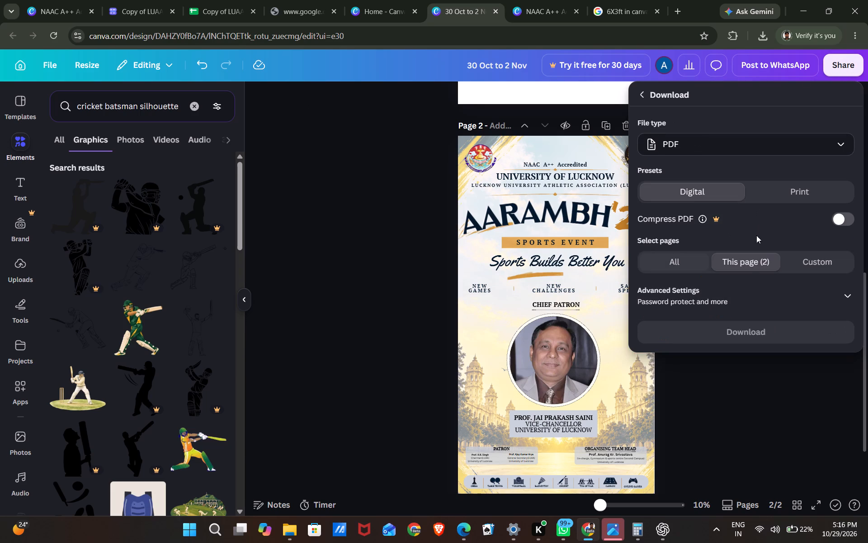
# Download page 2 of the poster design as a PDF using the Print preset.
pyautogui.click(793, 190)
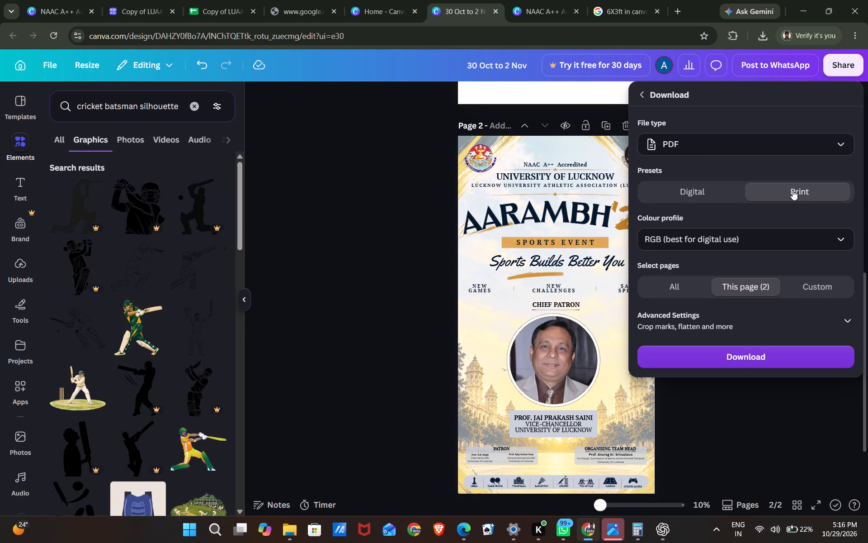
pyautogui.click(736, 366)
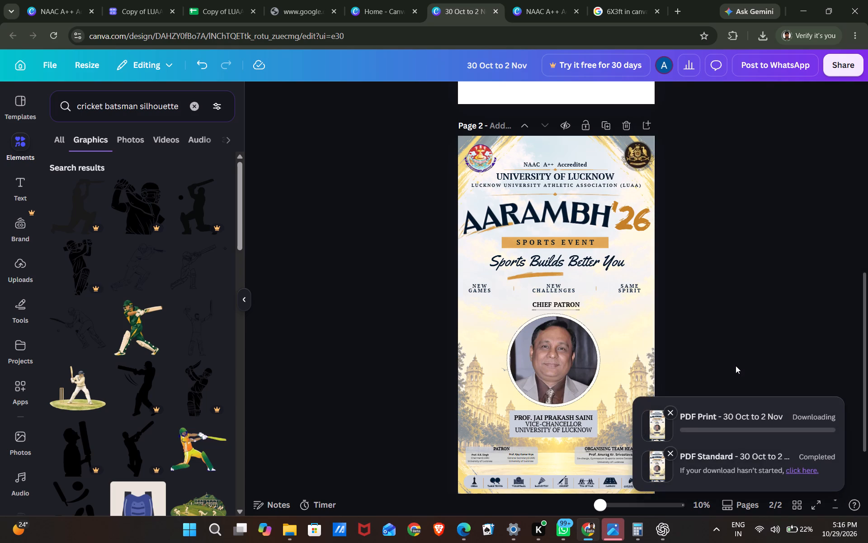
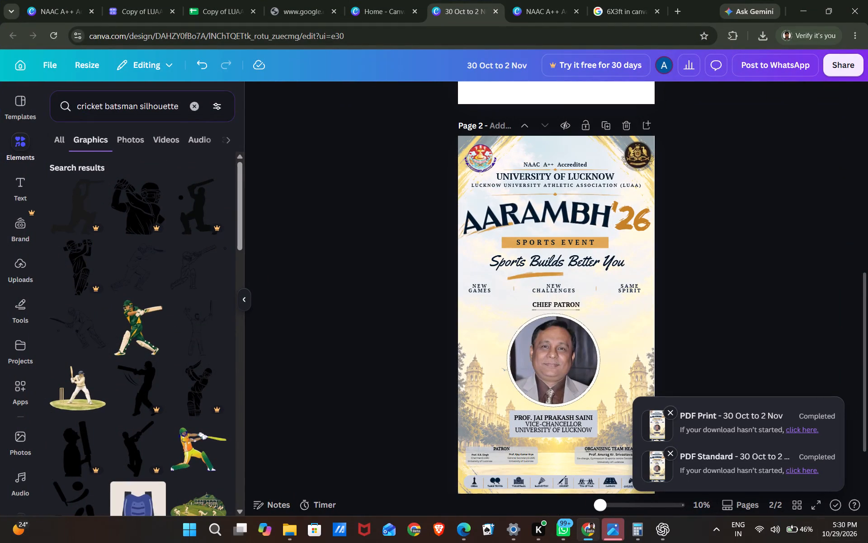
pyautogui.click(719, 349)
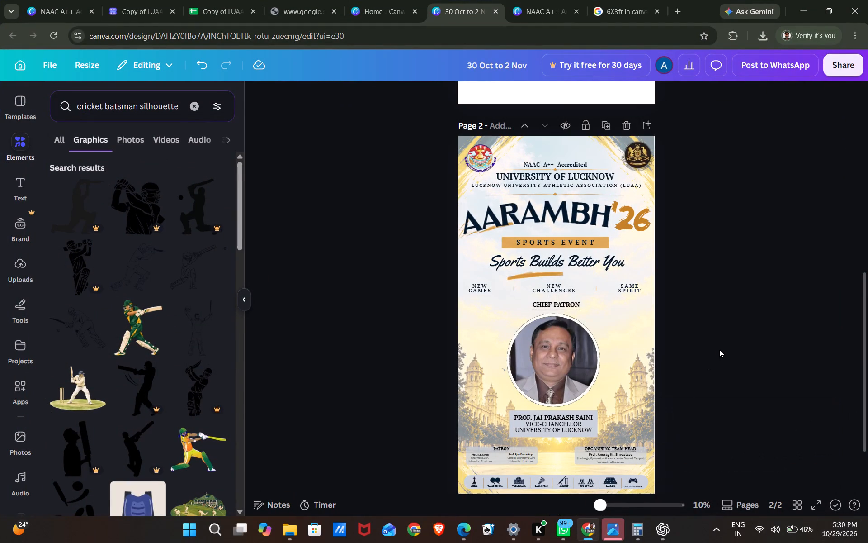